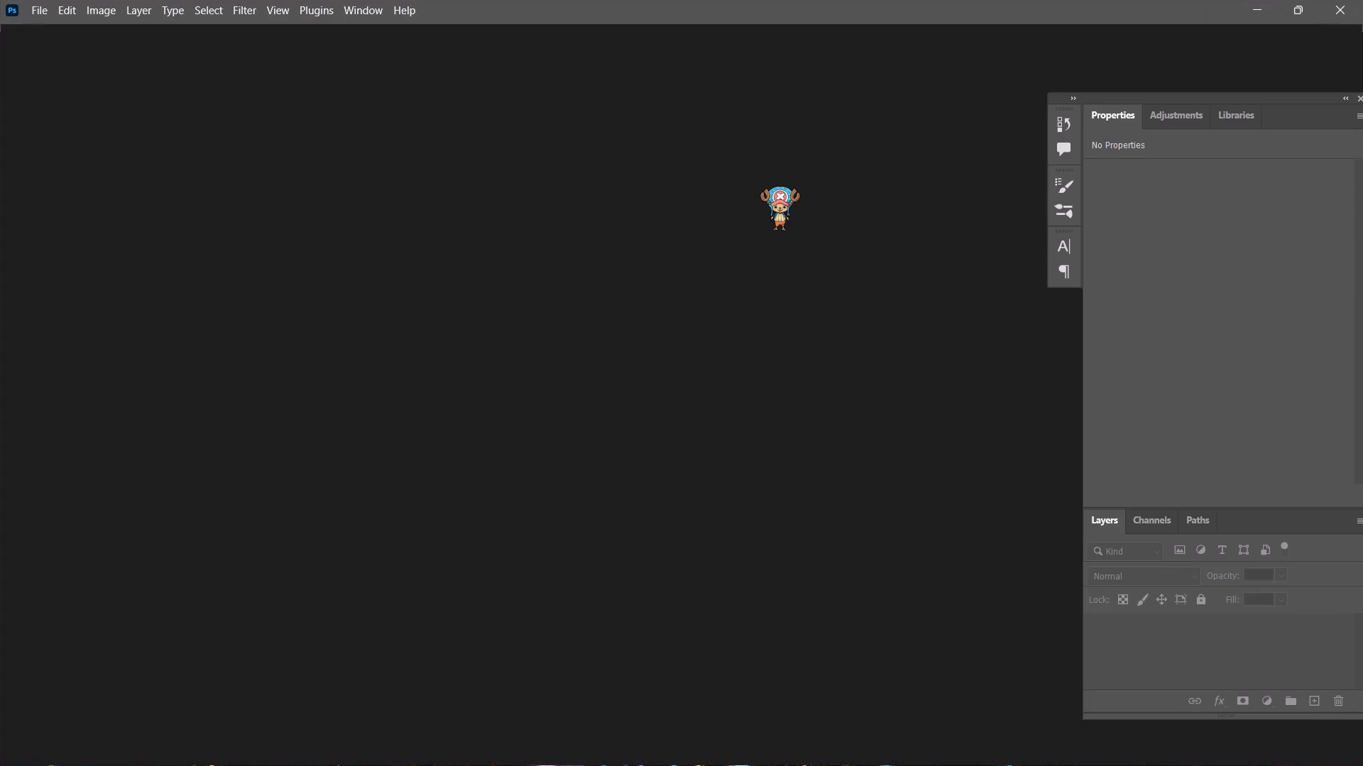
Open the recent file WORKINPROGRESS.psd.
click(40, 9)
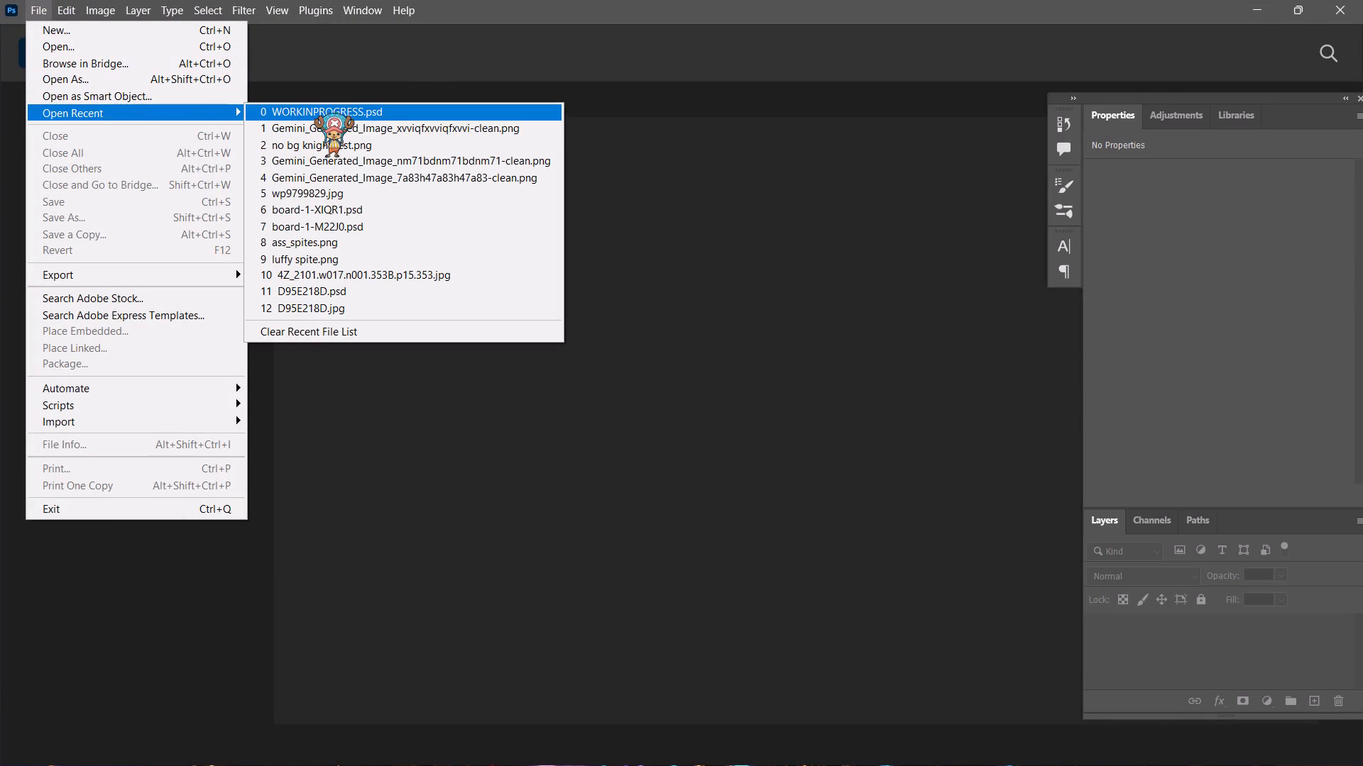
click(315, 116)
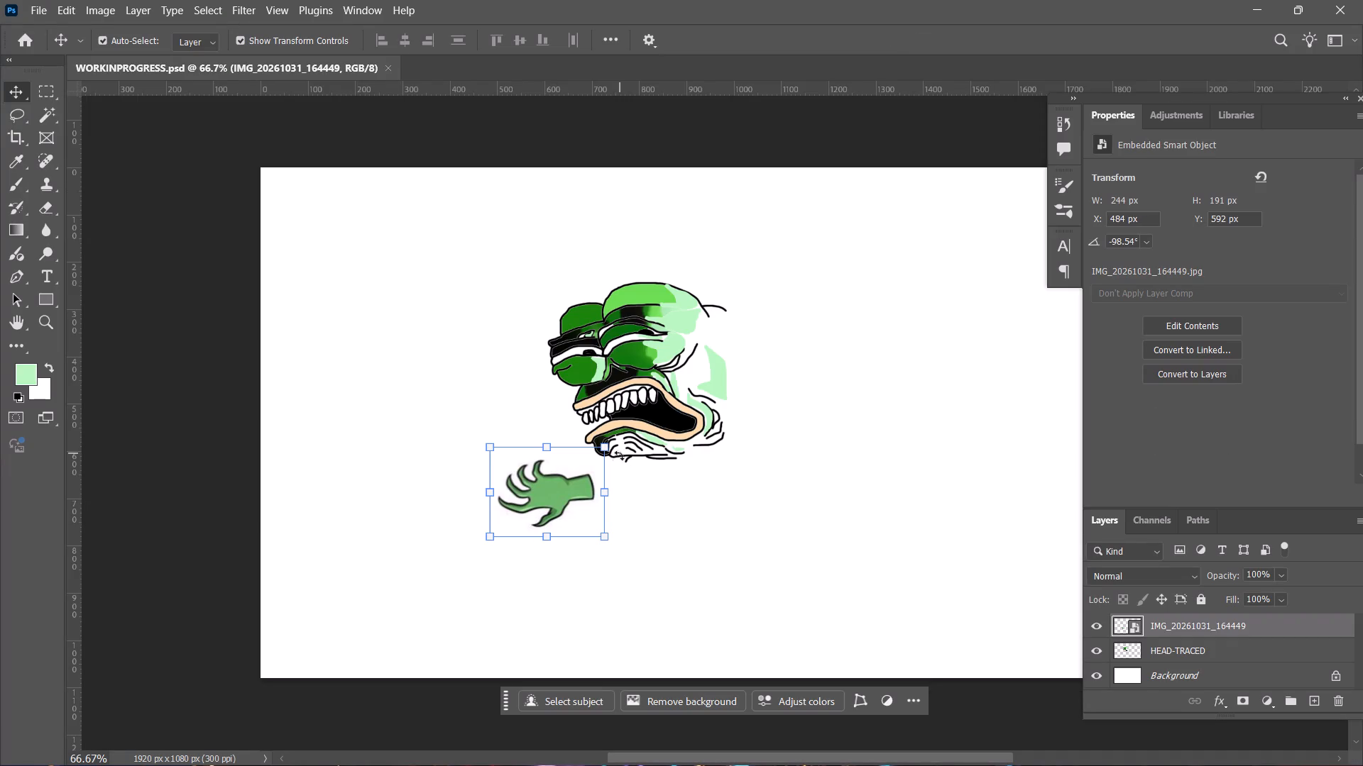
Examine the green clawed hand image and the lower part of the traced head up close.
ctrl+scroll(613, 435, up, 2)
ctrl+scroll(631, 433, down, 2)
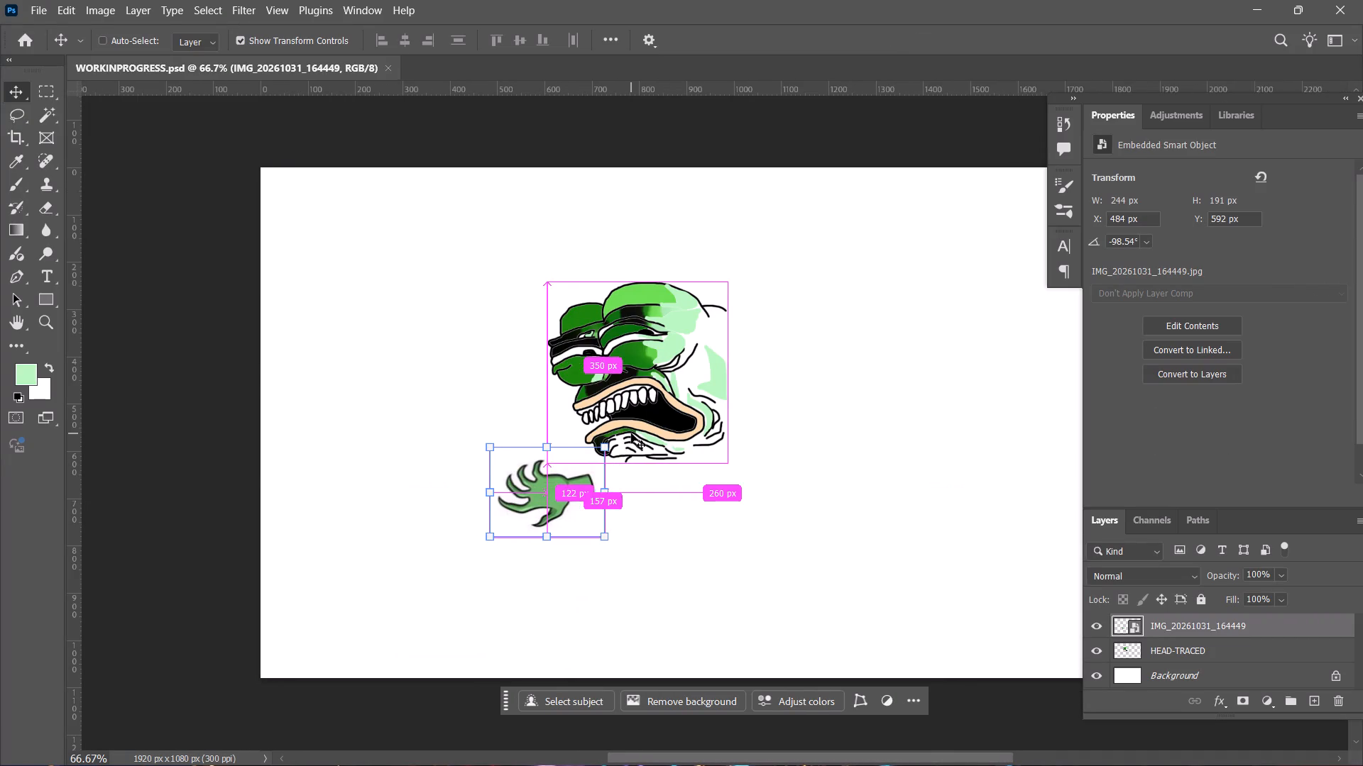
ctrl+scroll(631, 433, down, 1)
ctrl+middle_click(815, 477)
ctrl+scroll(815, 477, up, 4)
scroll(811, 455, down, 4)
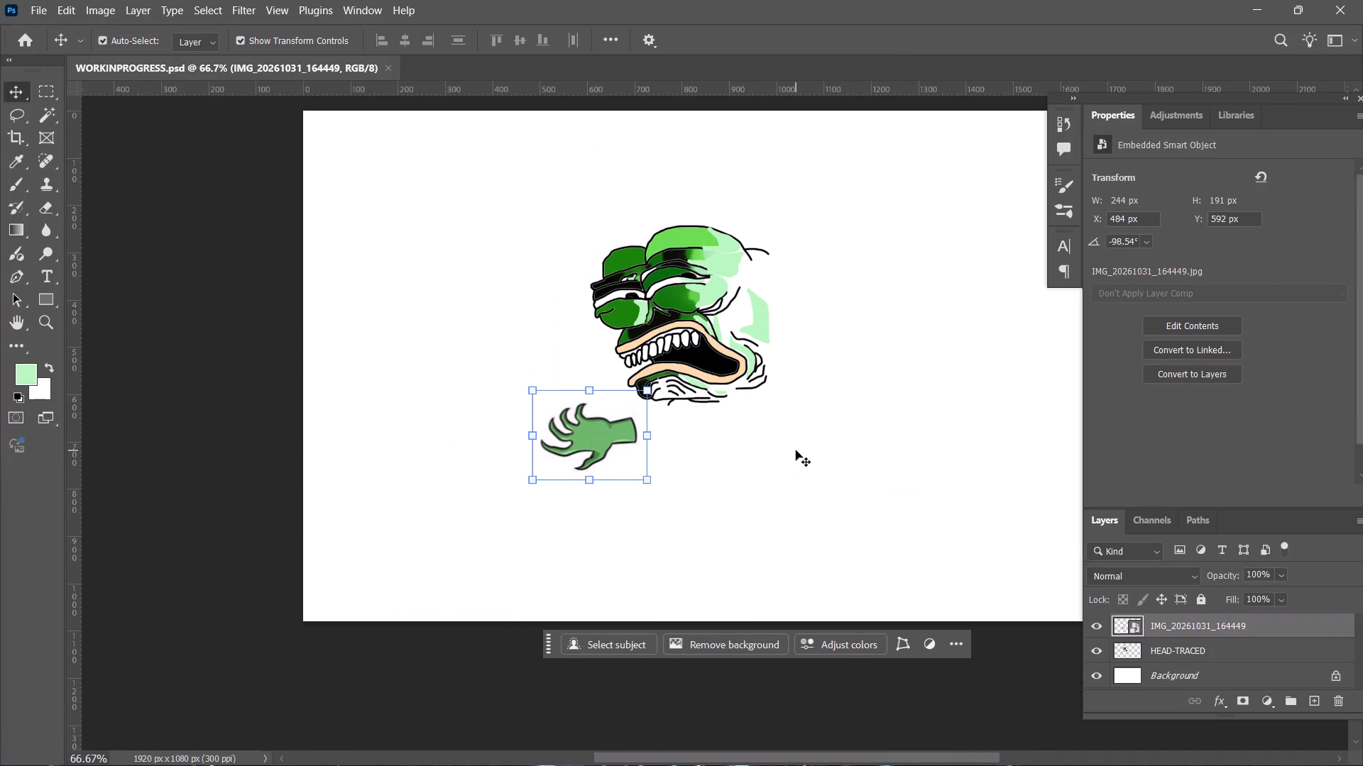
scroll(828, 435, up, 2)
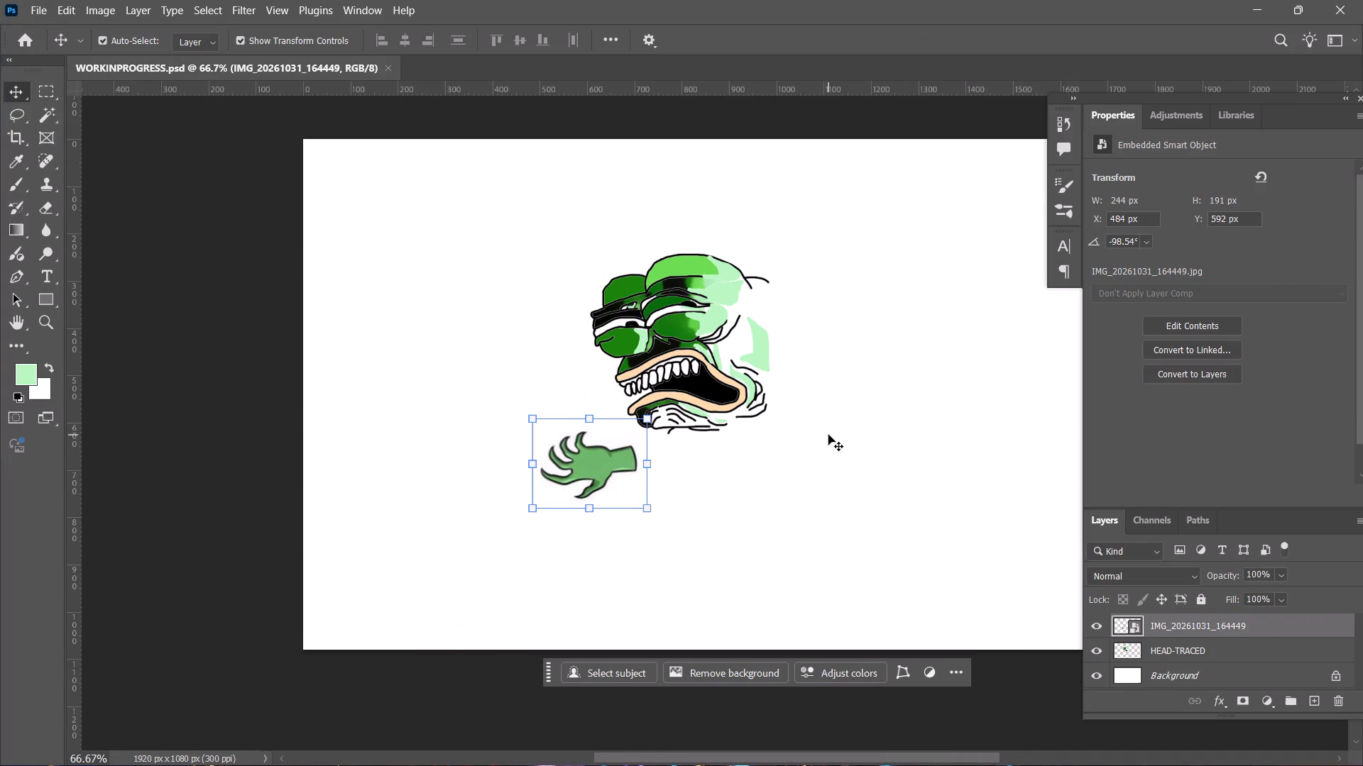
key(ctrl+plus)
key(ctrl+plus)
key(ctrl+plus)
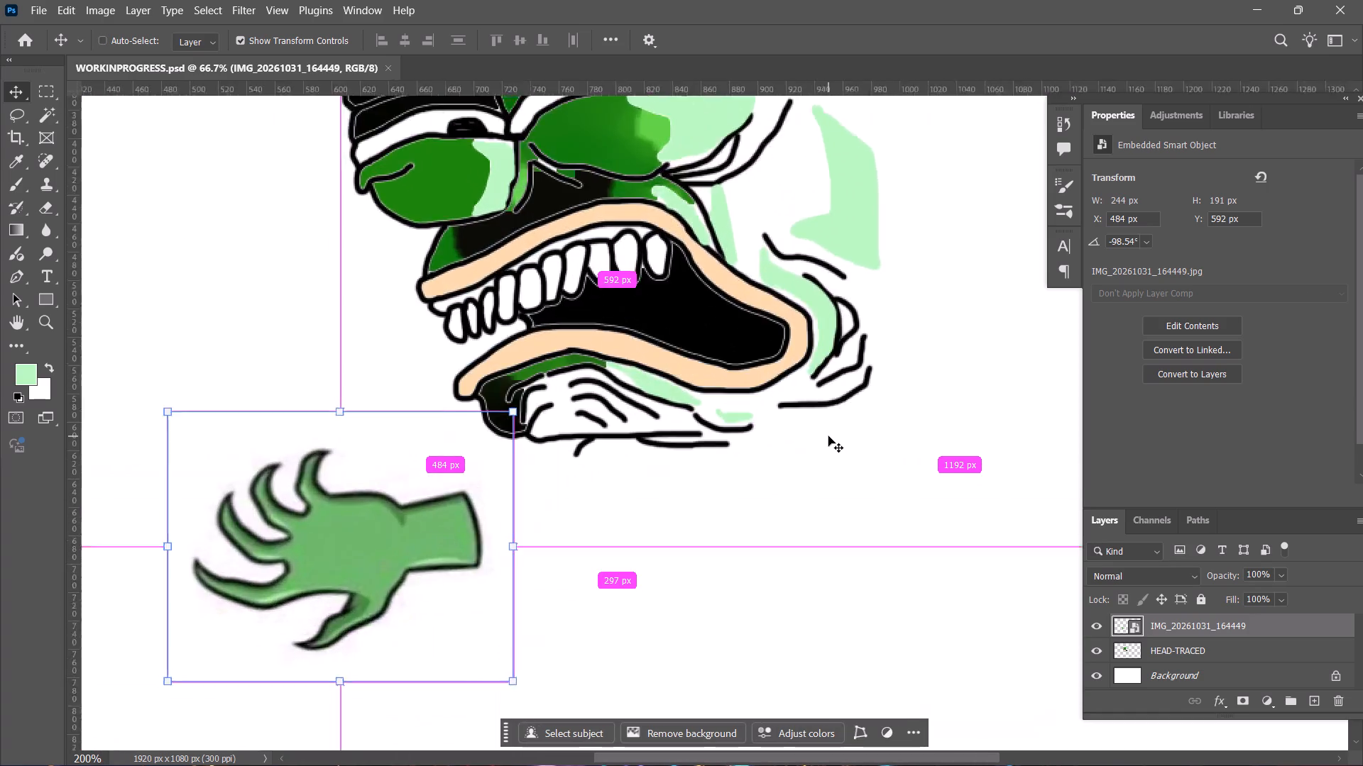
key(ctrl+minus)
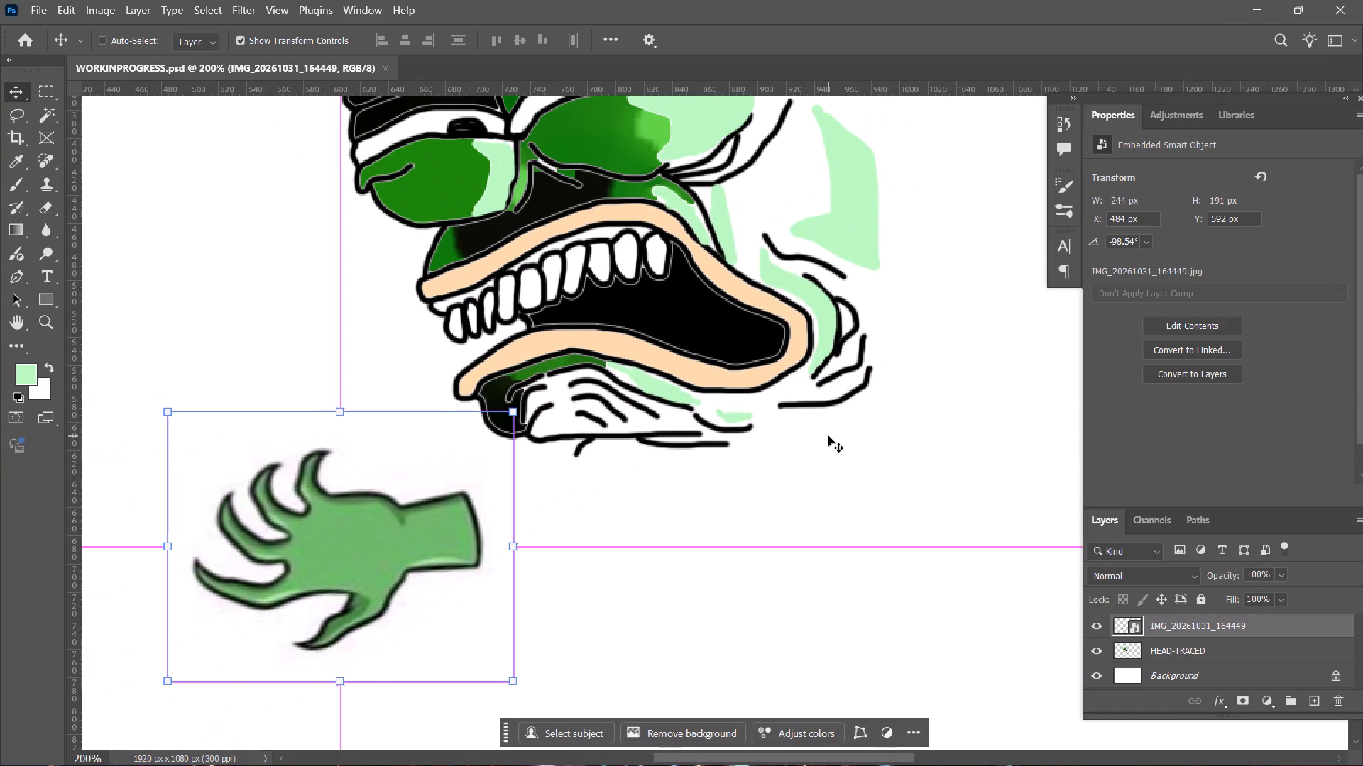
scroll(429, 472, down, 7)
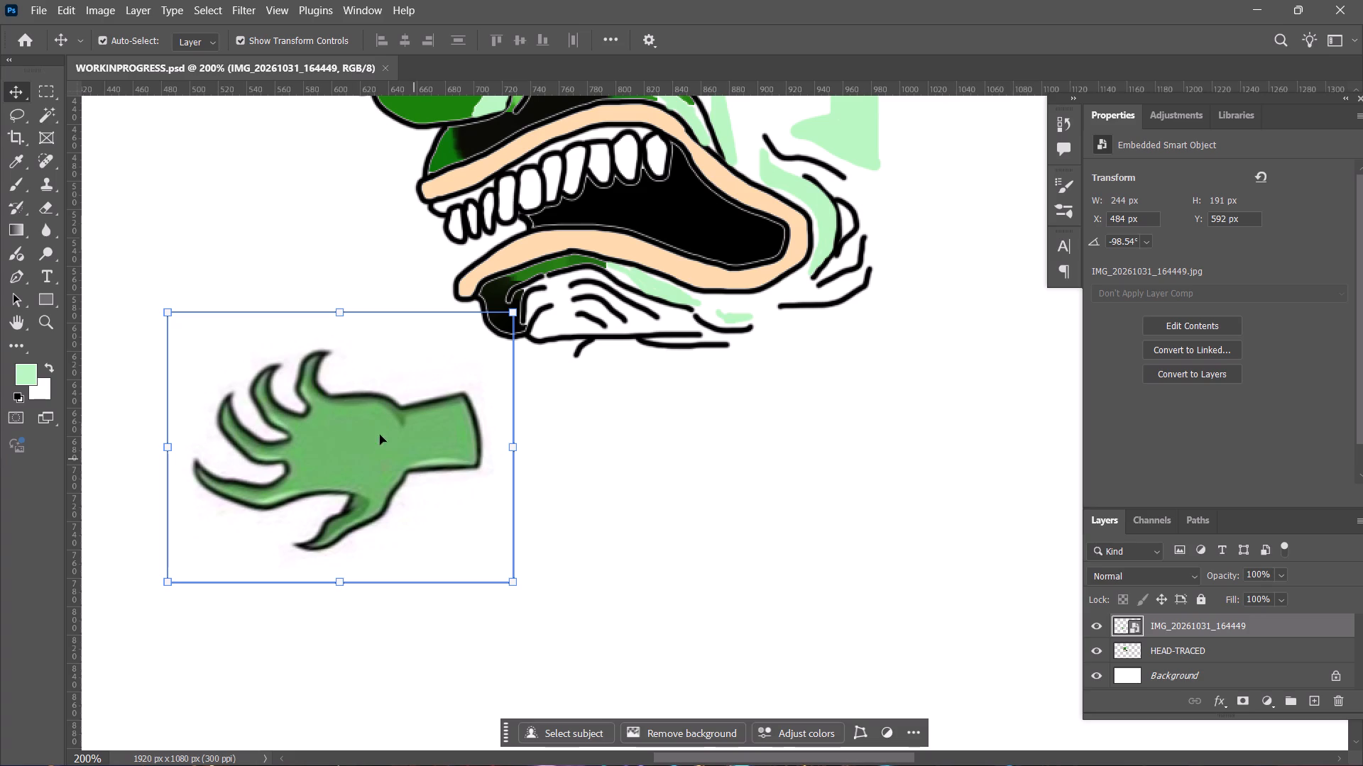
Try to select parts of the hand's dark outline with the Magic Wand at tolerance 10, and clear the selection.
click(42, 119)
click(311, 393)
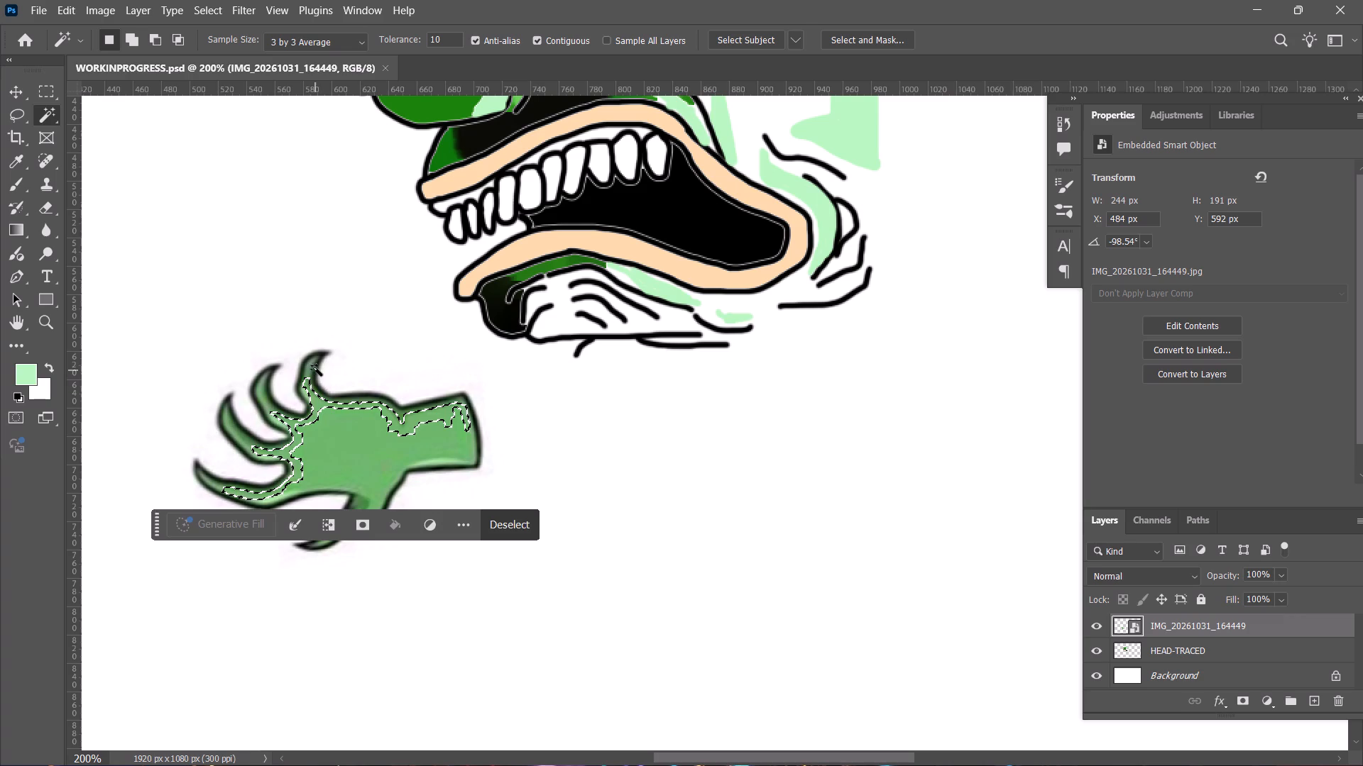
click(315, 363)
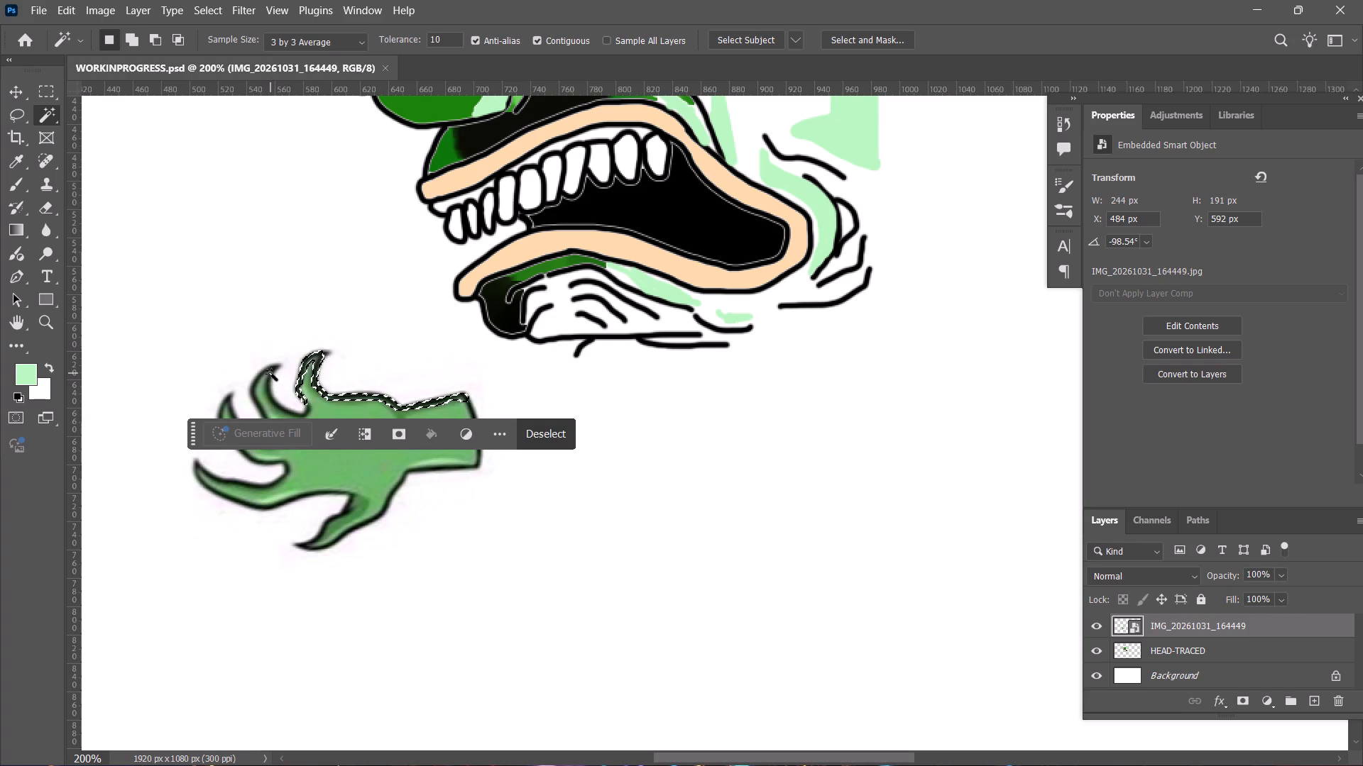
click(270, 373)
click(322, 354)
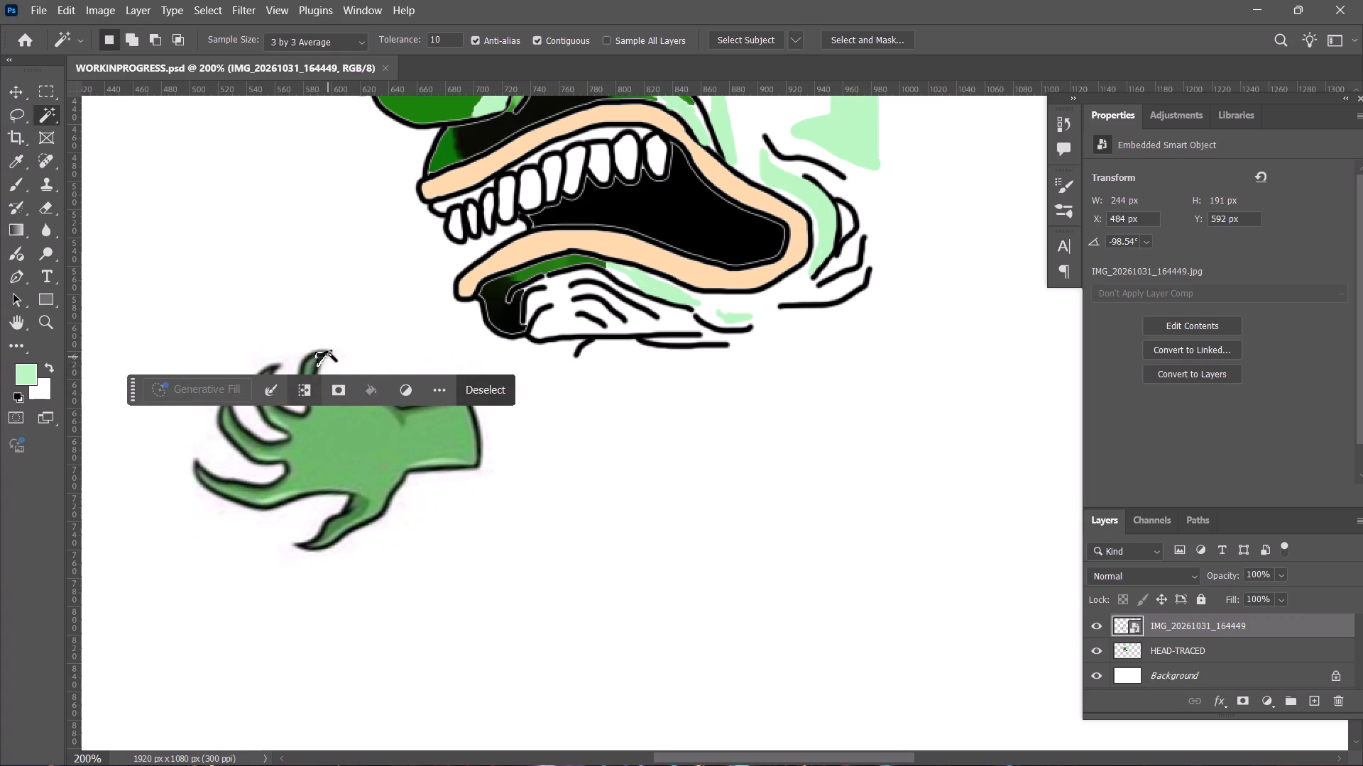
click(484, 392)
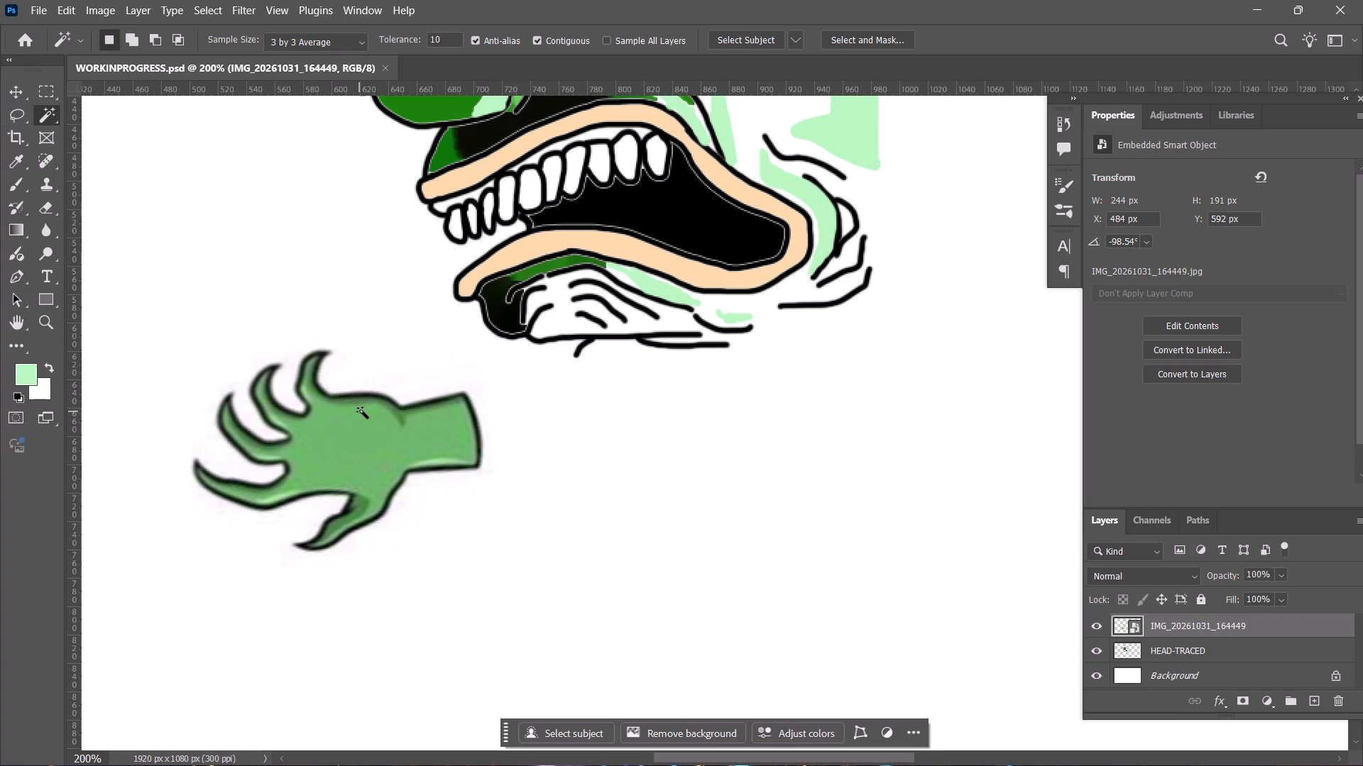
Rasterize the hand's smart object layer IMG_20261031_164449 so it can be painted on with the Brush tool.
key(g)
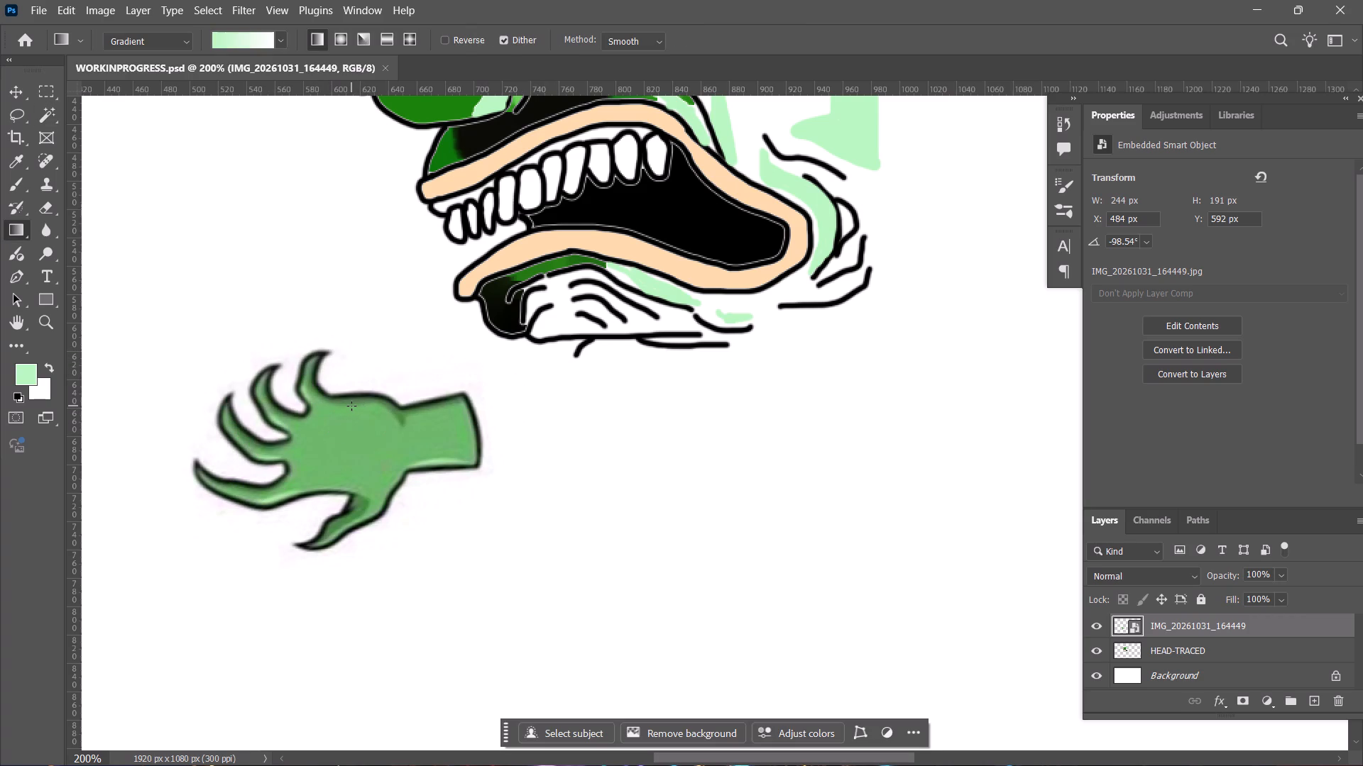
key(b)
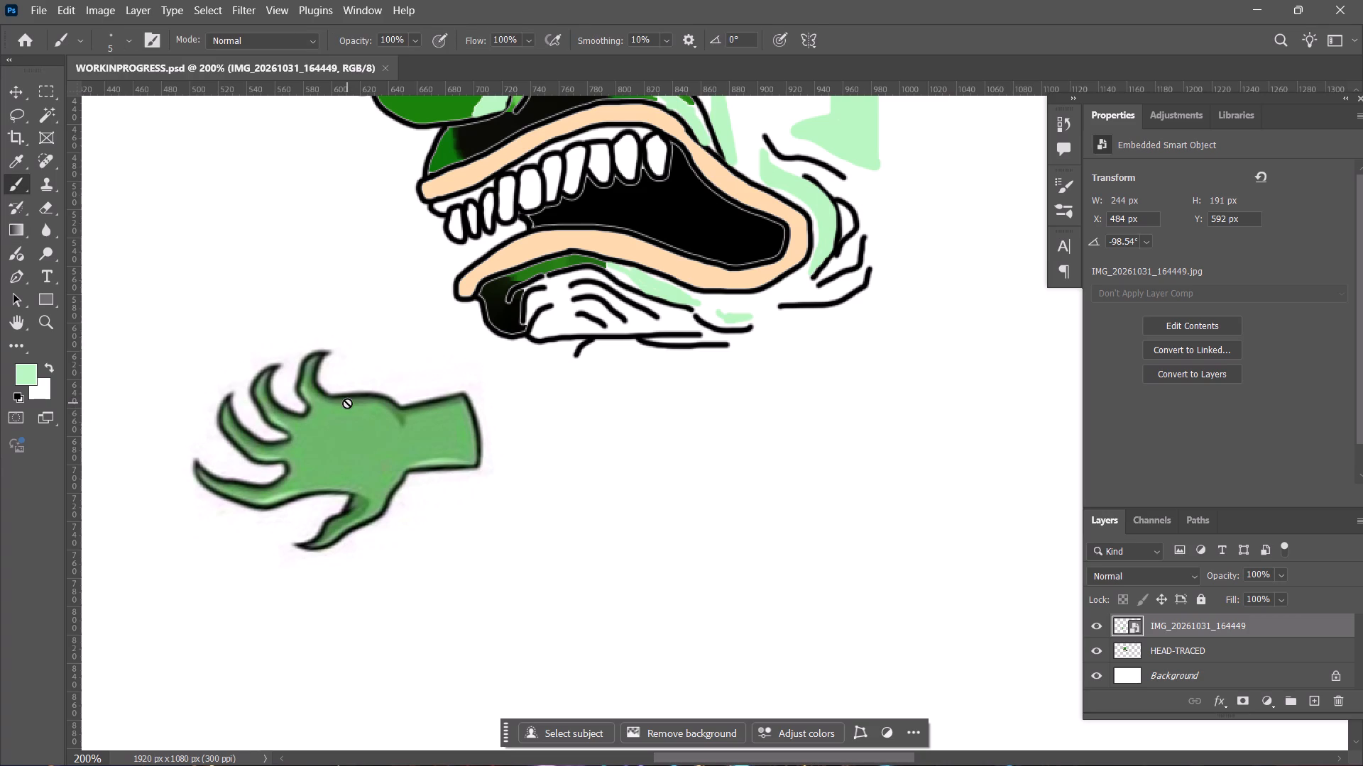
scroll(347, 403, up, 2)
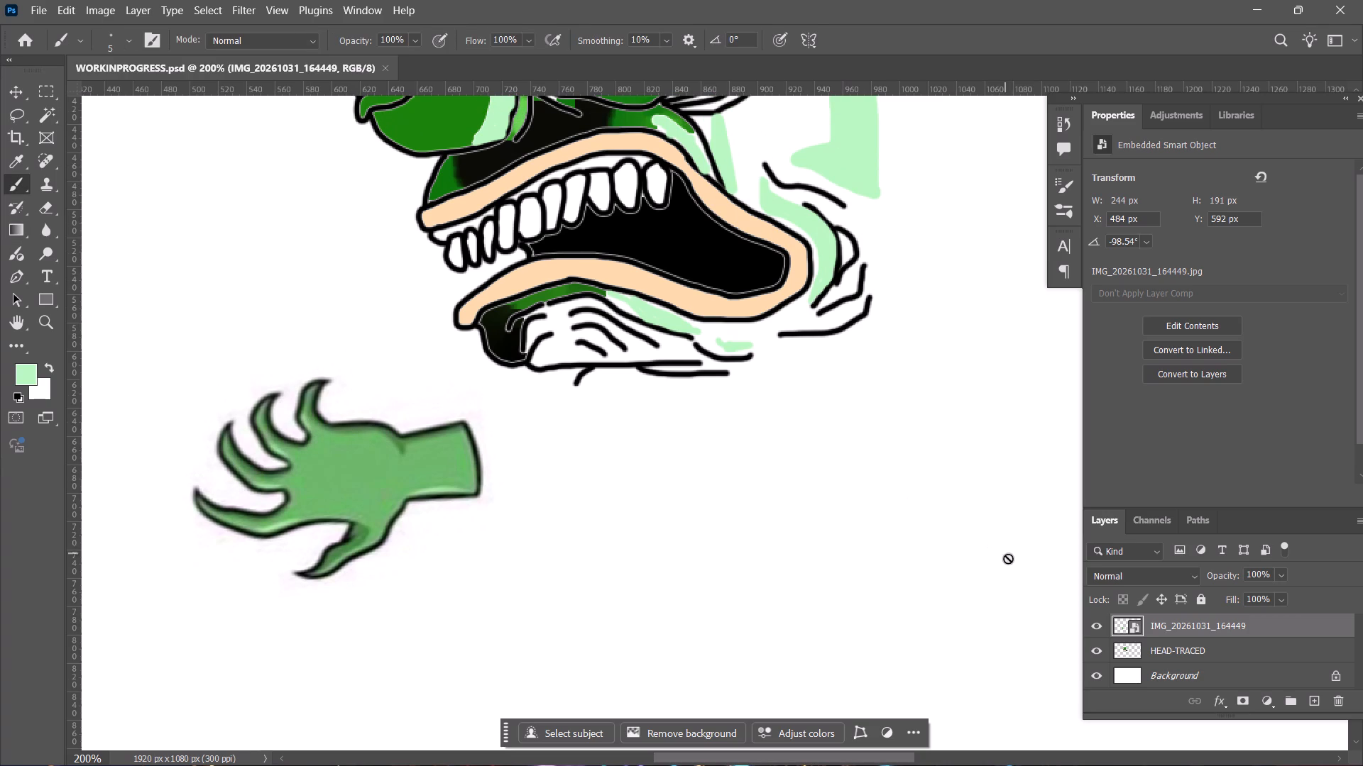
click(1155, 623)
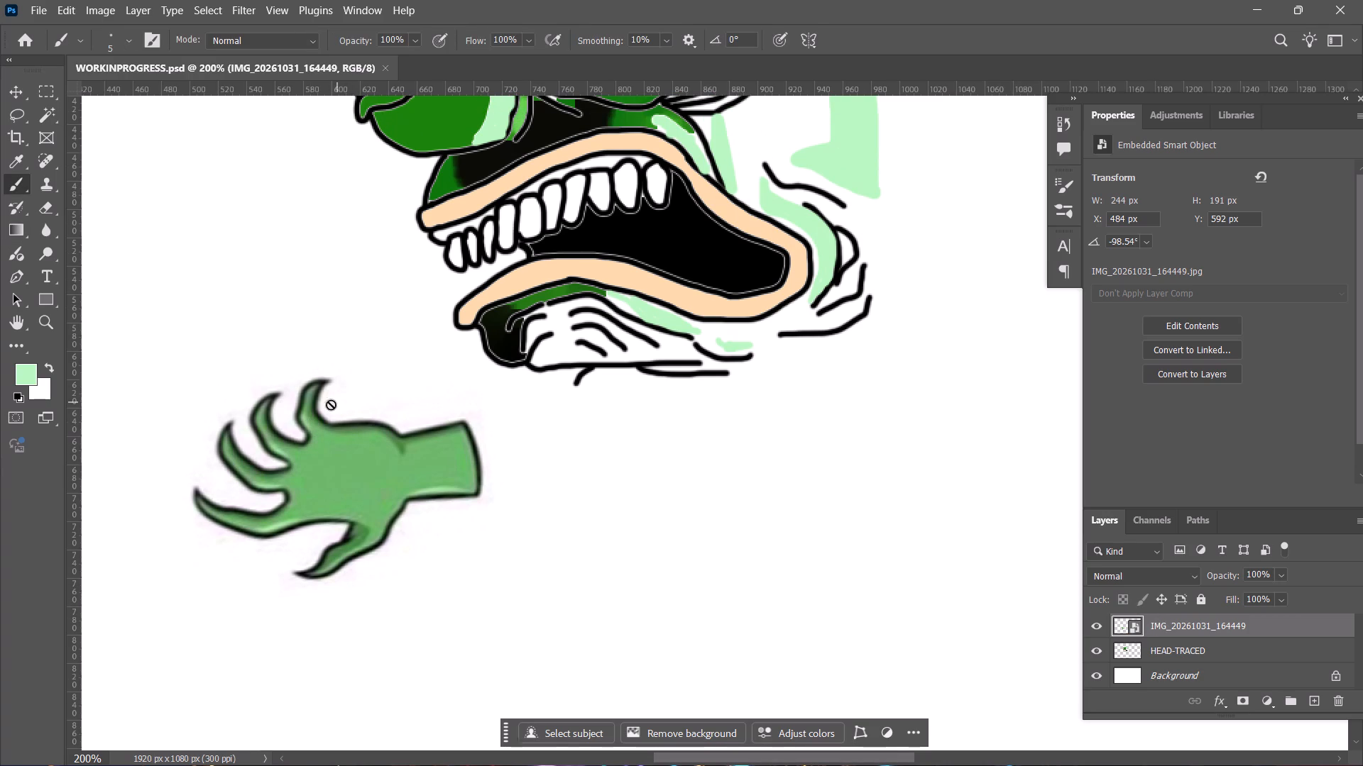
click(314, 409)
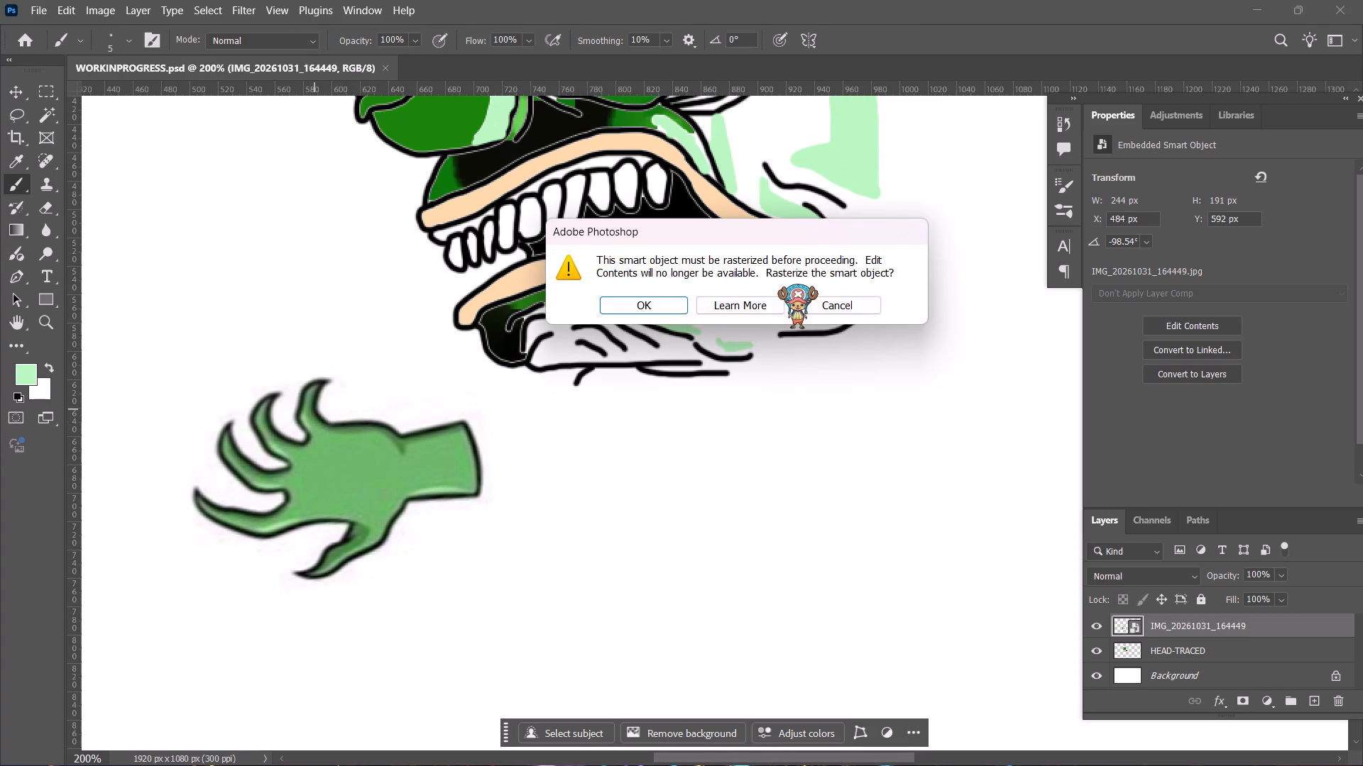
click(652, 306)
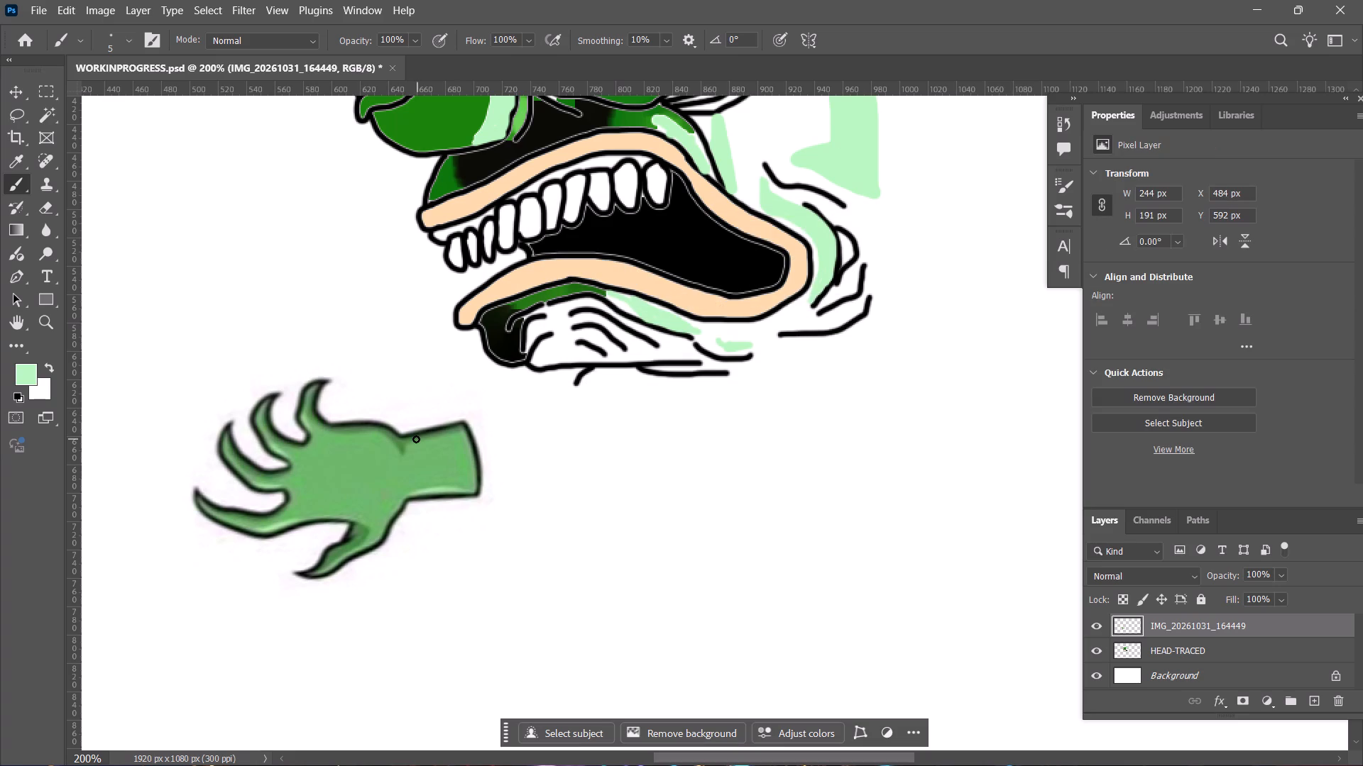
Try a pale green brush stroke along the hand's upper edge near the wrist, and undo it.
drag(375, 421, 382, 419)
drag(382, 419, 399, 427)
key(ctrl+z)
Examine the traced head's outlines and colouring, and the whole green hand at 300% magnification.
scroll(376, 426, down, 10)
scroll(361, 386, up, 10)
scroll(363, 383, up, 20)
scroll(363, 383, up, 2)
scroll(371, 377, down, 11)
scroll(371, 377, up, 2)
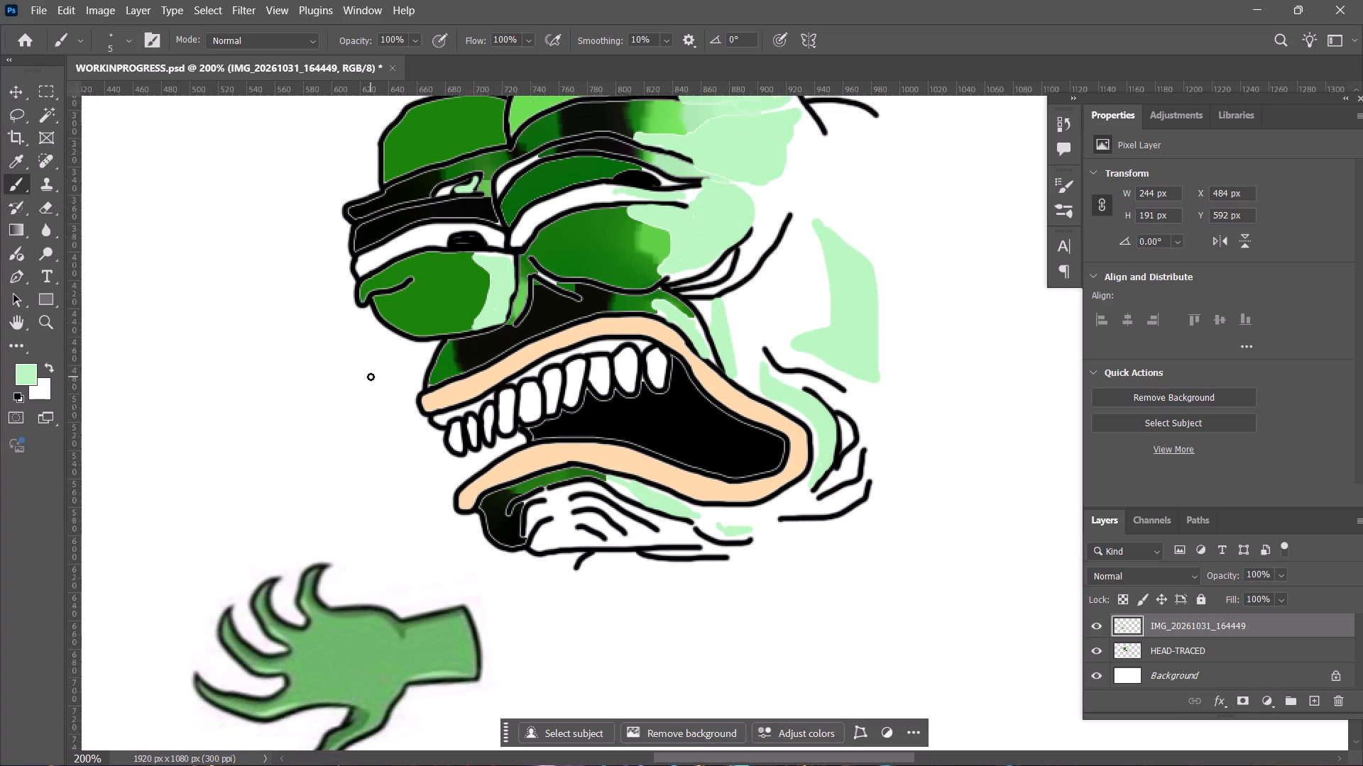
scroll(371, 377, up, 3)
scroll(371, 377, down, 1)
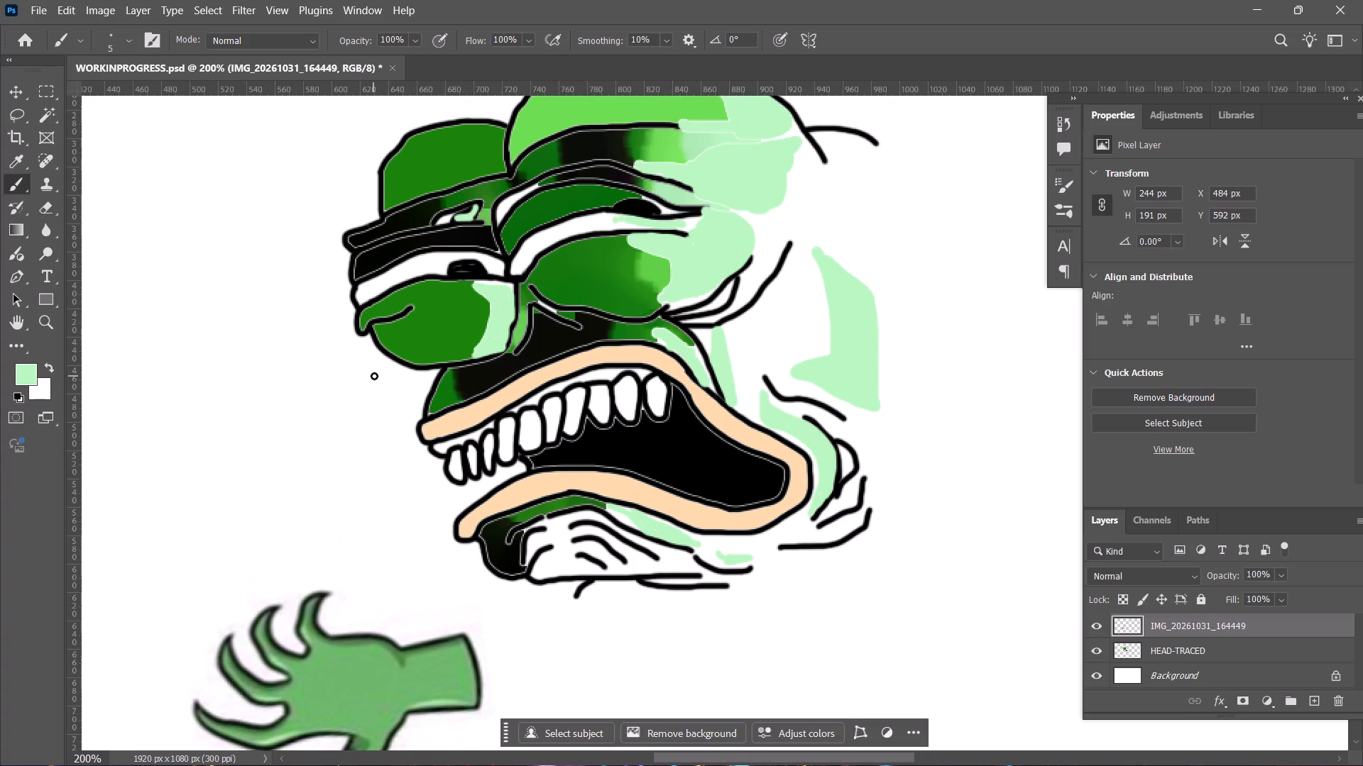
scroll(359, 379, down, 8)
scroll(337, 401, down, 18)
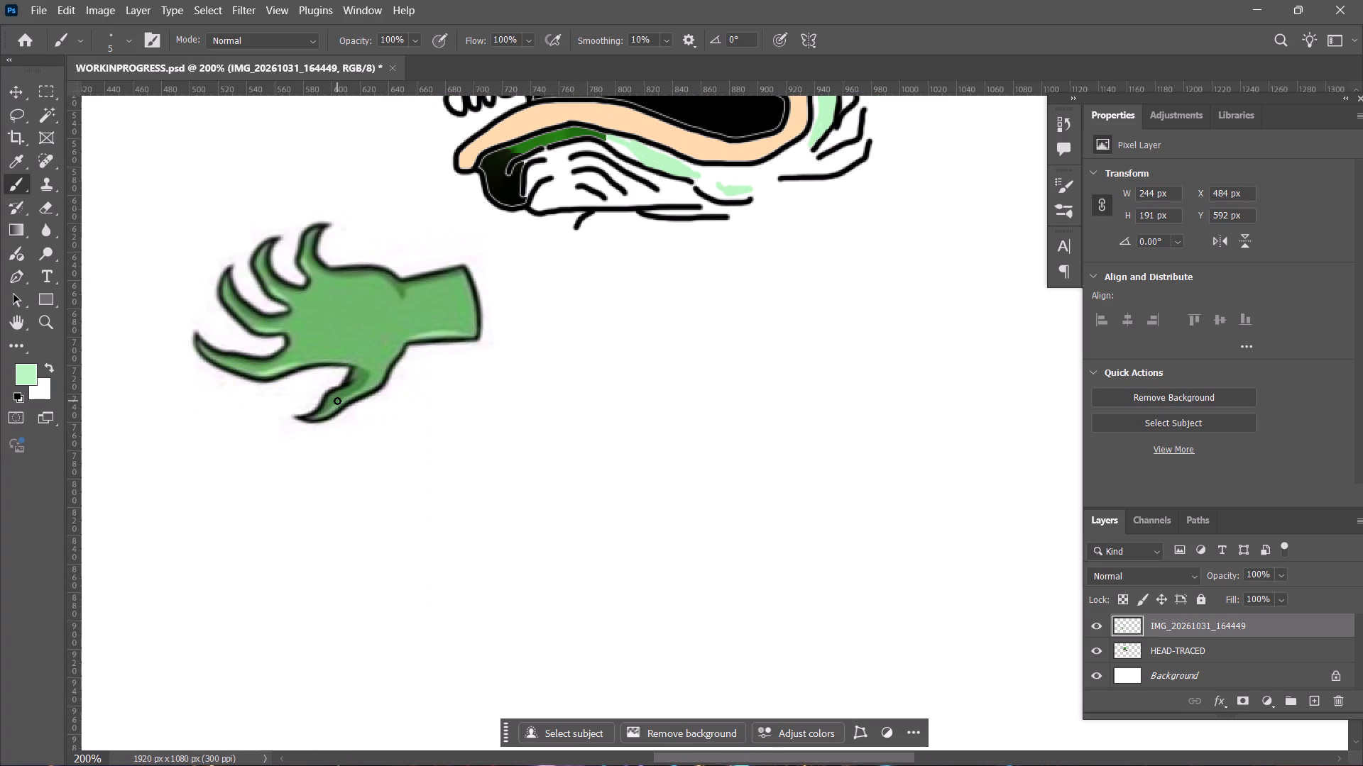
key(ctrl+plus)
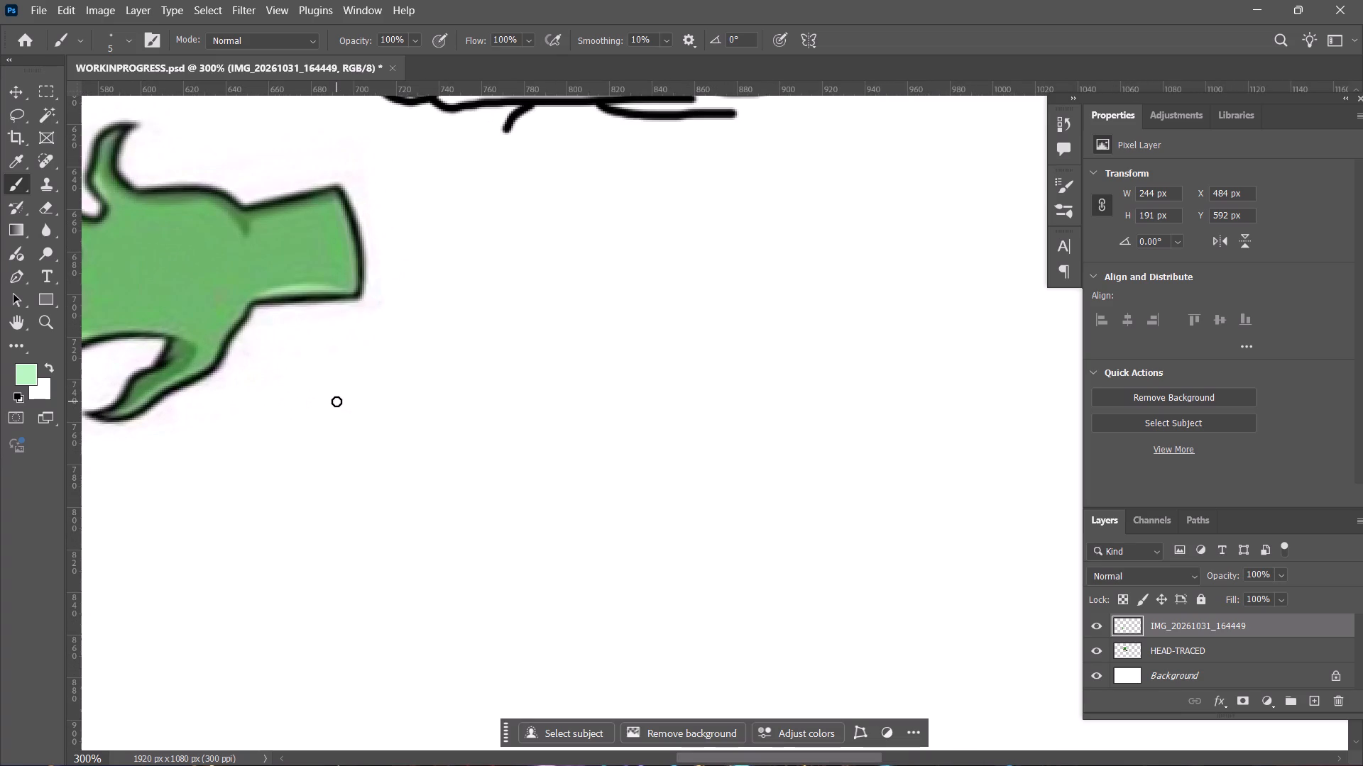
key(space)
key(space)
key(space)
key(space)
key(space)
key(space)
key(space)
key(space)
key(space)
key(space)
key(space)
key(space)
key(space)
key(space)
key(space)
key(space)
key(space)
key(space)
key(space)
key(space)
drag(427, 374, 474, 383)
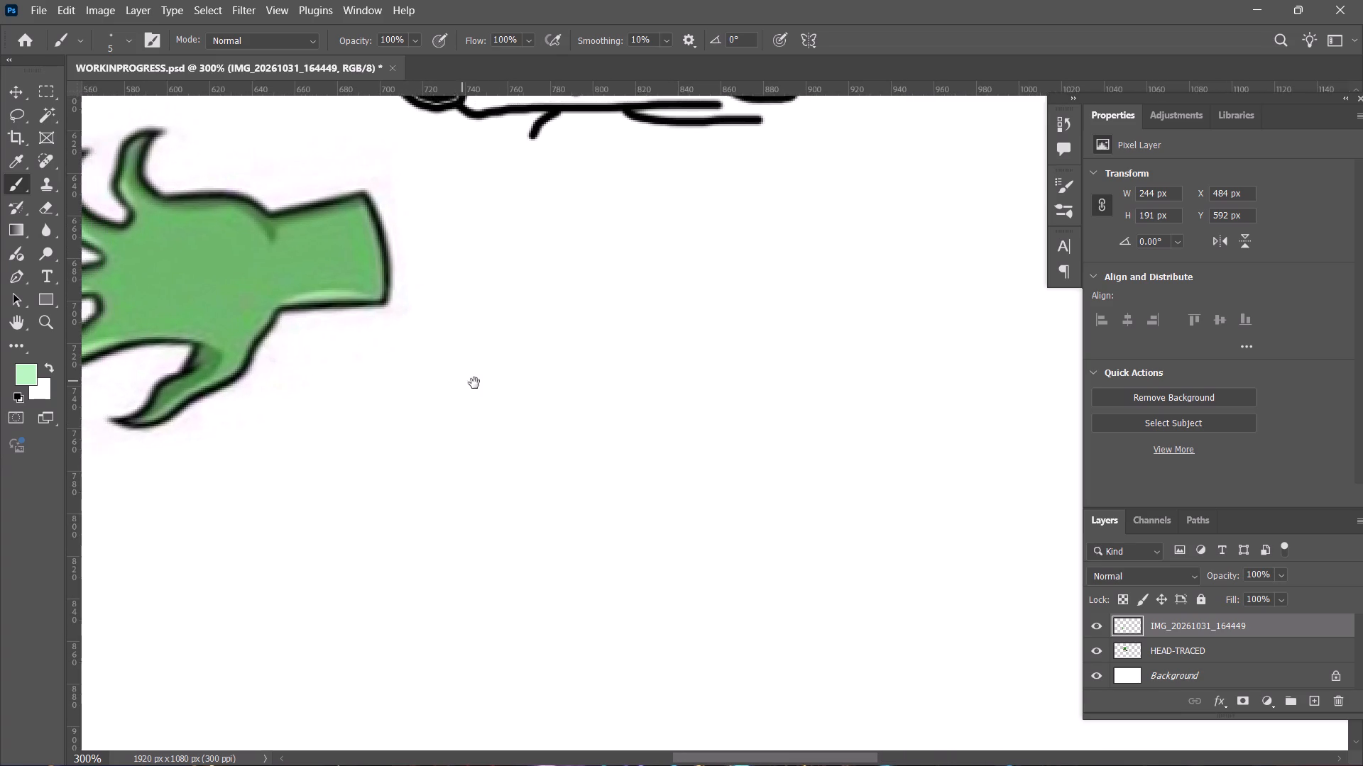
drag(474, 383, 709, 558)
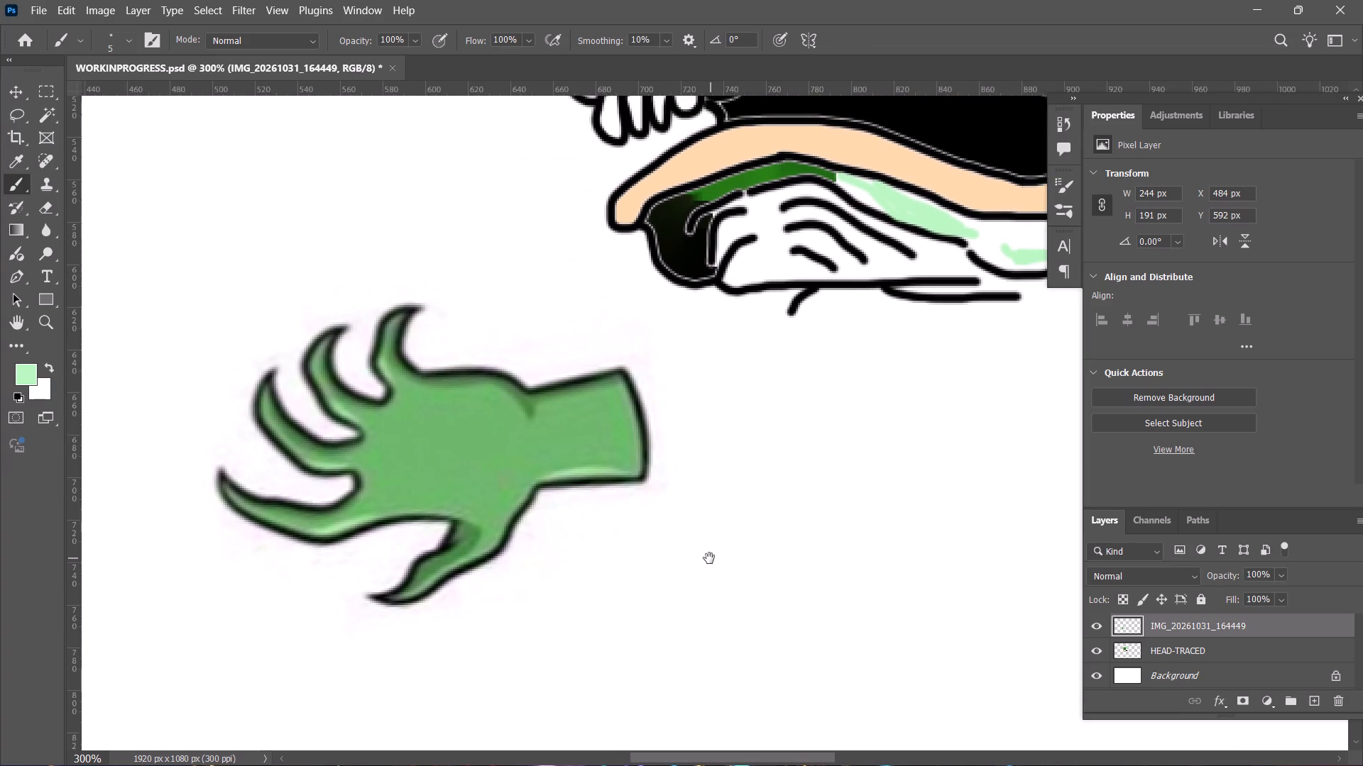
drag(709, 558, 650, 526)
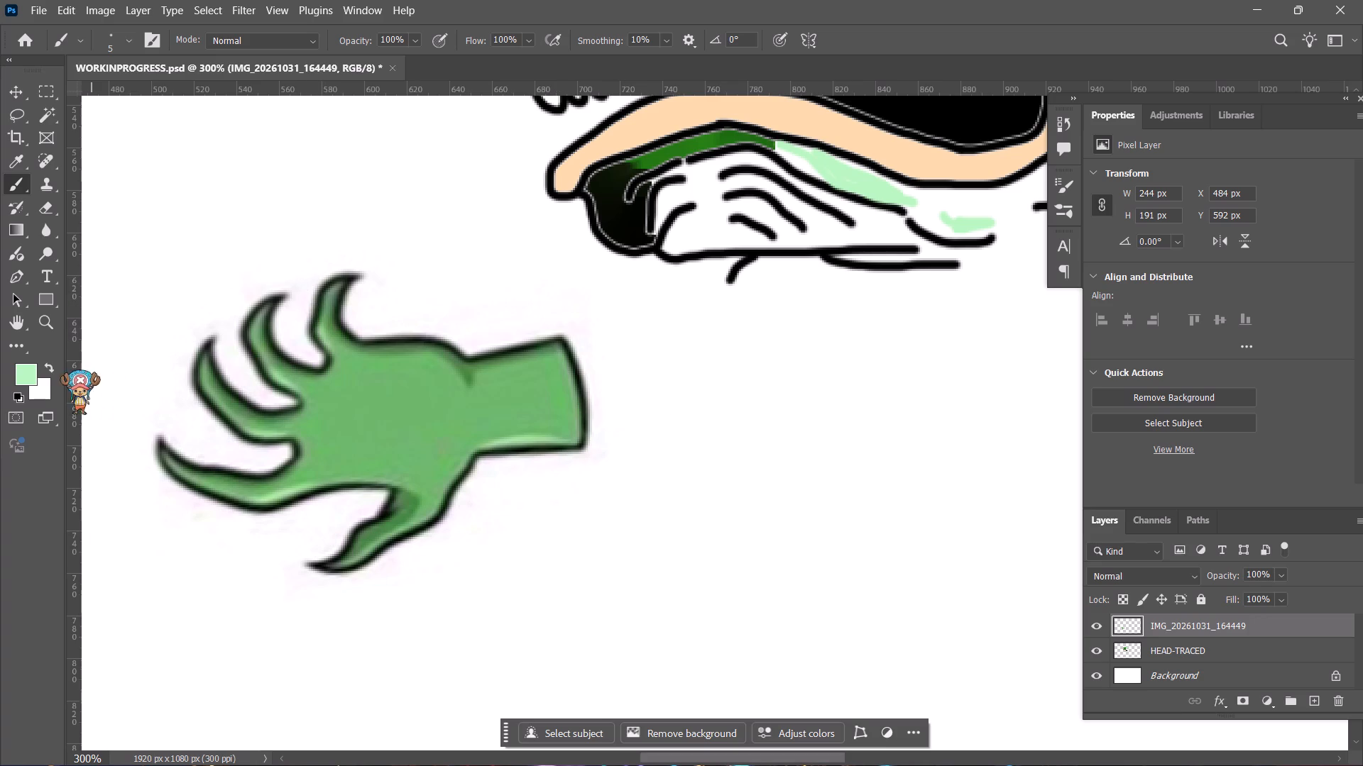
Reset the foreground and background colours to the default black and white.
click(15, 394)
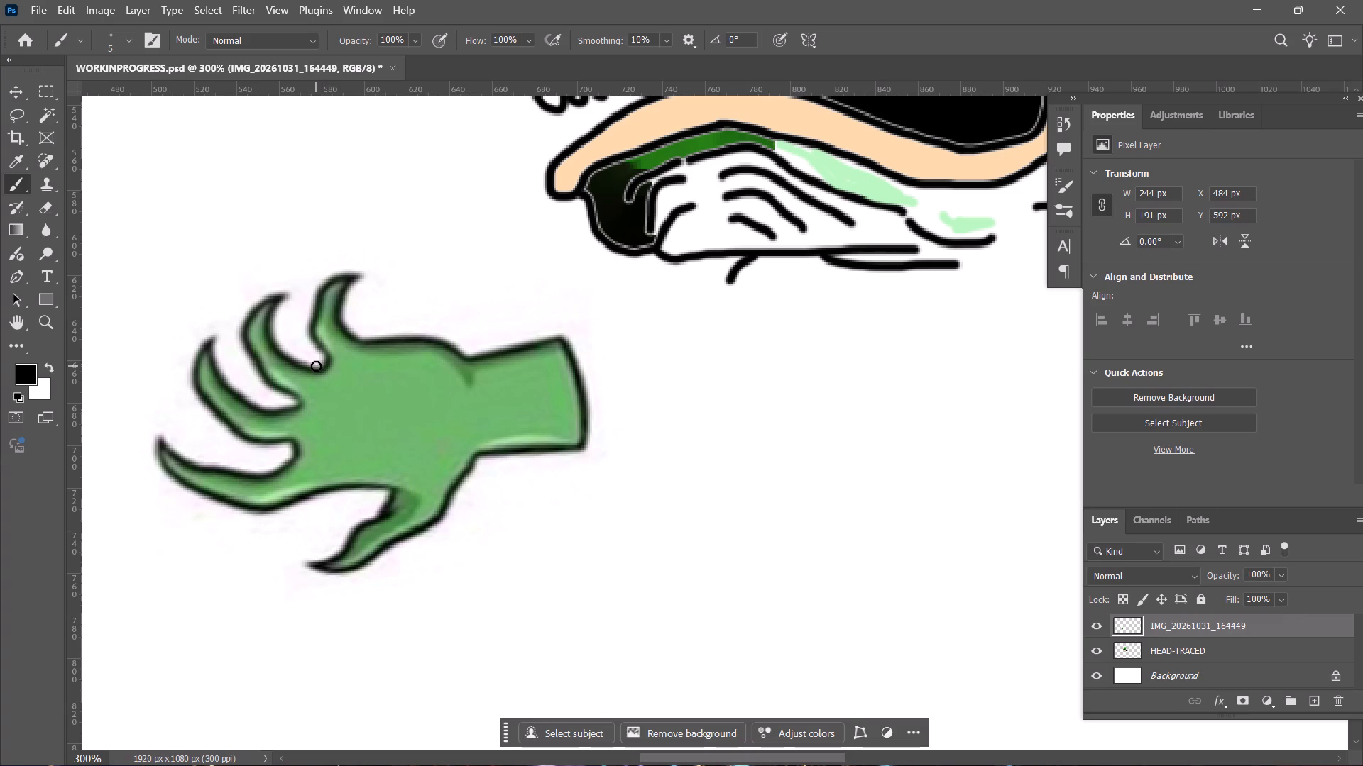
click(17, 399)
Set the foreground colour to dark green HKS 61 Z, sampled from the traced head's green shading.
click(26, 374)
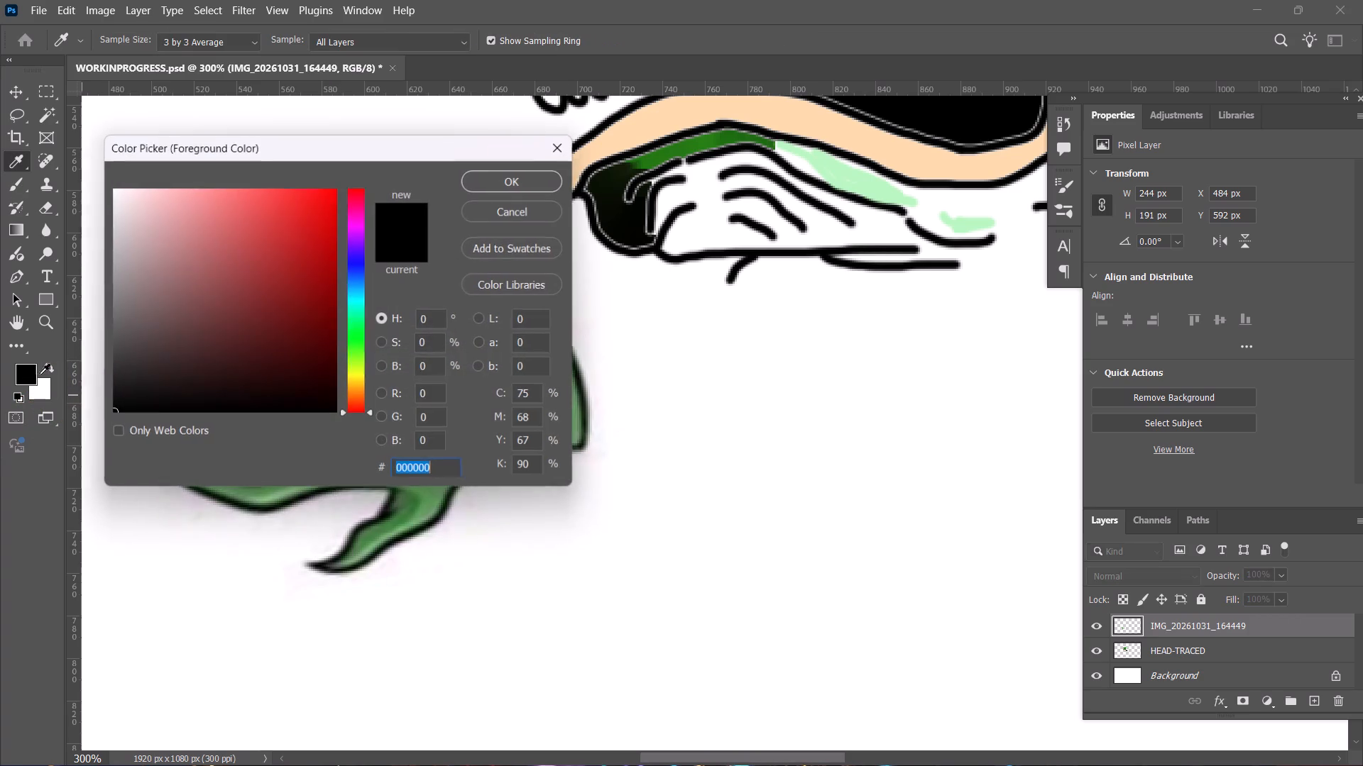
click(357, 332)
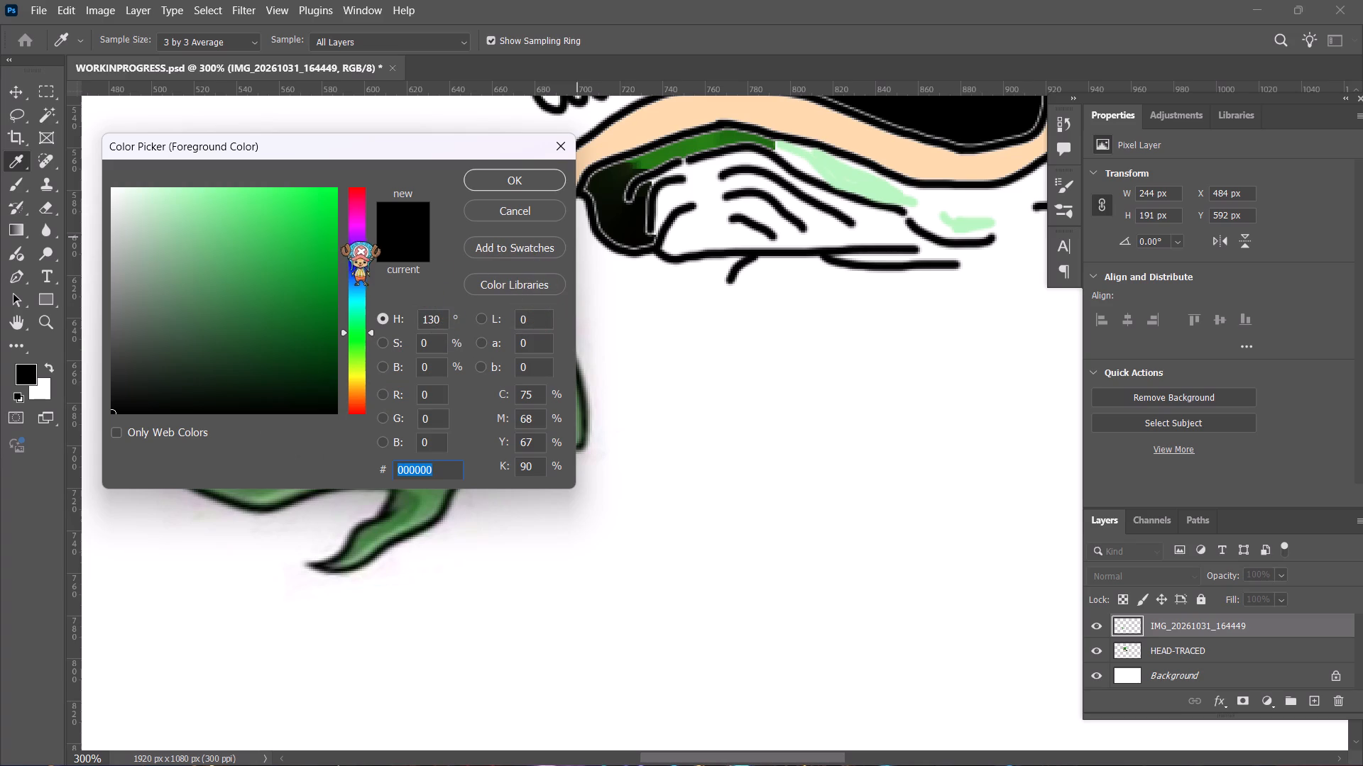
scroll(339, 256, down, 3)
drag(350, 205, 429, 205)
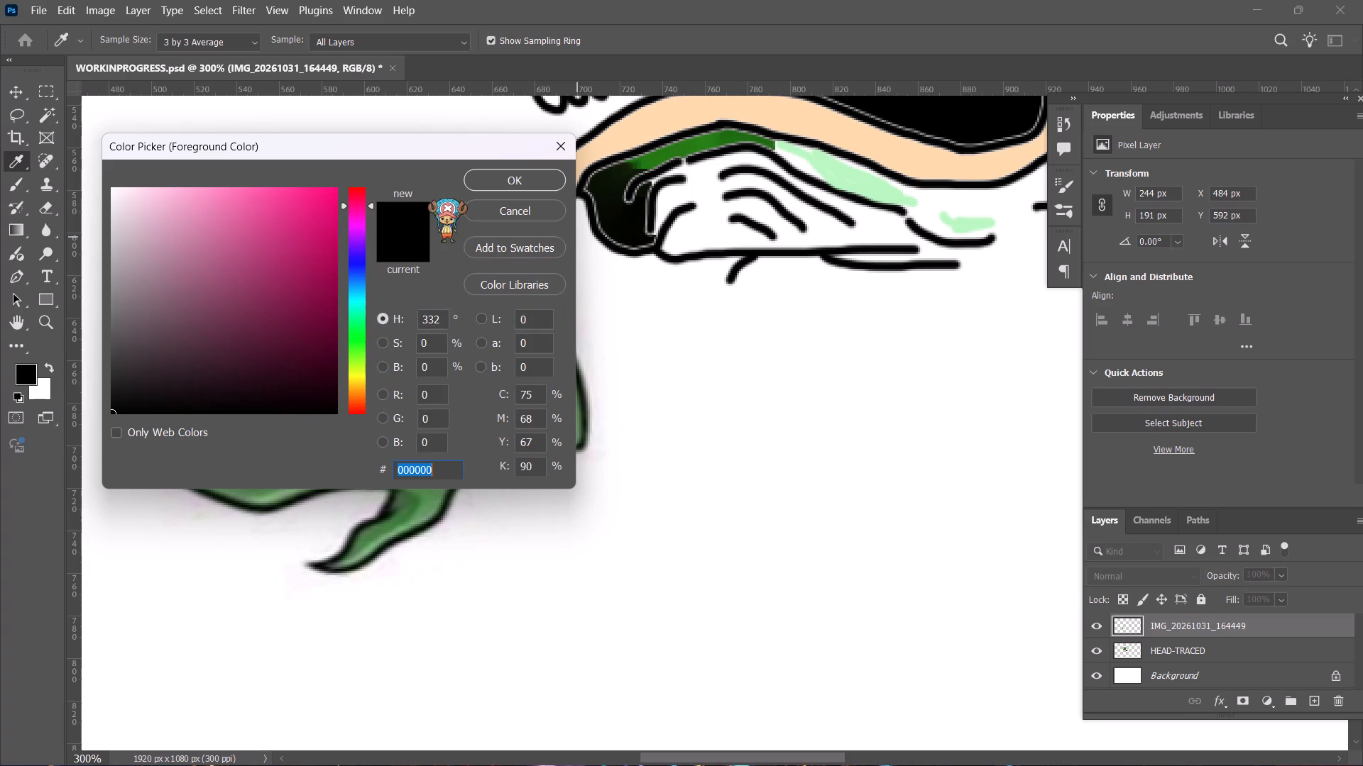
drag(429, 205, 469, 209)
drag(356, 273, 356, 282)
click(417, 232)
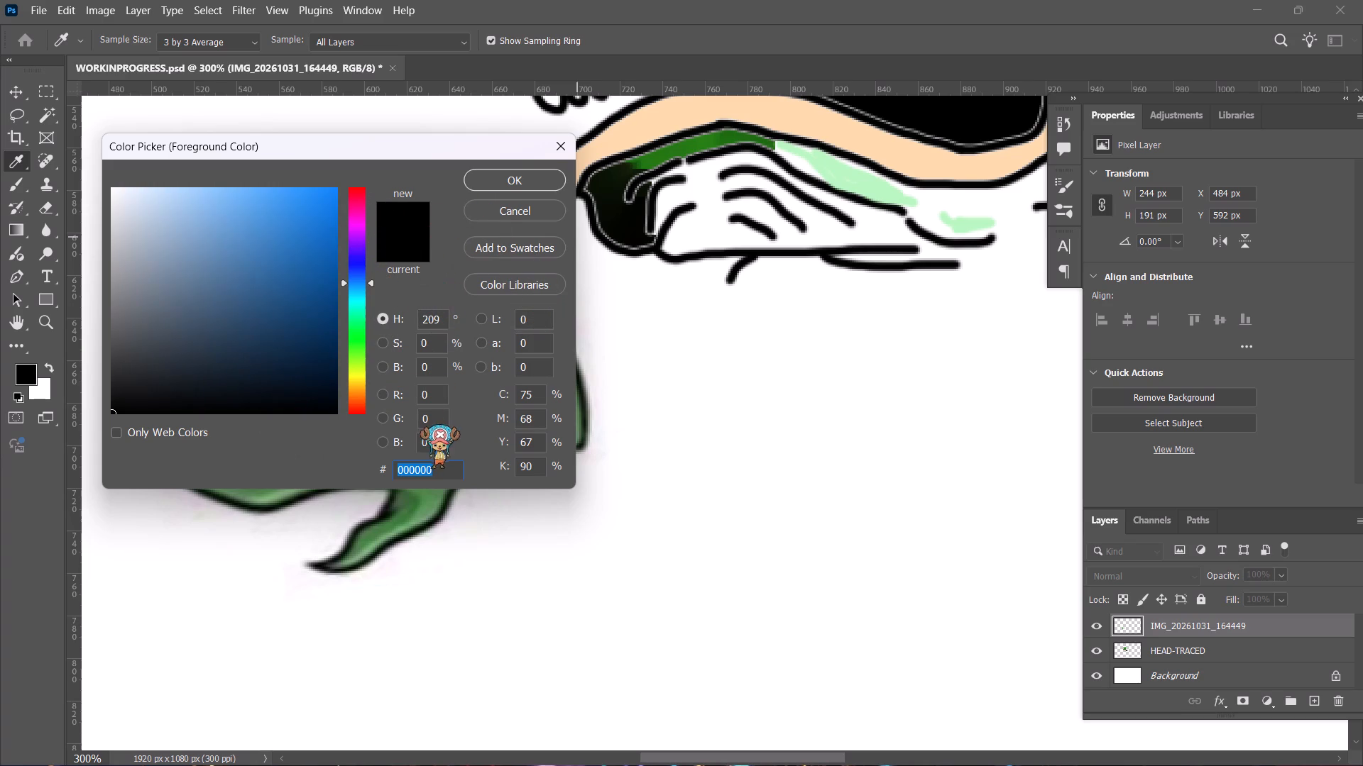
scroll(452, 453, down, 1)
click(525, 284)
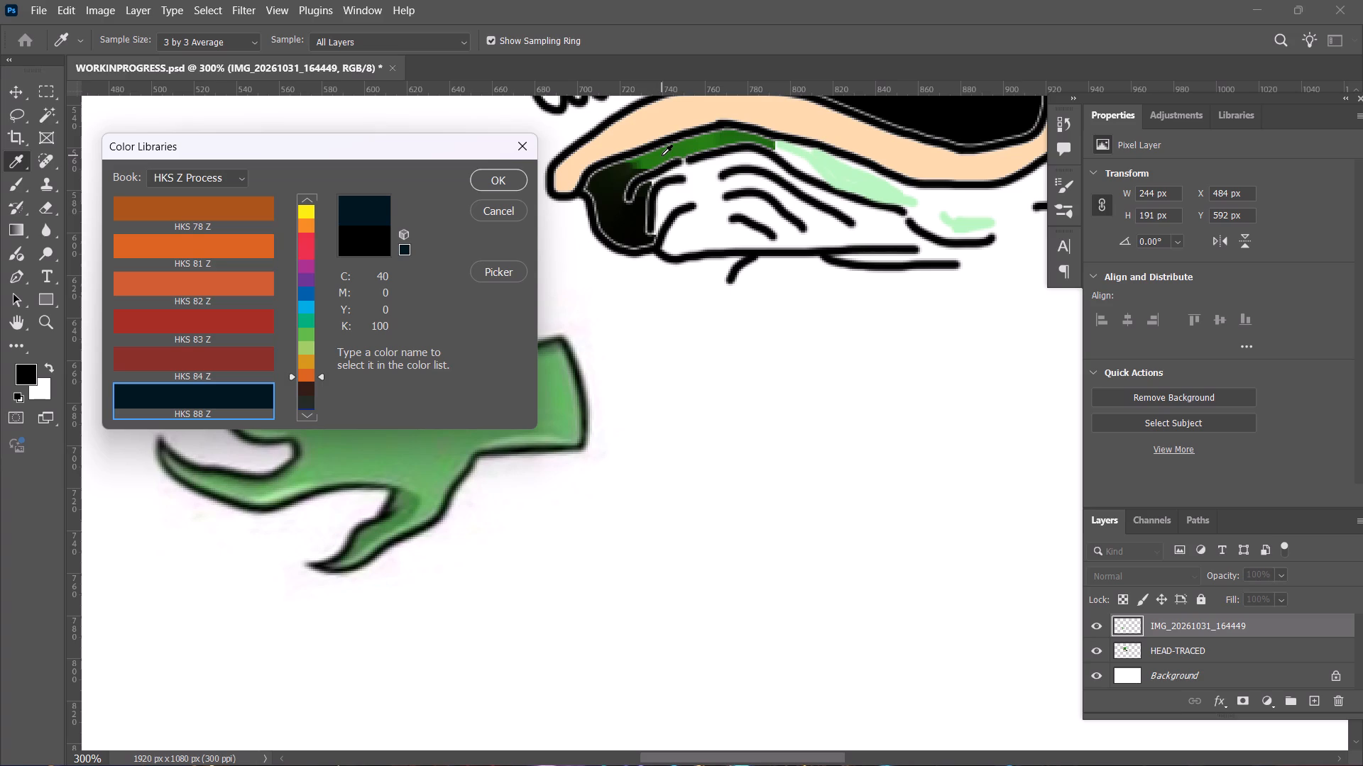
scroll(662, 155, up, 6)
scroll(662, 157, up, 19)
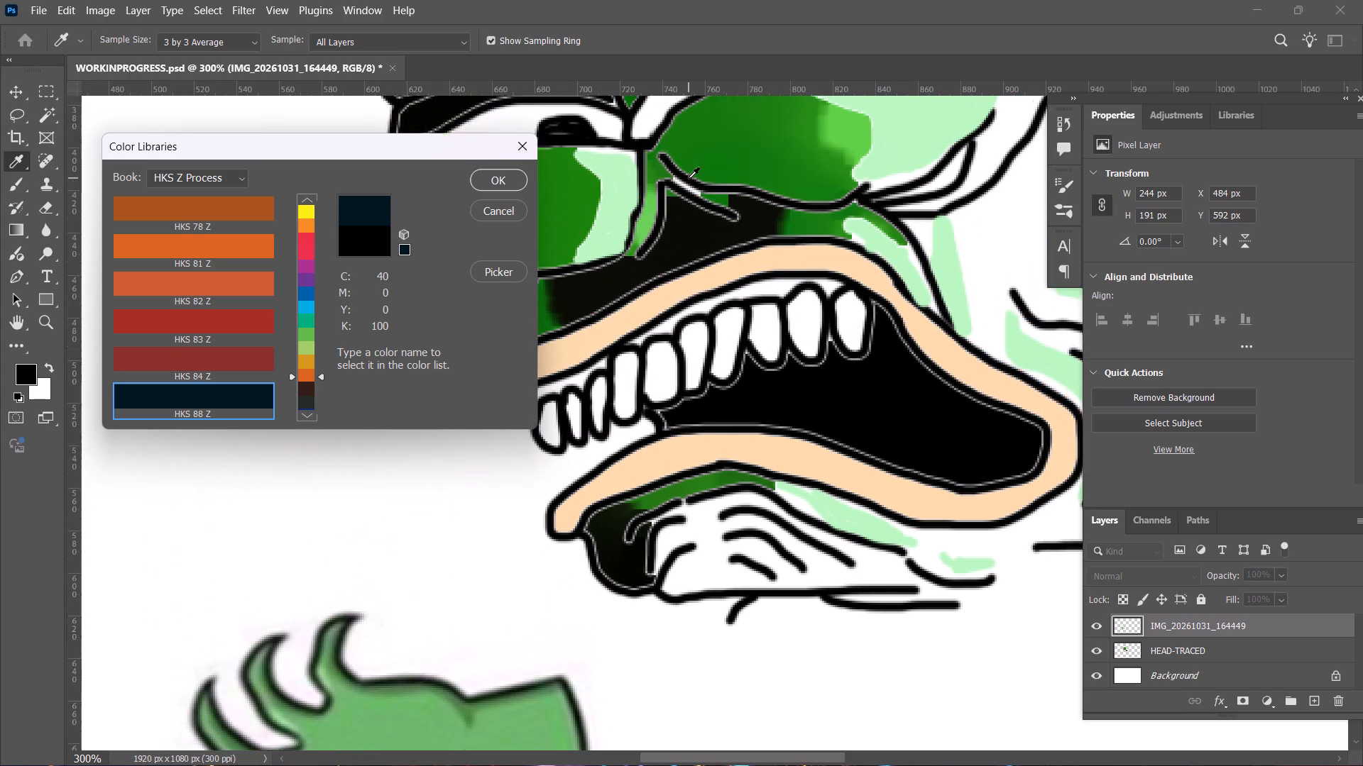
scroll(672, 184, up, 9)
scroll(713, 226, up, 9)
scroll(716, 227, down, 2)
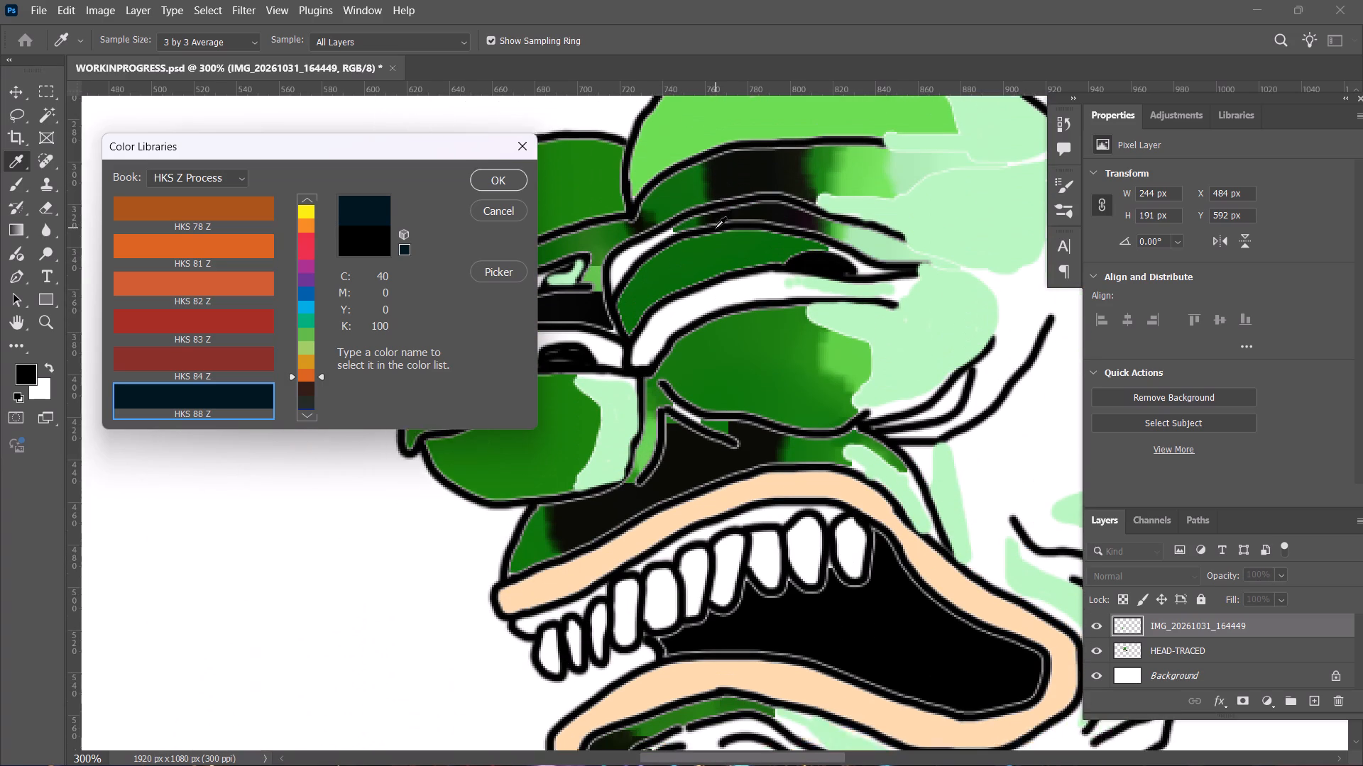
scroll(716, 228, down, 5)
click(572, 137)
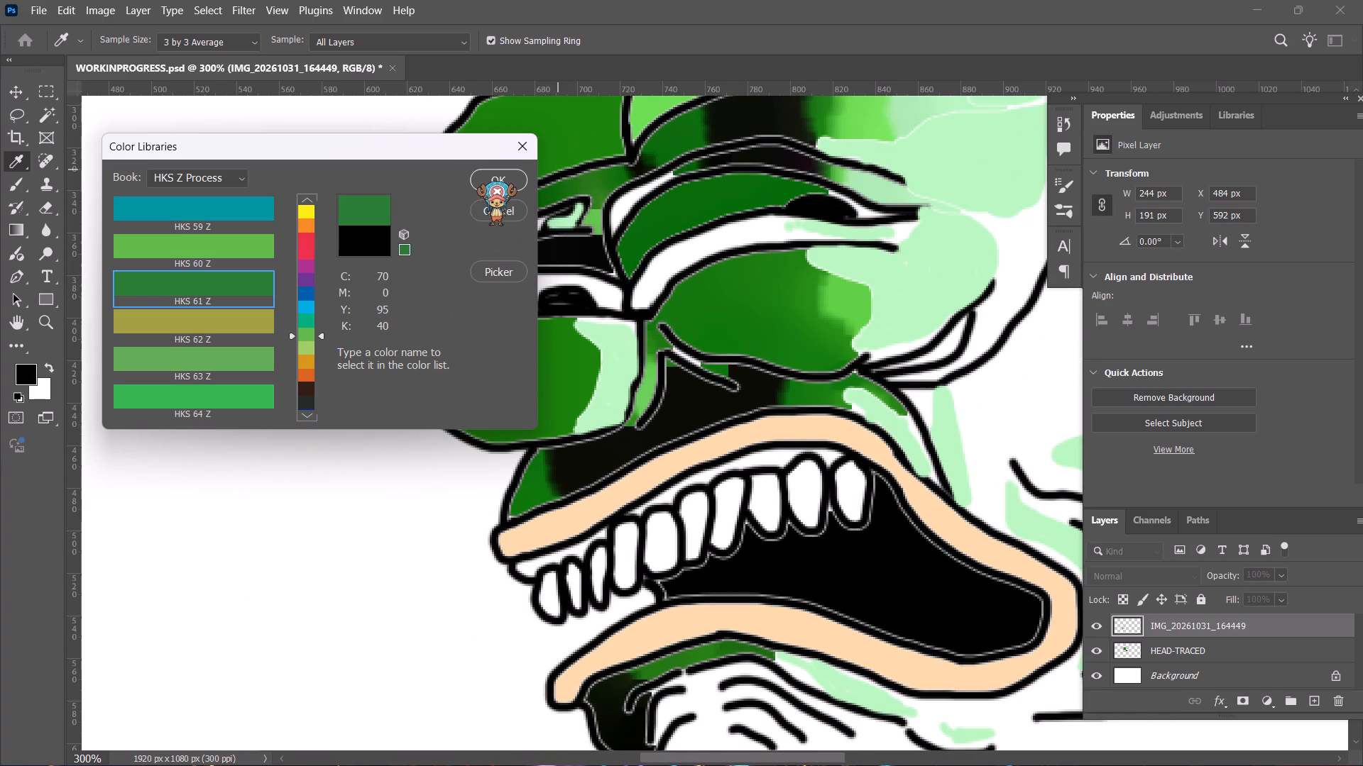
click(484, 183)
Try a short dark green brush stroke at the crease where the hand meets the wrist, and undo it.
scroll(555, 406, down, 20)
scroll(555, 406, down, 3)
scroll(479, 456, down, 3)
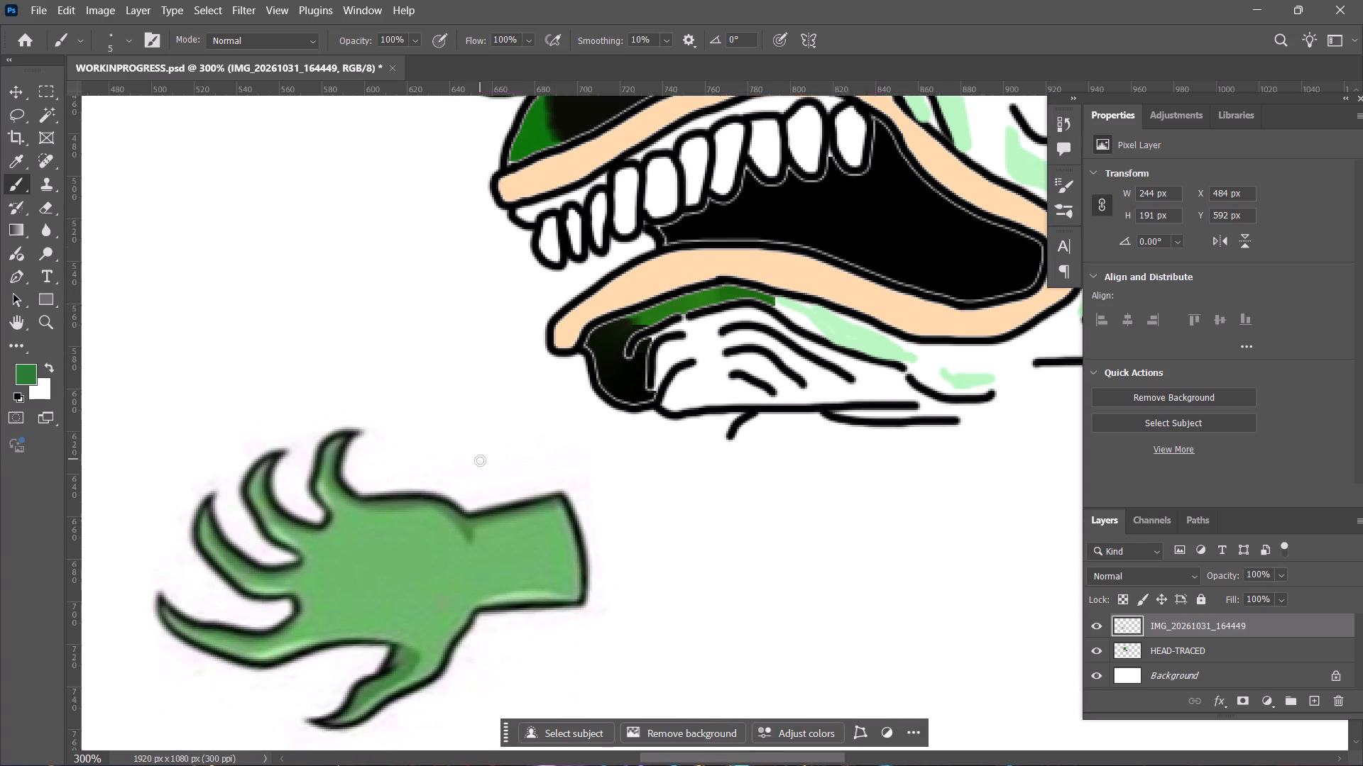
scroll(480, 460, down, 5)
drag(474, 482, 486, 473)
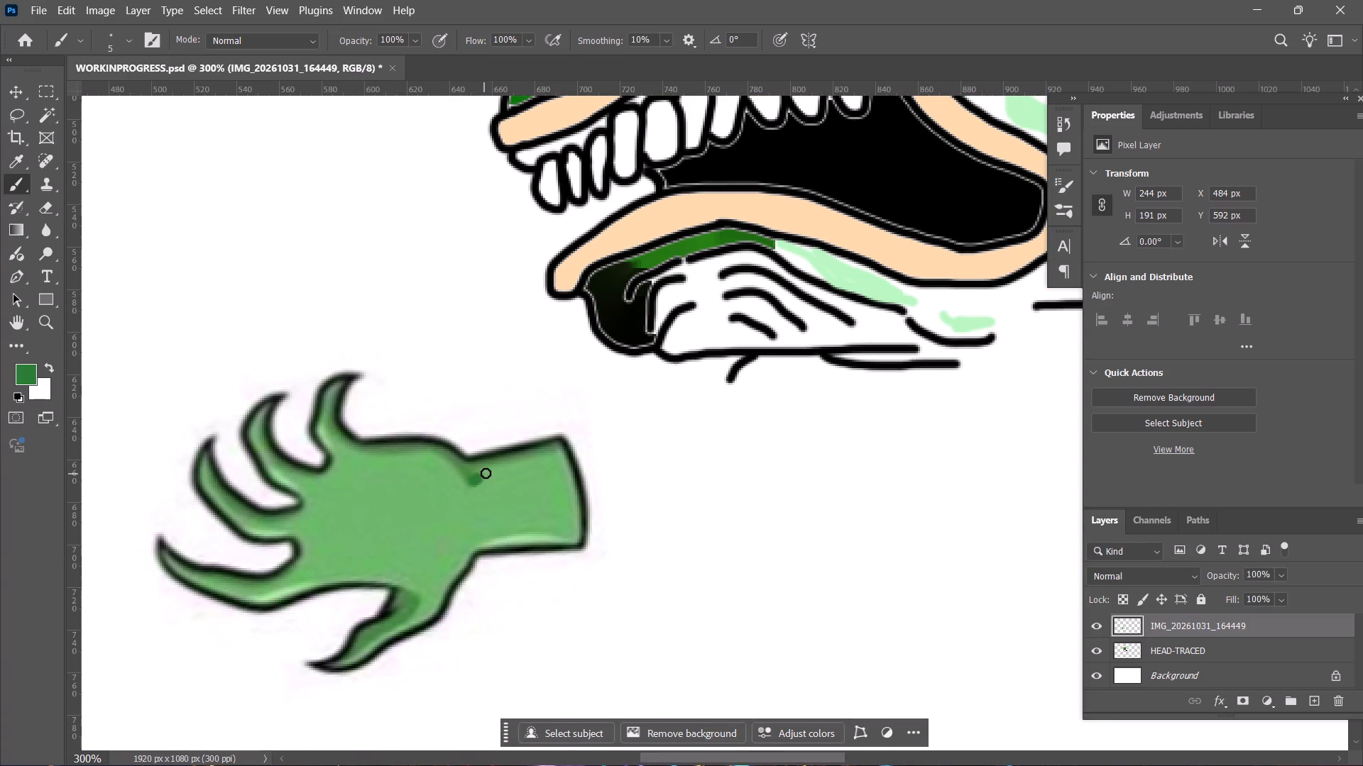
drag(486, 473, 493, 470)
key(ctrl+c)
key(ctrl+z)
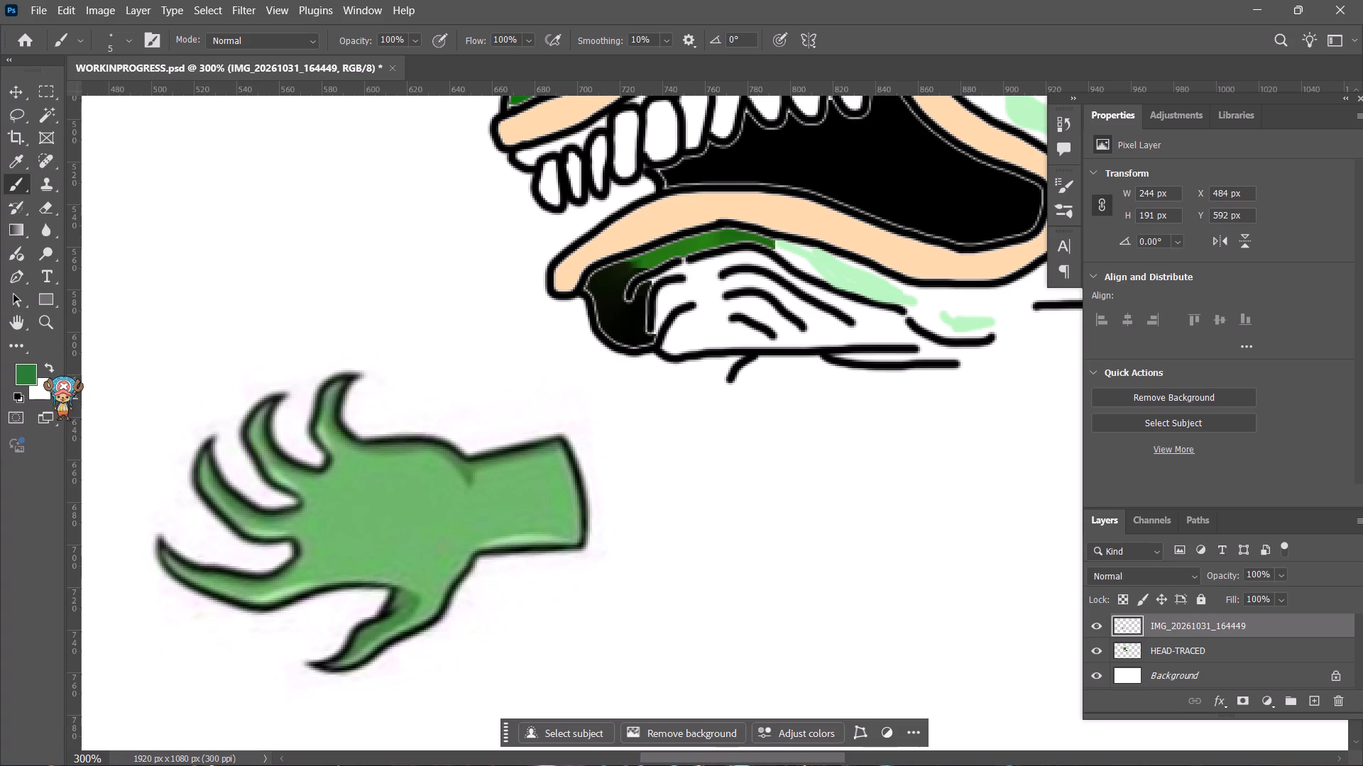
Set the foreground to light green HKS 65 Z, sampled from the wrist, and brush it from the crease along the wrist's upper edge.
click(27, 374)
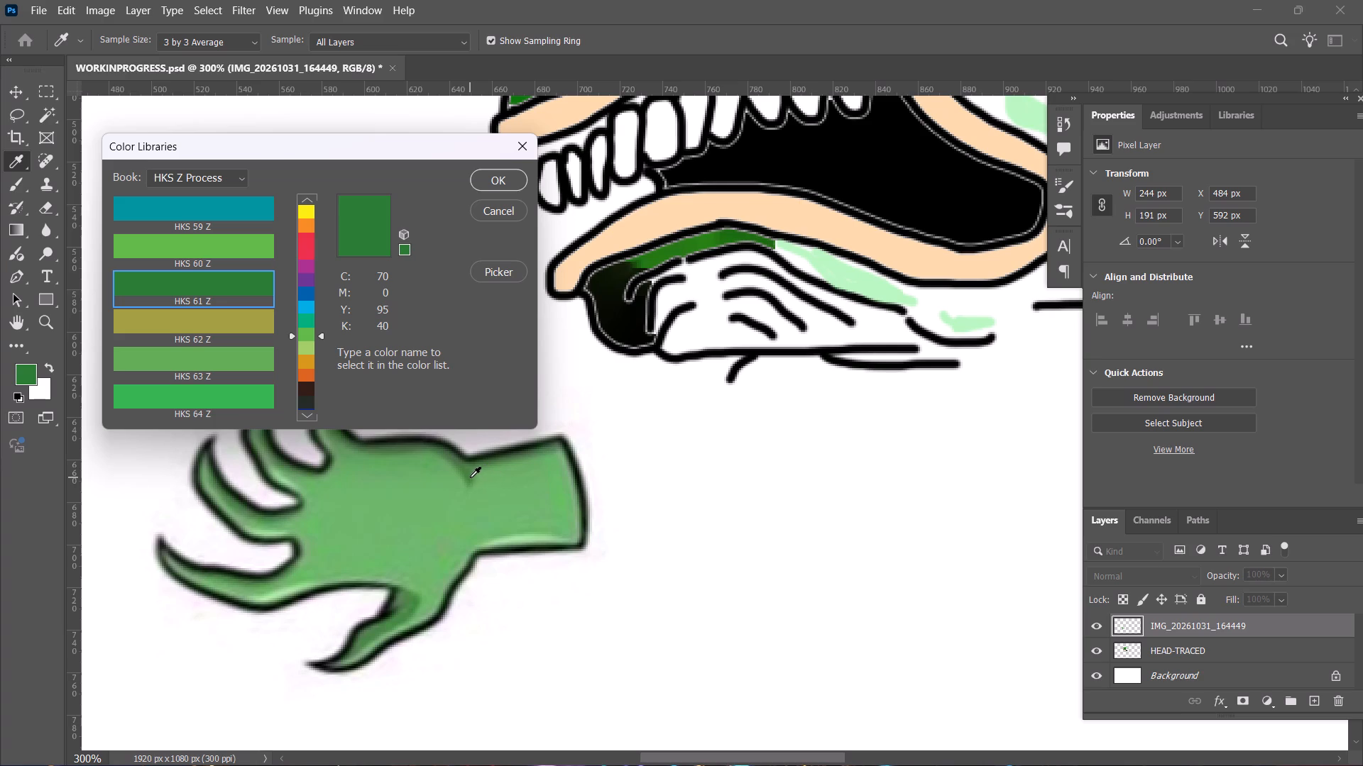
click(517, 503)
click(480, 183)
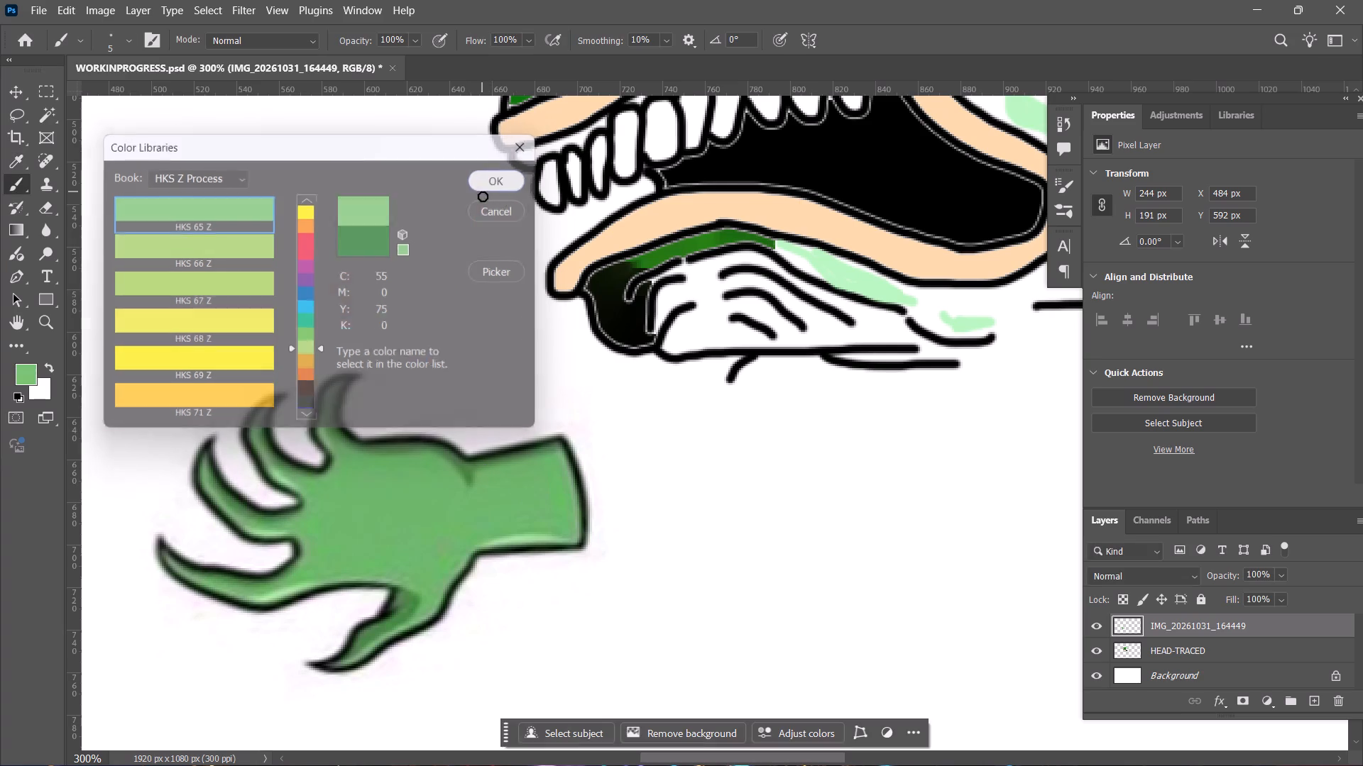
drag(475, 487, 481, 474)
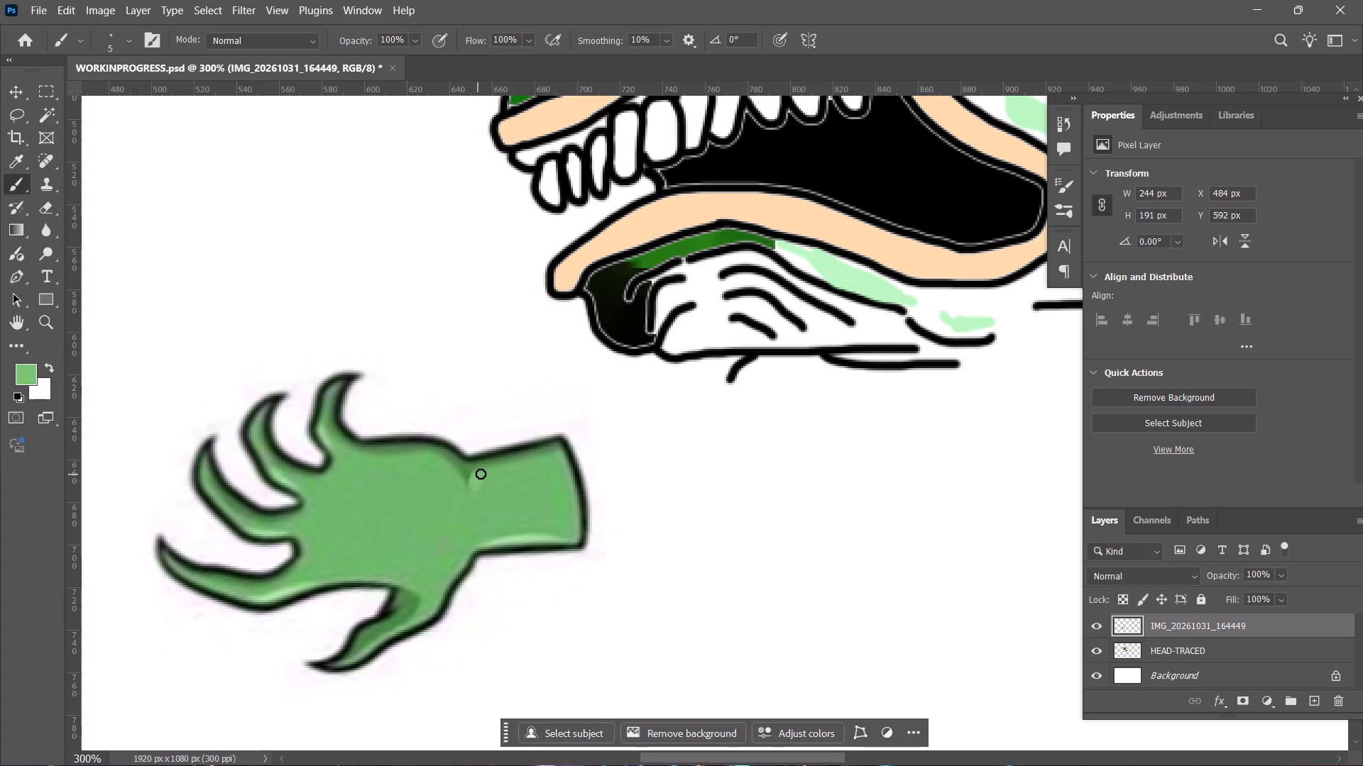
drag(481, 474, 555, 458)
Switch to Limusic, start playing Tum To Thehre Pardesi, and return to Photoshop.
key(alt+Tab)
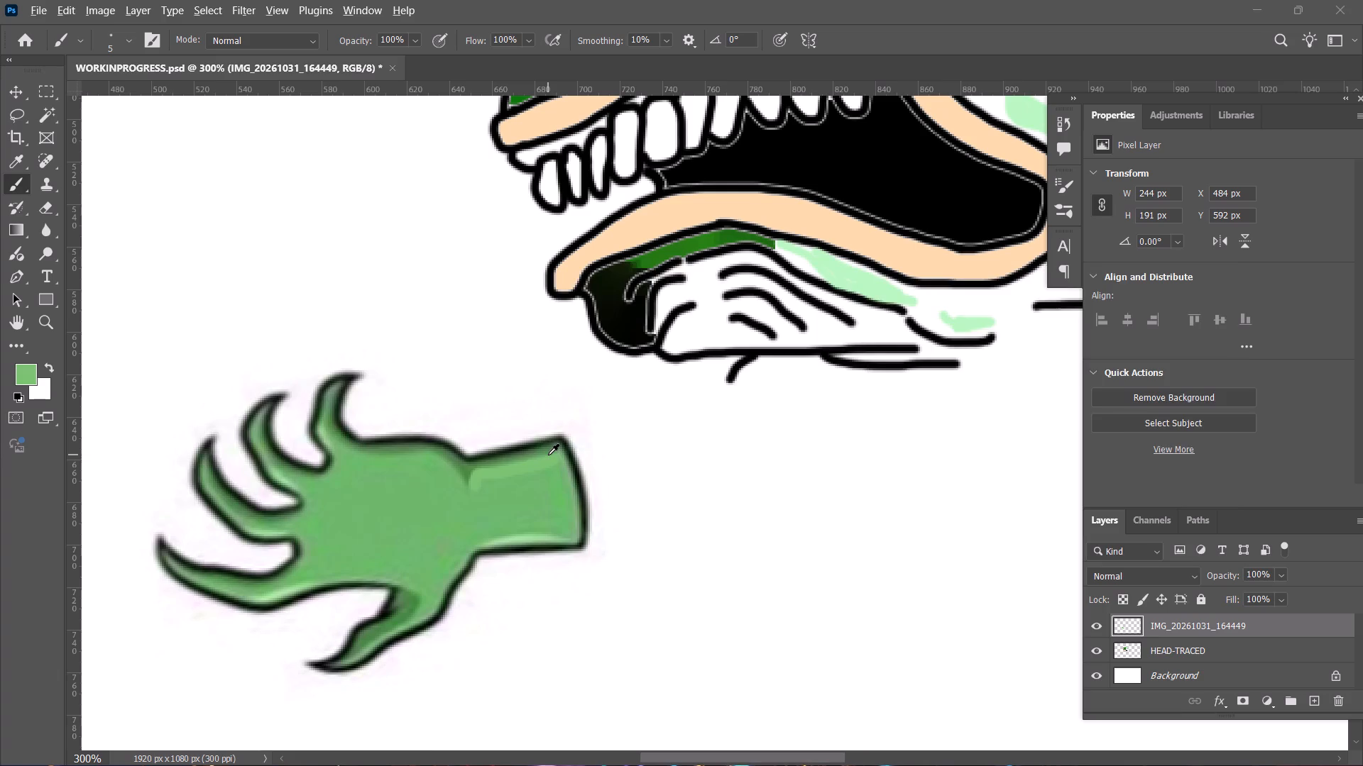
key(alt+Tab)
key(space)
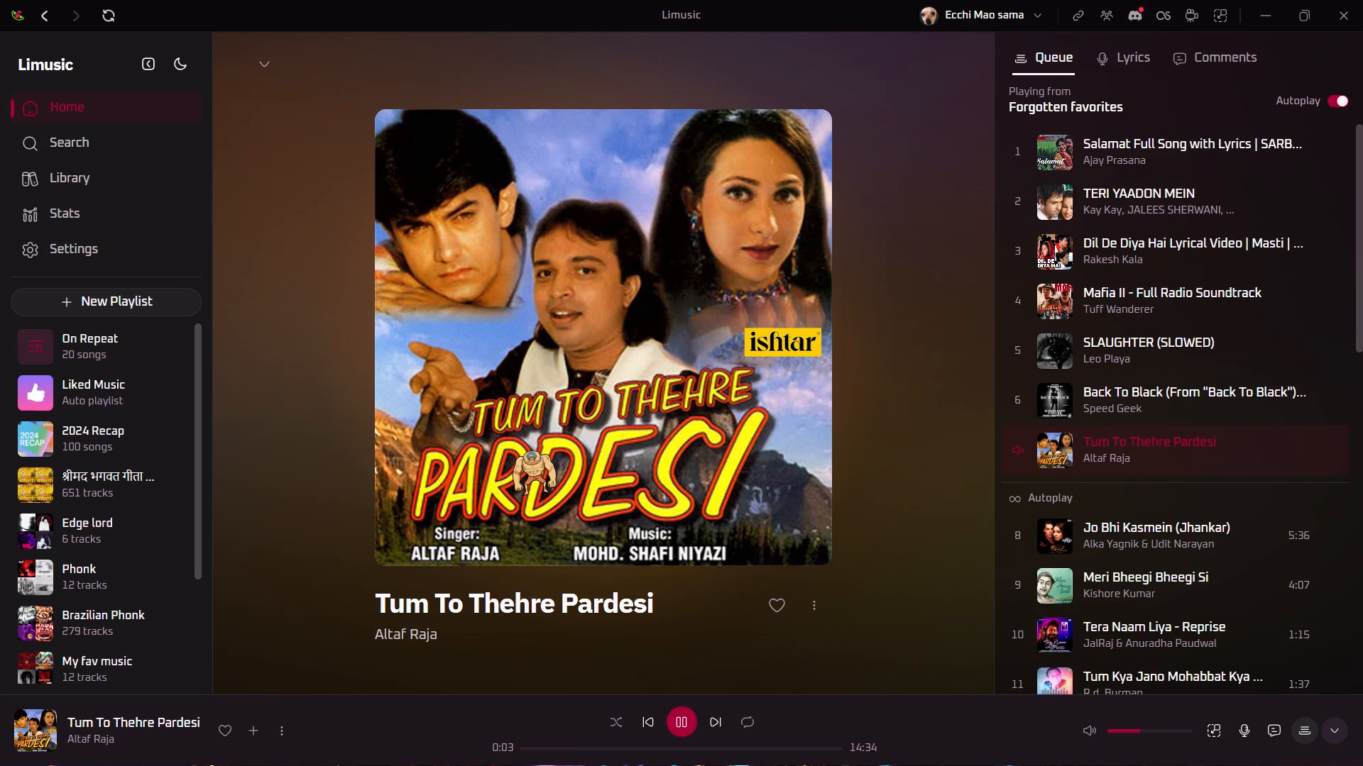
key(alt+Tab)
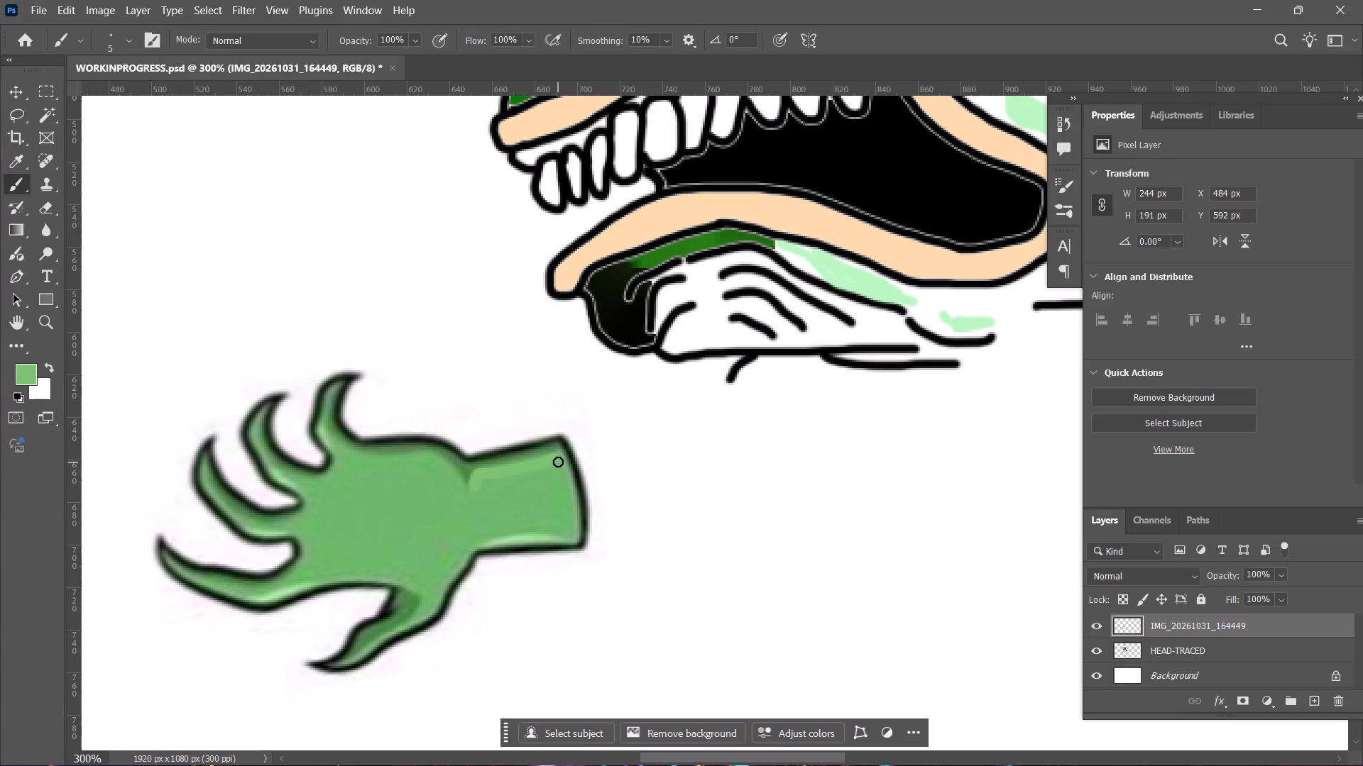
Brush light green inside the wrist's cut end and lower edge, and along the thumb down to its claw tip.
drag(558, 462, 530, 534)
drag(530, 534, 447, 591)
drag(447, 591, 398, 616)
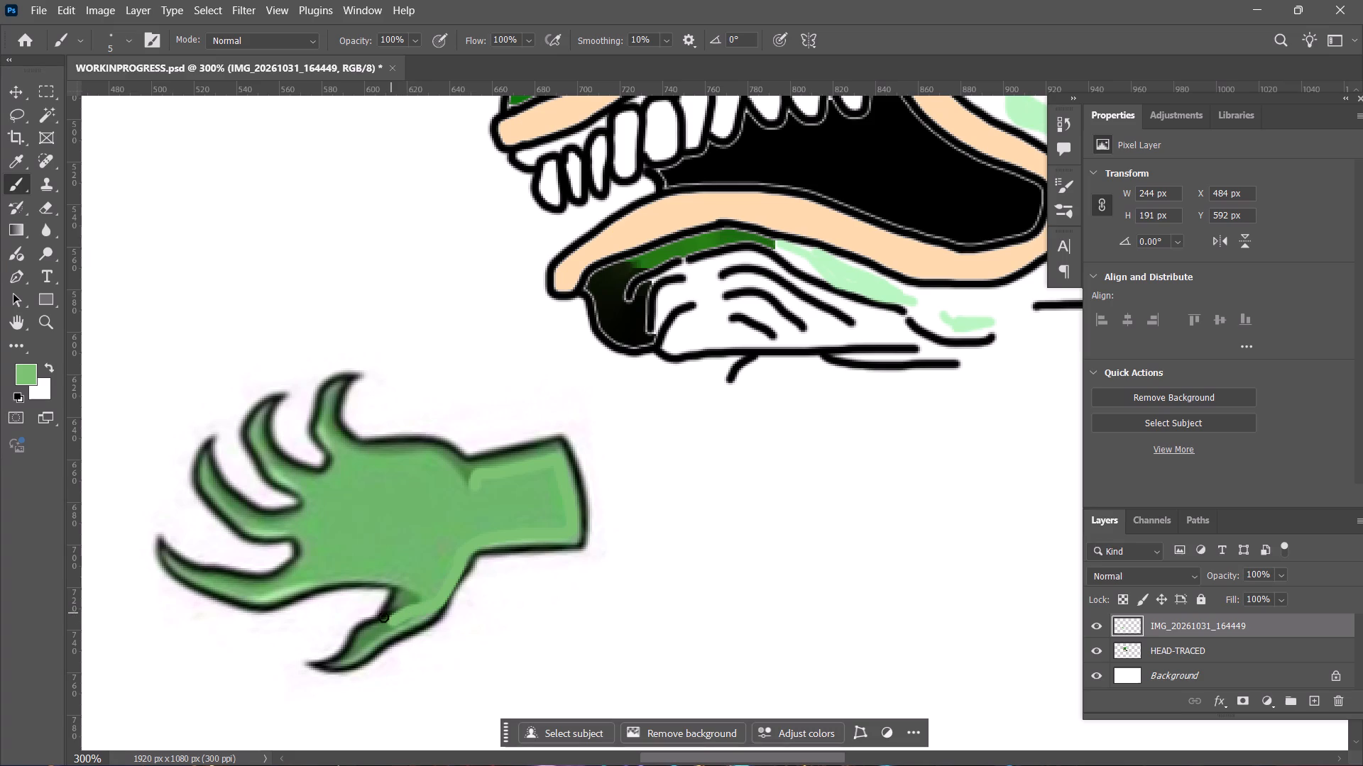
drag(346, 664, 364, 653)
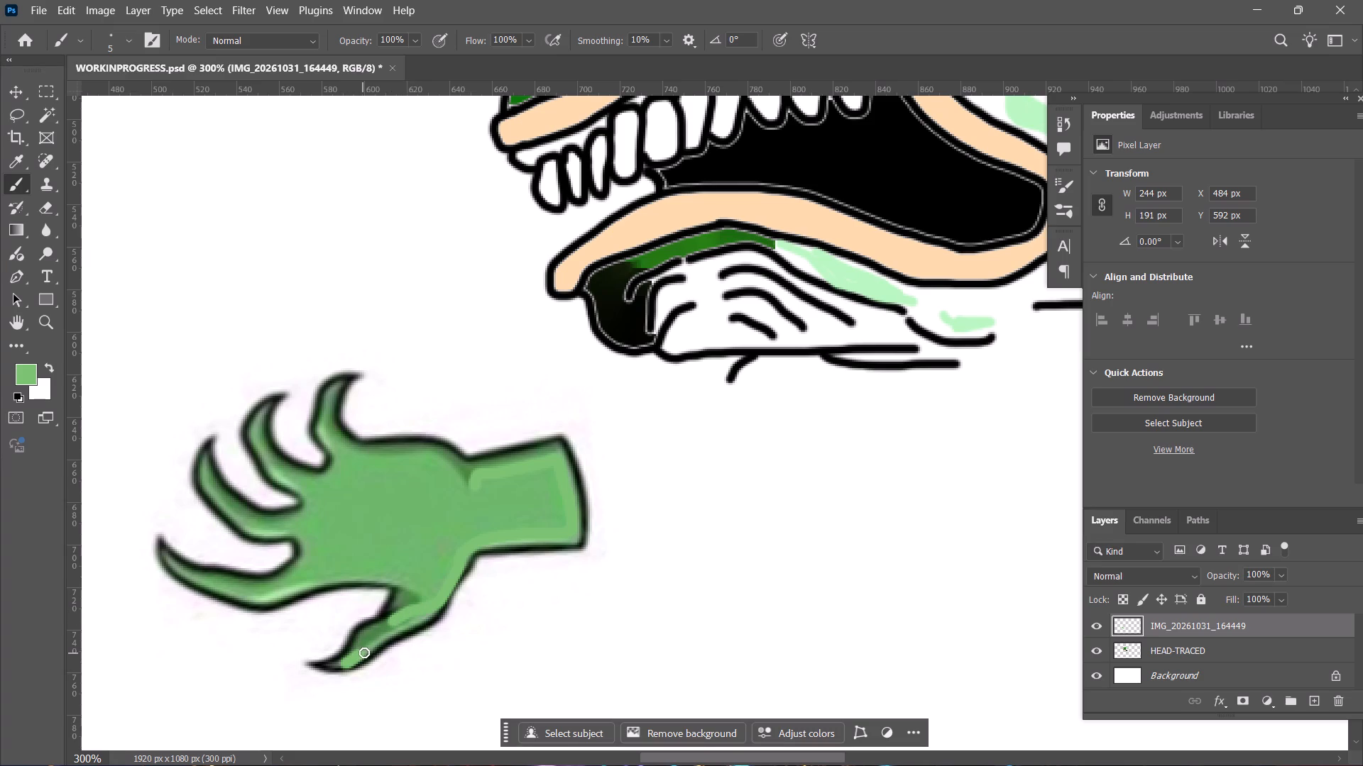
drag(364, 653, 435, 603)
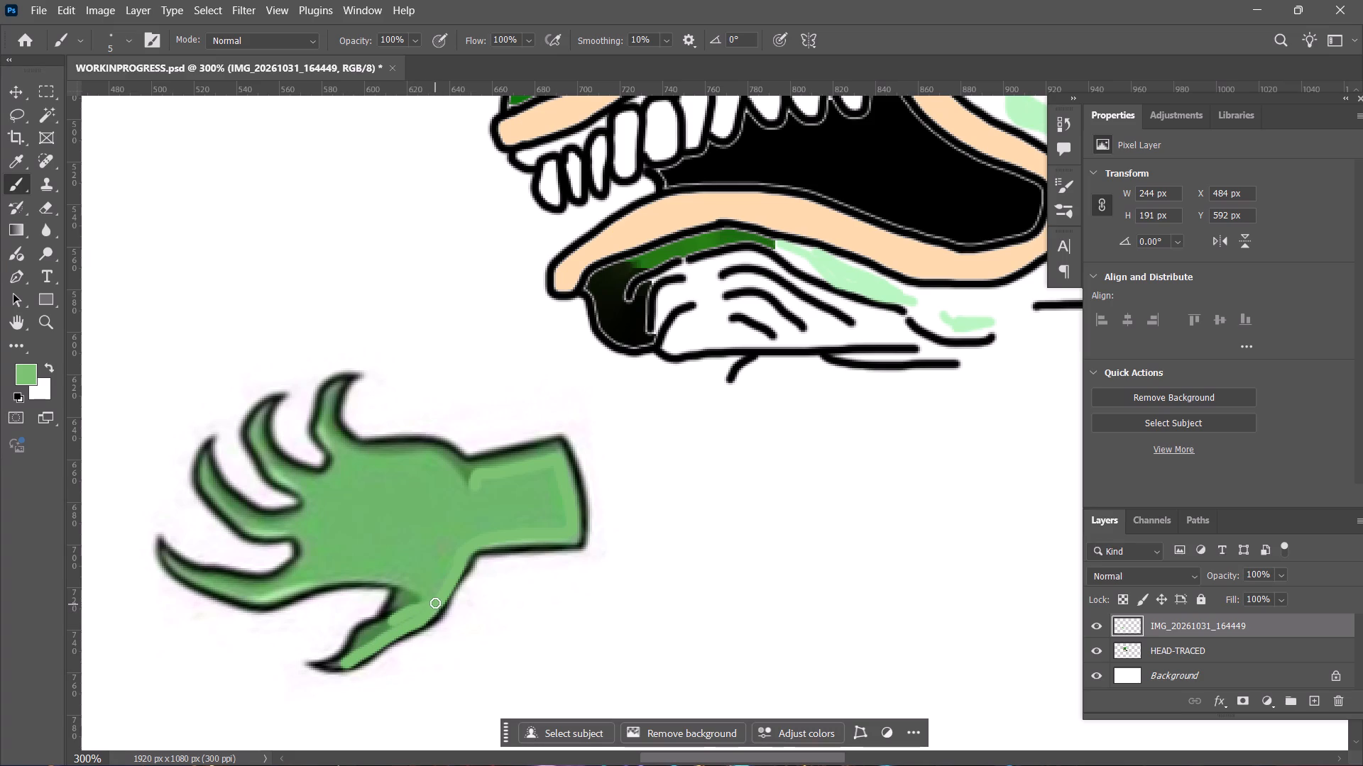
Brush light green along the palm's lower edge and fill the lowest finger up to its dark claw tip.
drag(435, 603, 349, 579)
drag(349, 579, 250, 587)
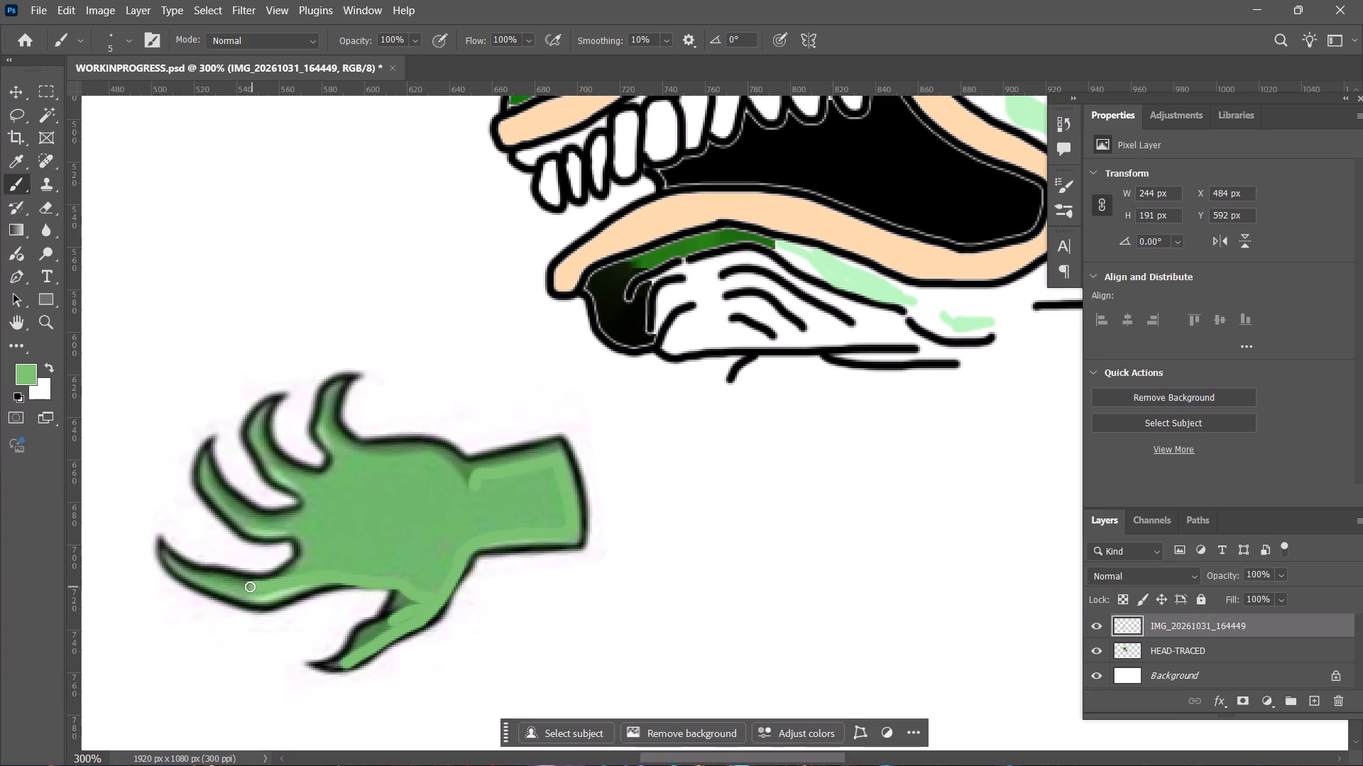
drag(250, 587, 192, 574)
drag(192, 574, 189, 573)
drag(236, 585, 248, 584)
drag(248, 584, 257, 584)
drag(254, 594, 295, 589)
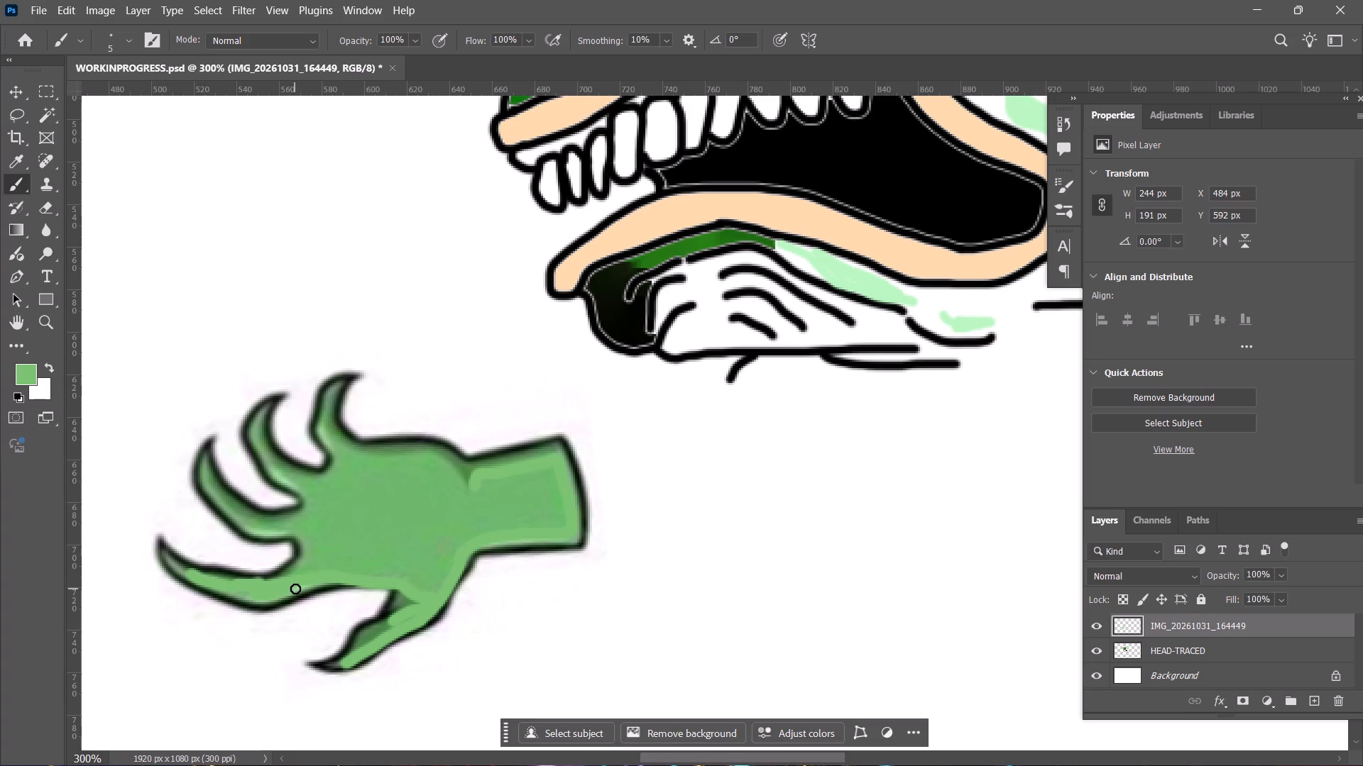
drag(295, 589, 308, 585)
Brush light green from the lowest finger's base into the second finger from the bottom, filling it up to its claw.
drag(299, 575, 299, 571)
drag(299, 571, 253, 531)
drag(253, 531, 203, 470)
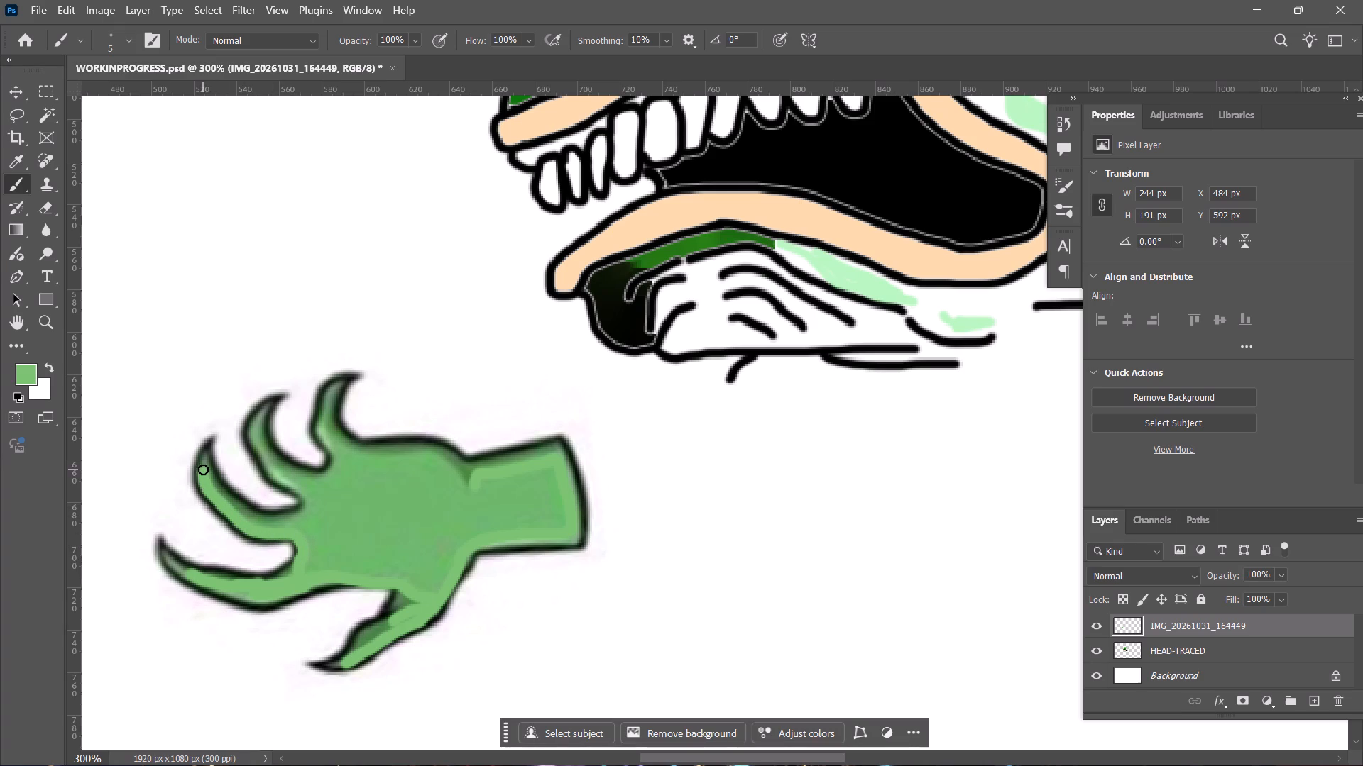
drag(203, 470, 203, 467)
drag(247, 519, 283, 523)
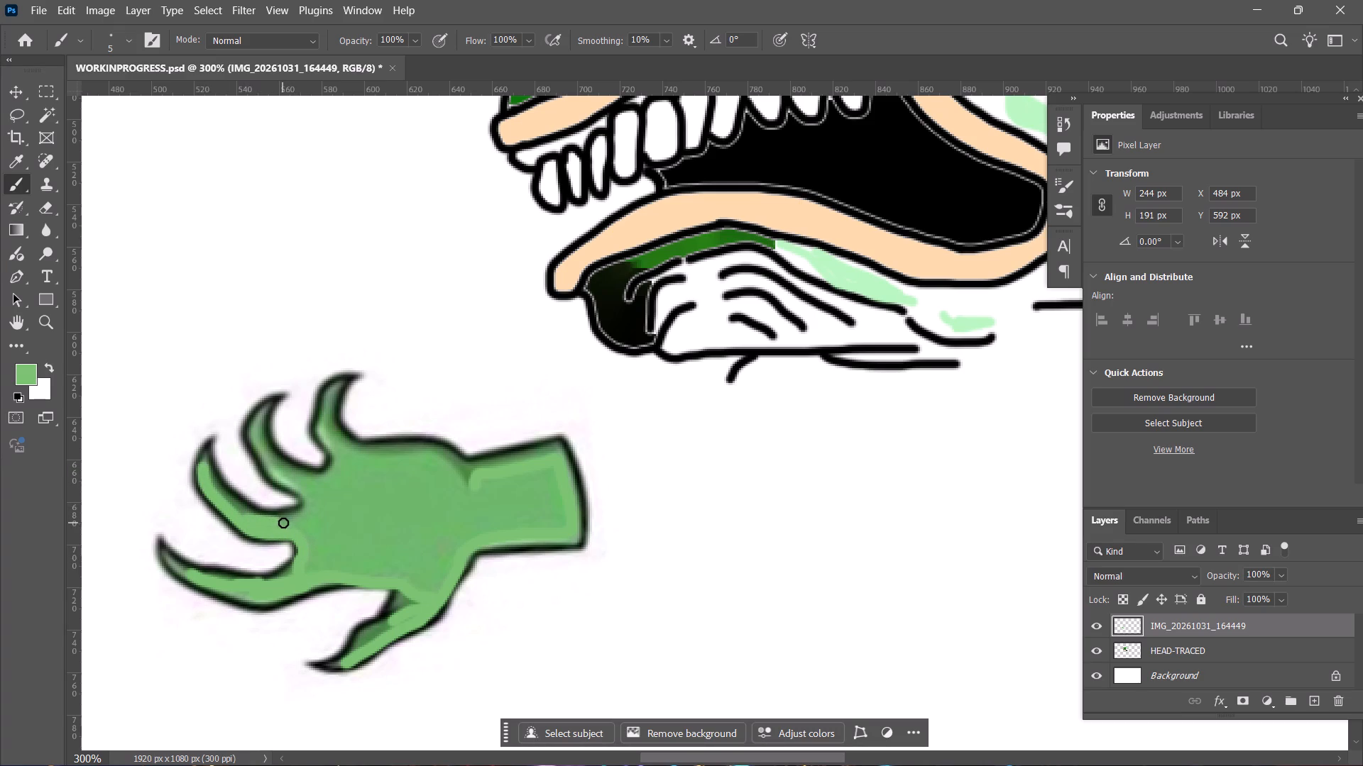
Brush light green through the two upper fingers and along the palm's upper edge to the wrist joint.
drag(283, 523, 270, 457)
drag(270, 457, 325, 439)
drag(325, 439, 351, 455)
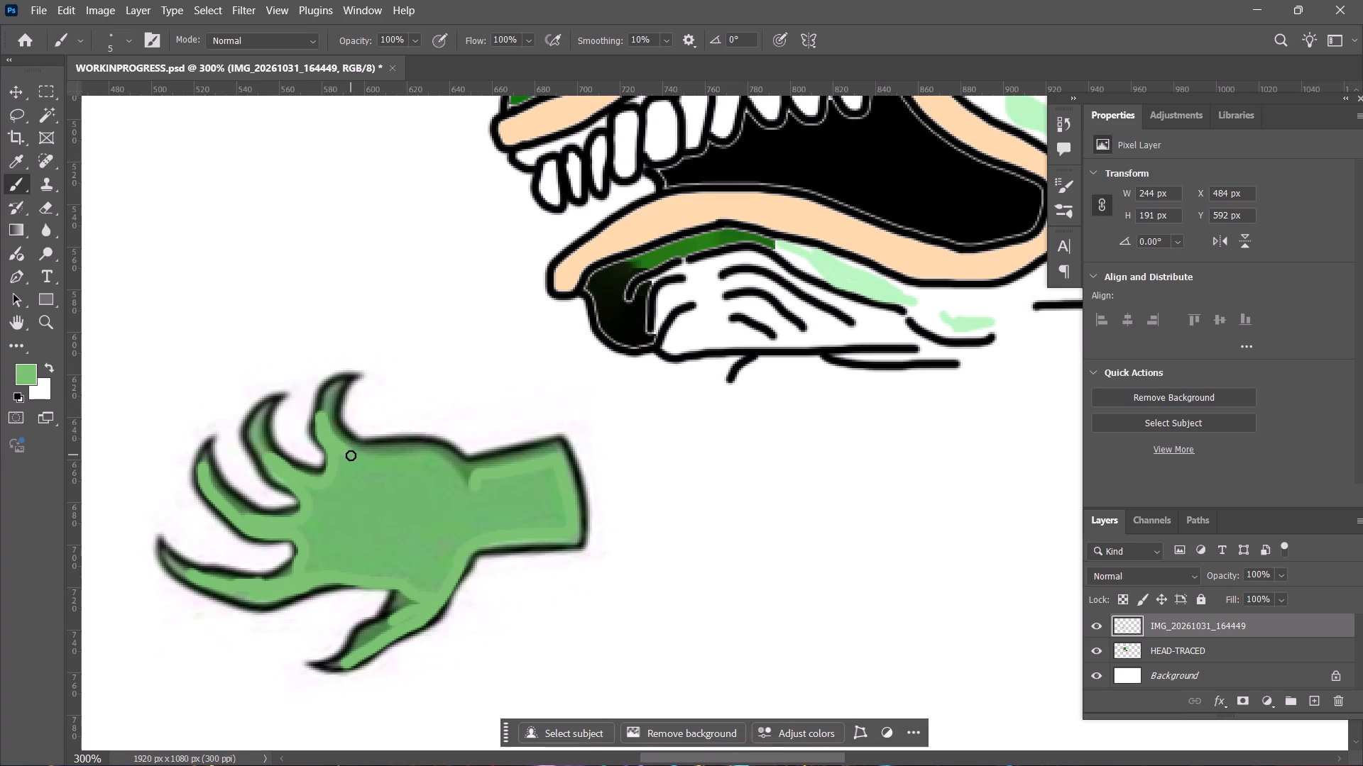
drag(351, 455, 463, 477)
drag(463, 477, 483, 490)
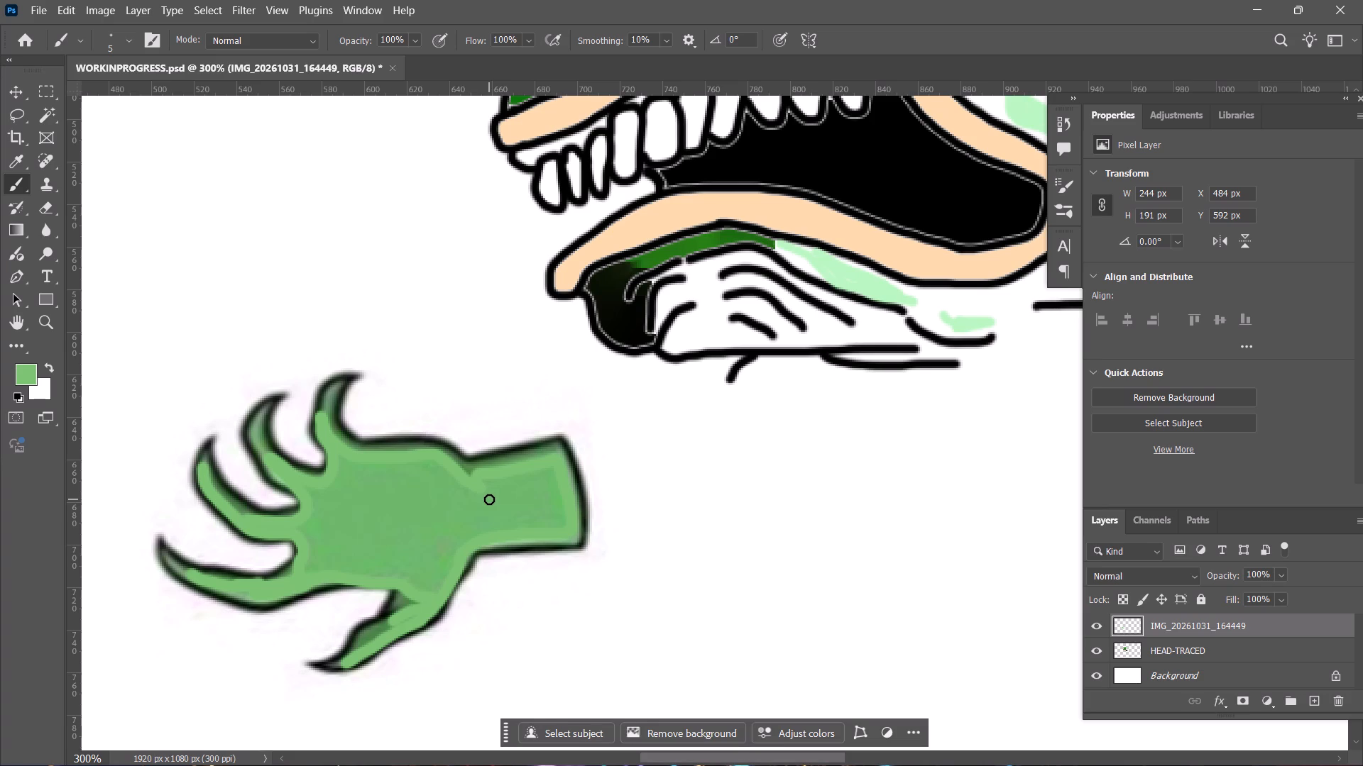
Set the brush size to 18 px and fill the wrist and the whole palm interior with light green.
right_click(486, 497)
drag(575, 491, 588, 492)
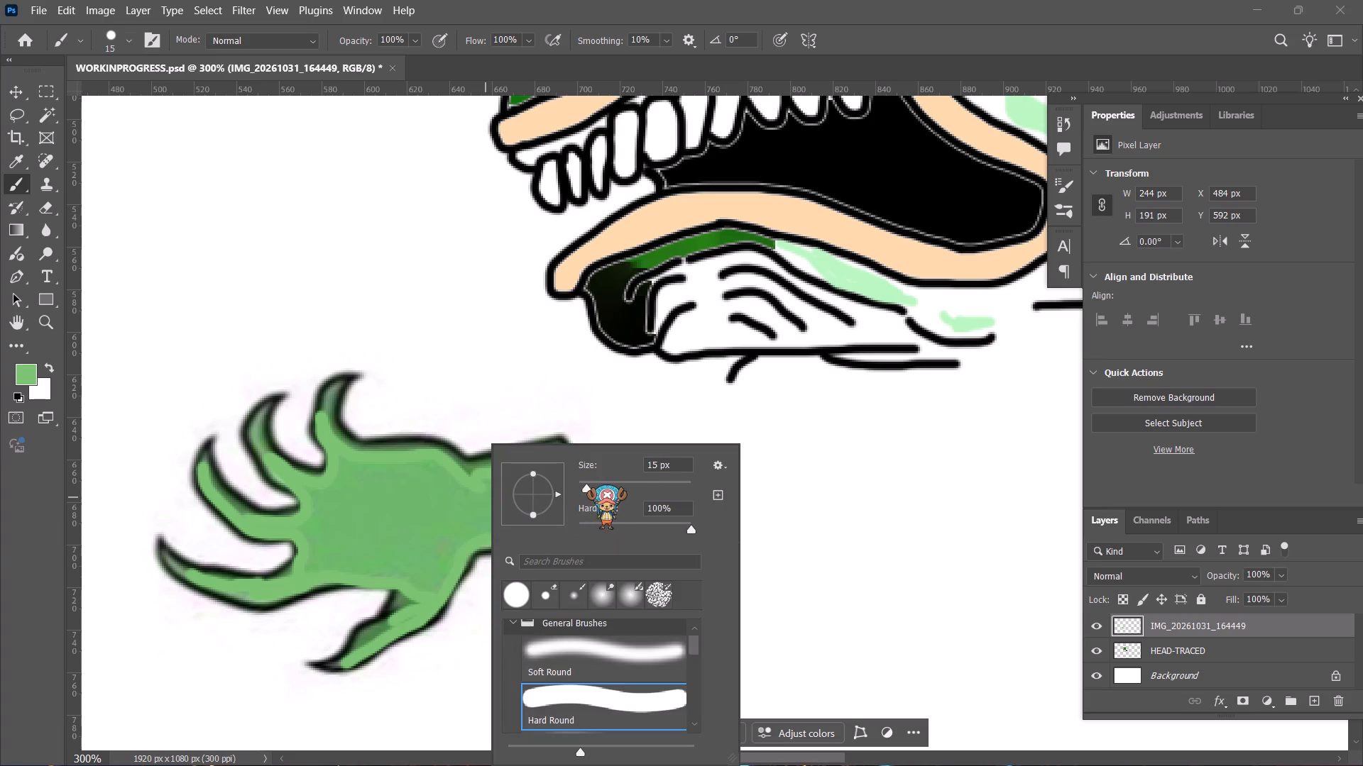
drag(588, 492, 589, 492)
drag(425, 506, 515, 492)
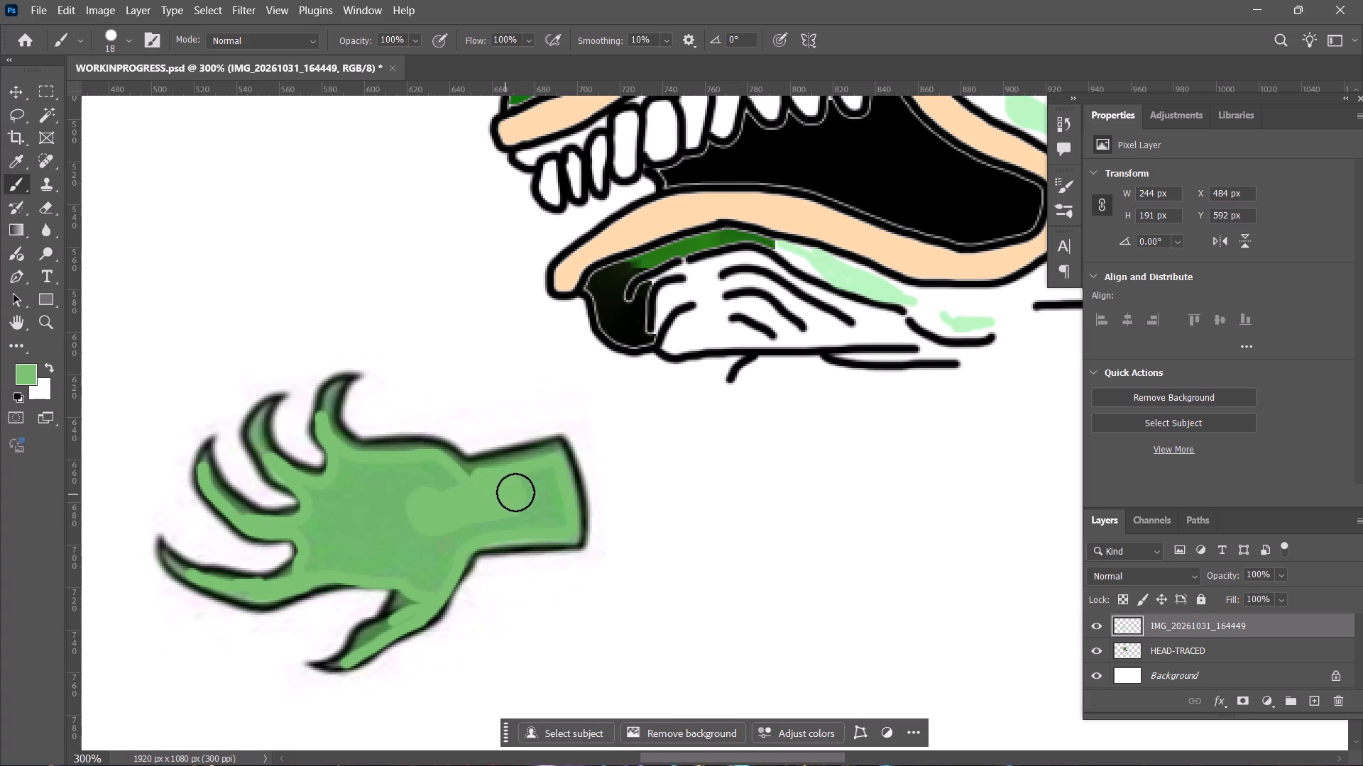
drag(515, 492, 465, 523)
drag(465, 523, 332, 557)
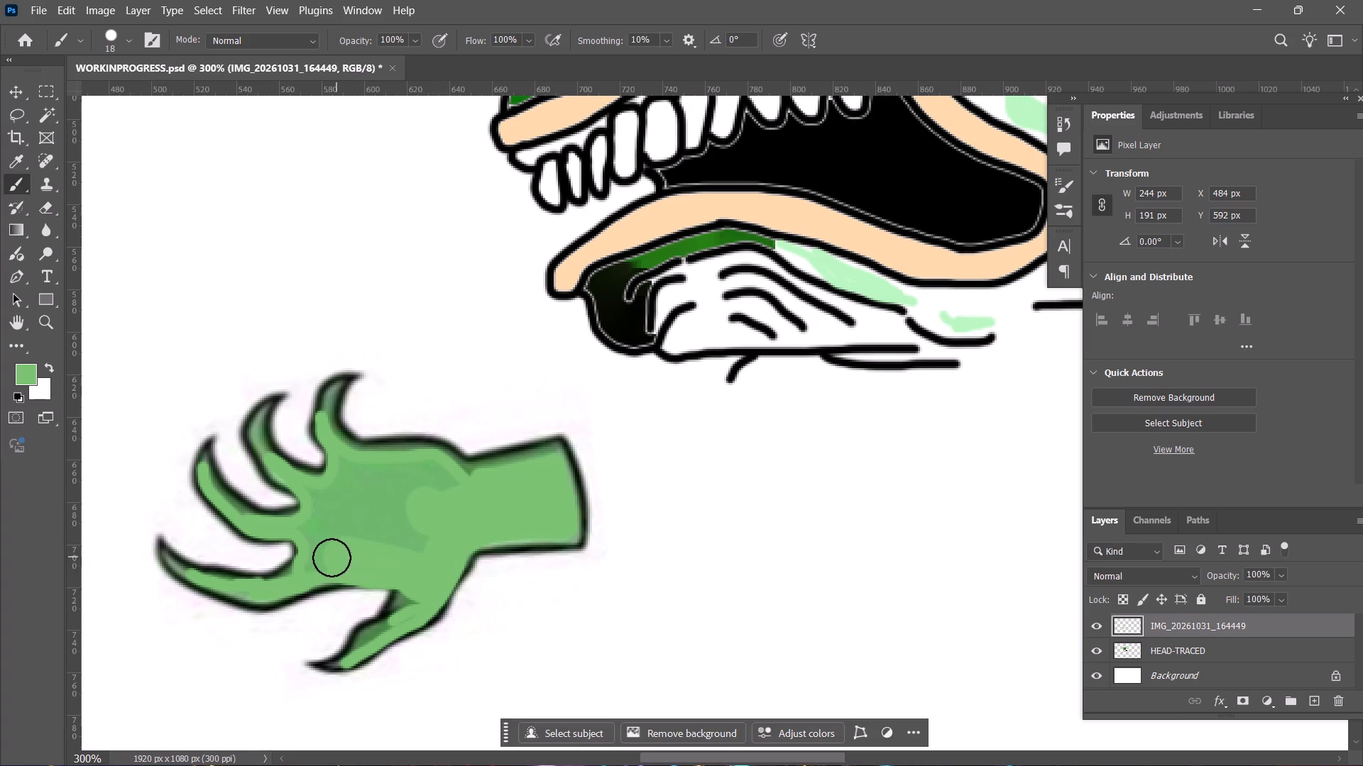
drag(332, 557, 383, 489)
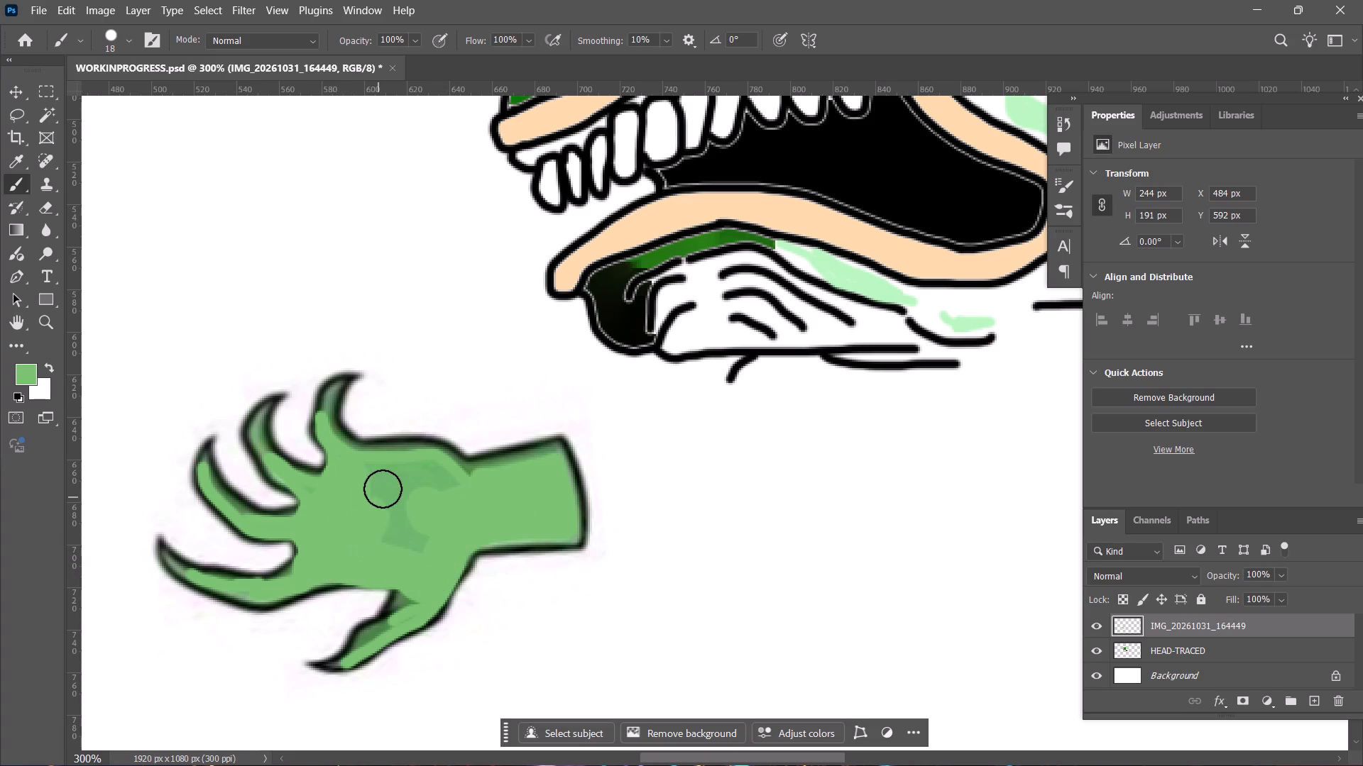
drag(383, 489, 383, 478)
drag(383, 478, 456, 487)
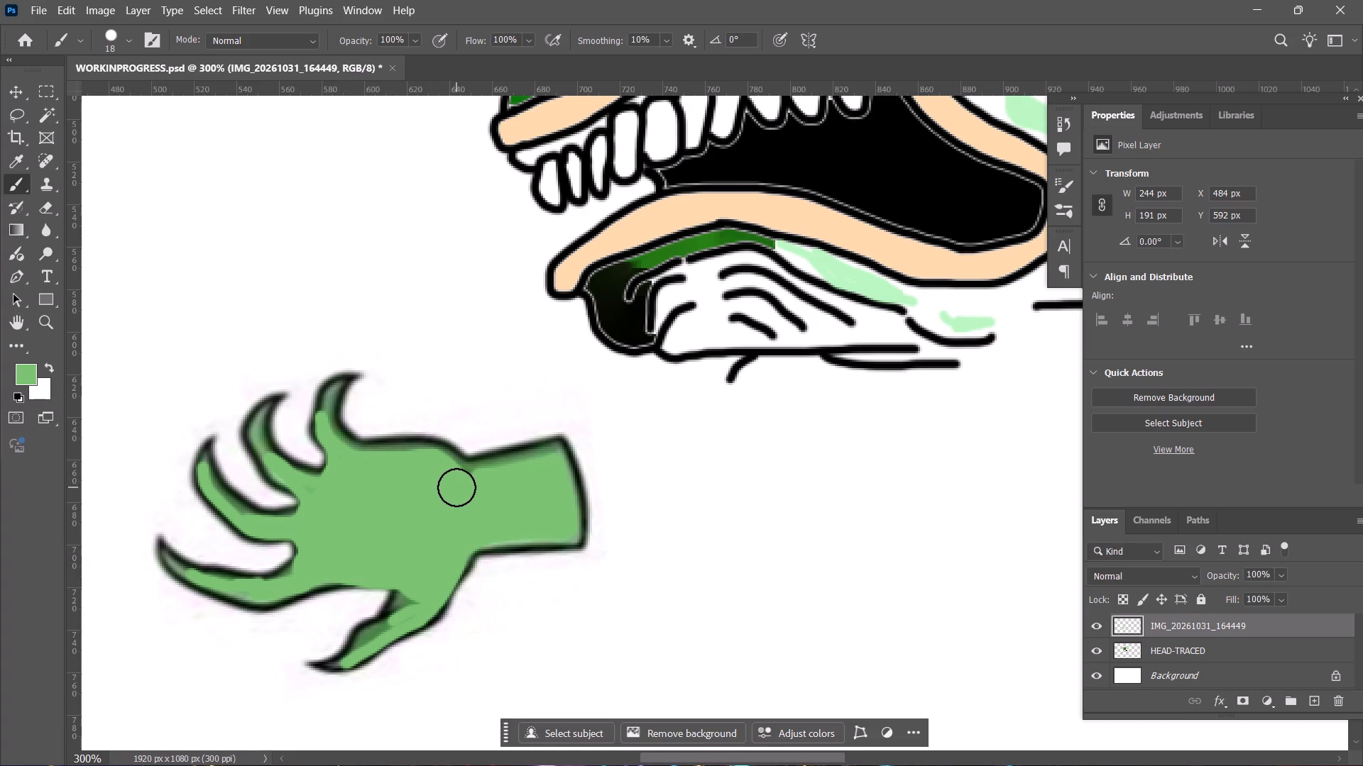
drag(456, 487, 444, 487)
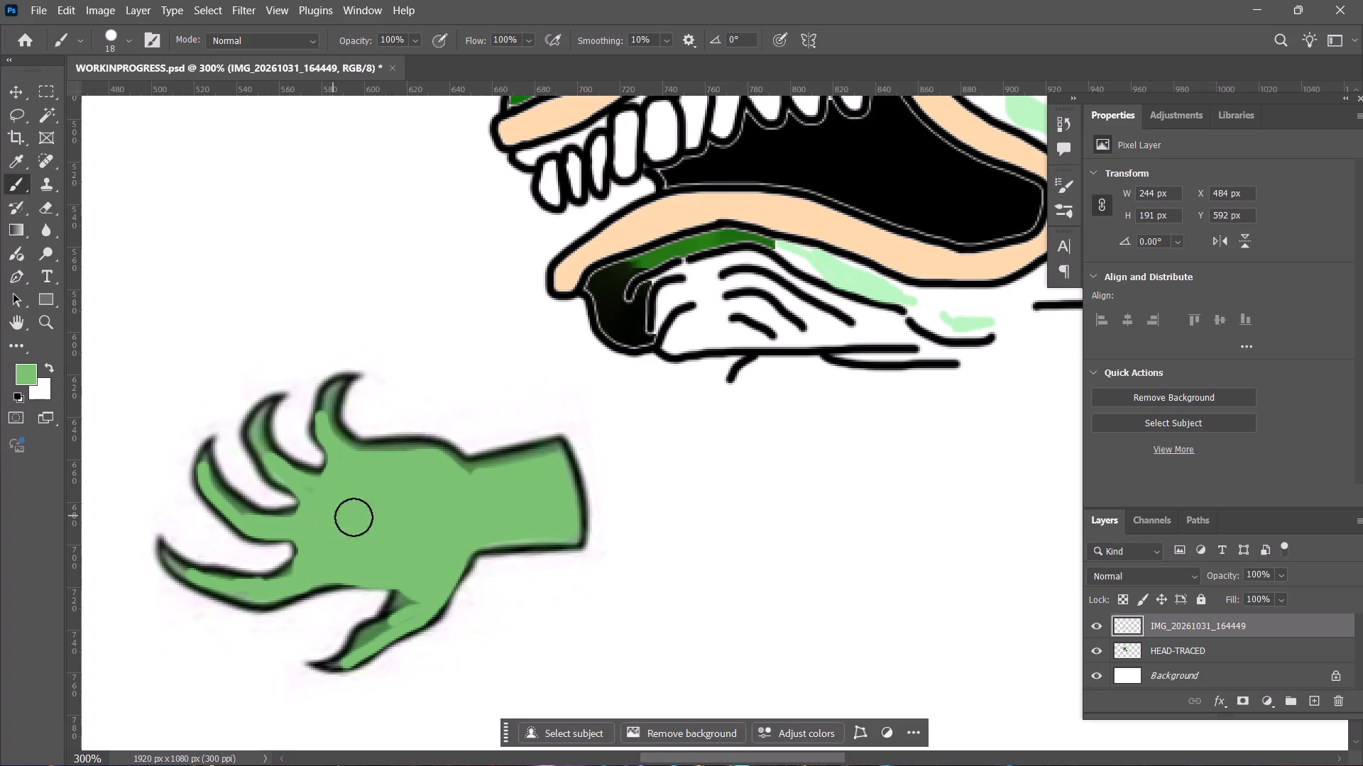
Sample the dark green shade at the wrist's upper edge as the foreground colour and get the Brush ready.
scroll(409, 503, down, 1)
scroll(402, 504, up, 6)
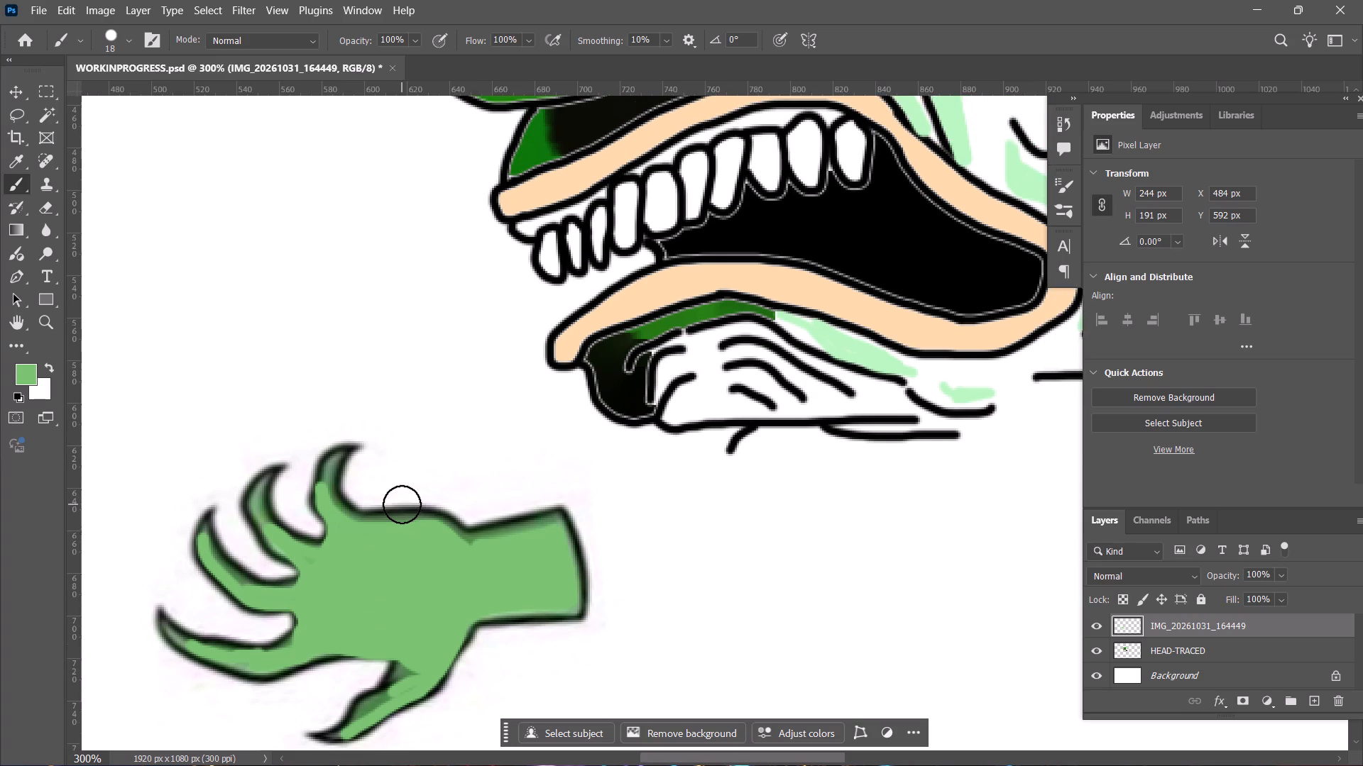
scroll(402, 504, up, 10)
scroll(395, 507, down, 19)
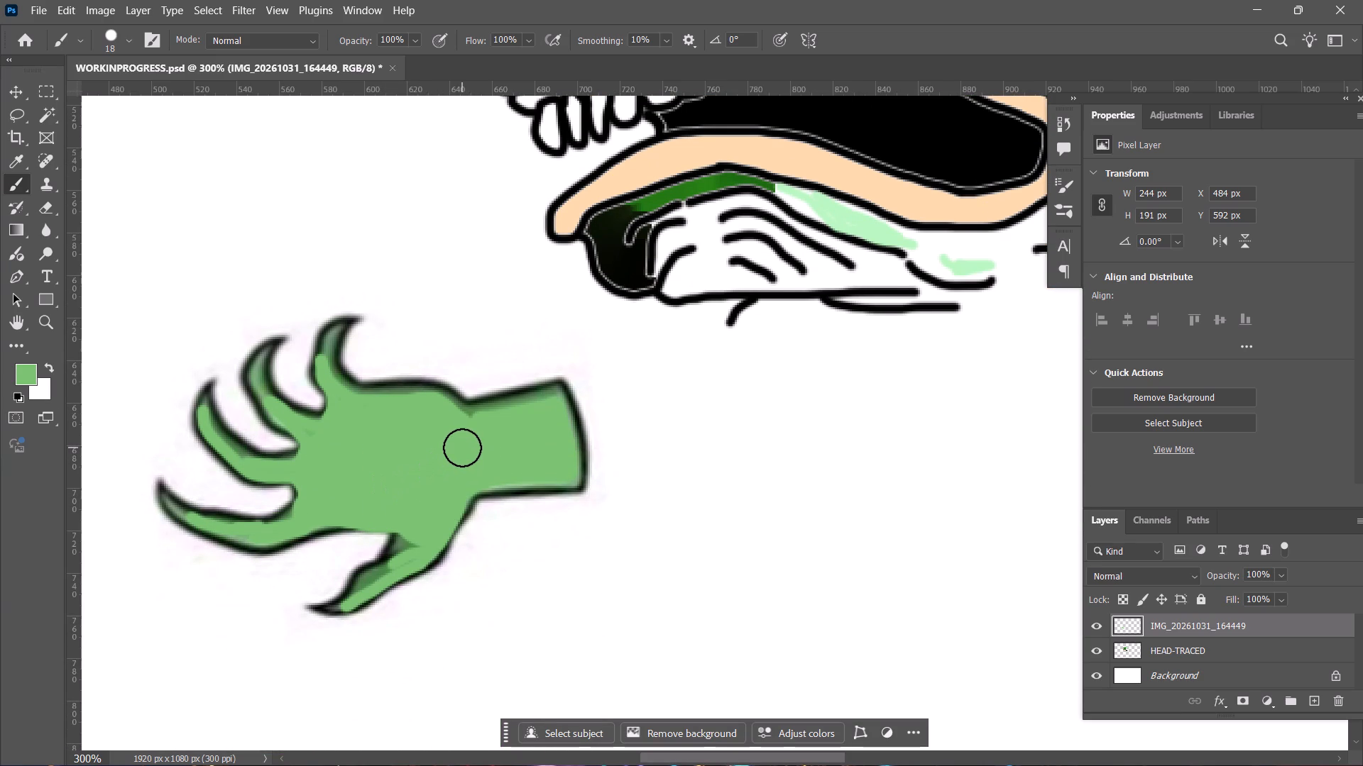
click(18, 375)
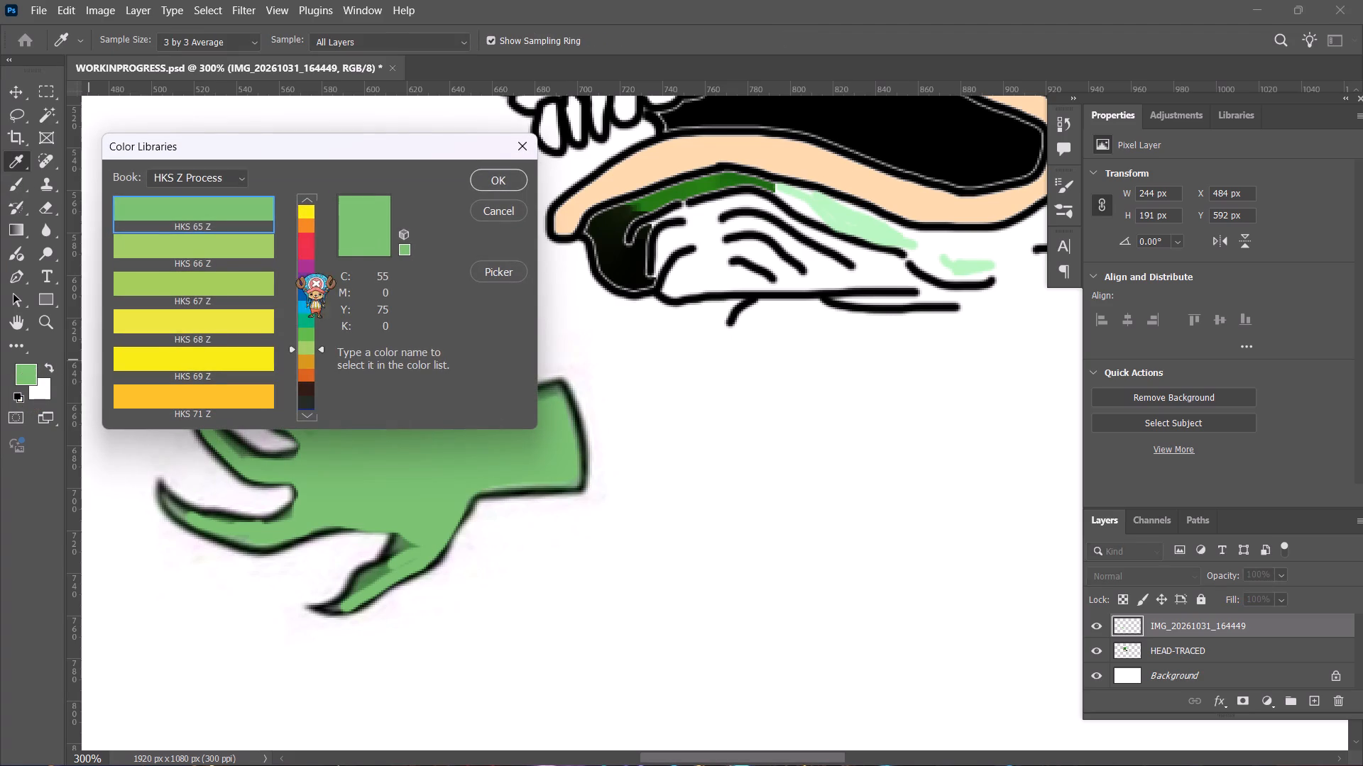
click(552, 391)
click(495, 180)
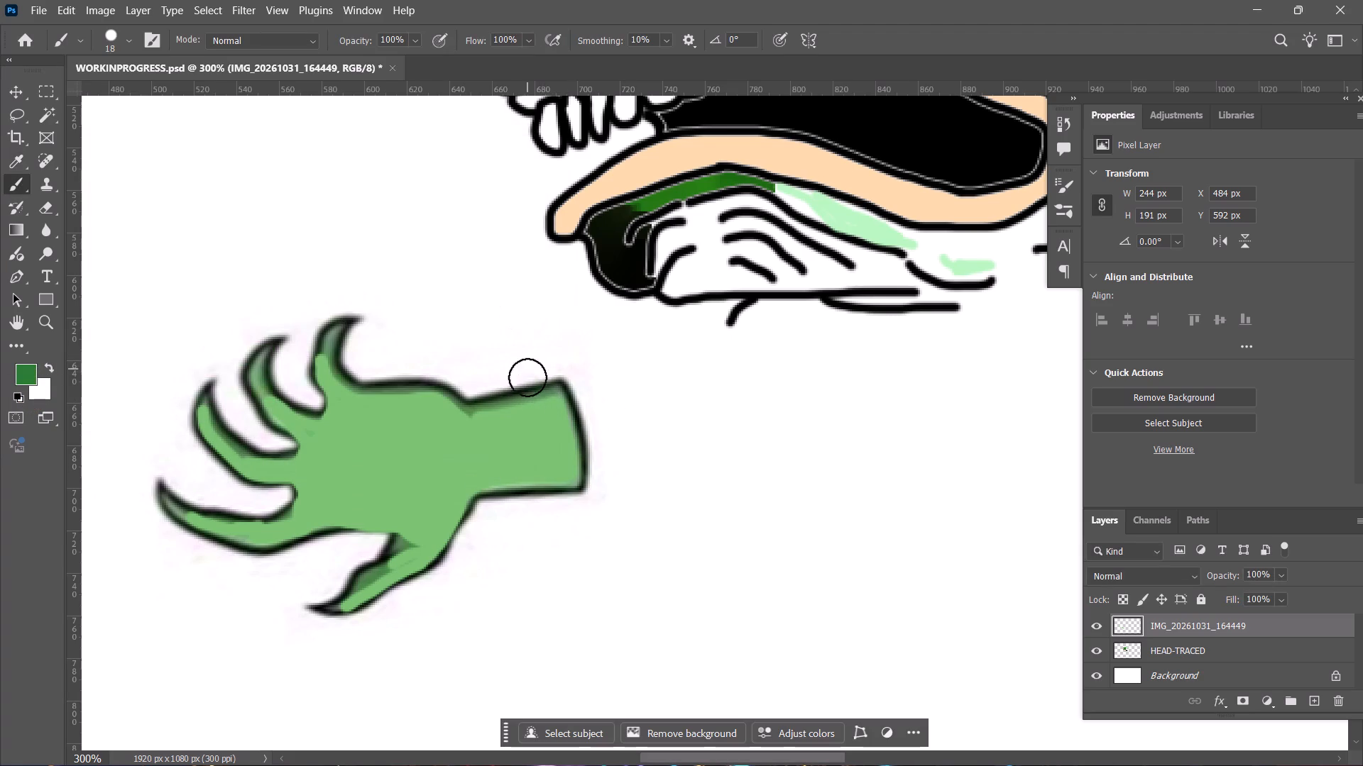
key(c)
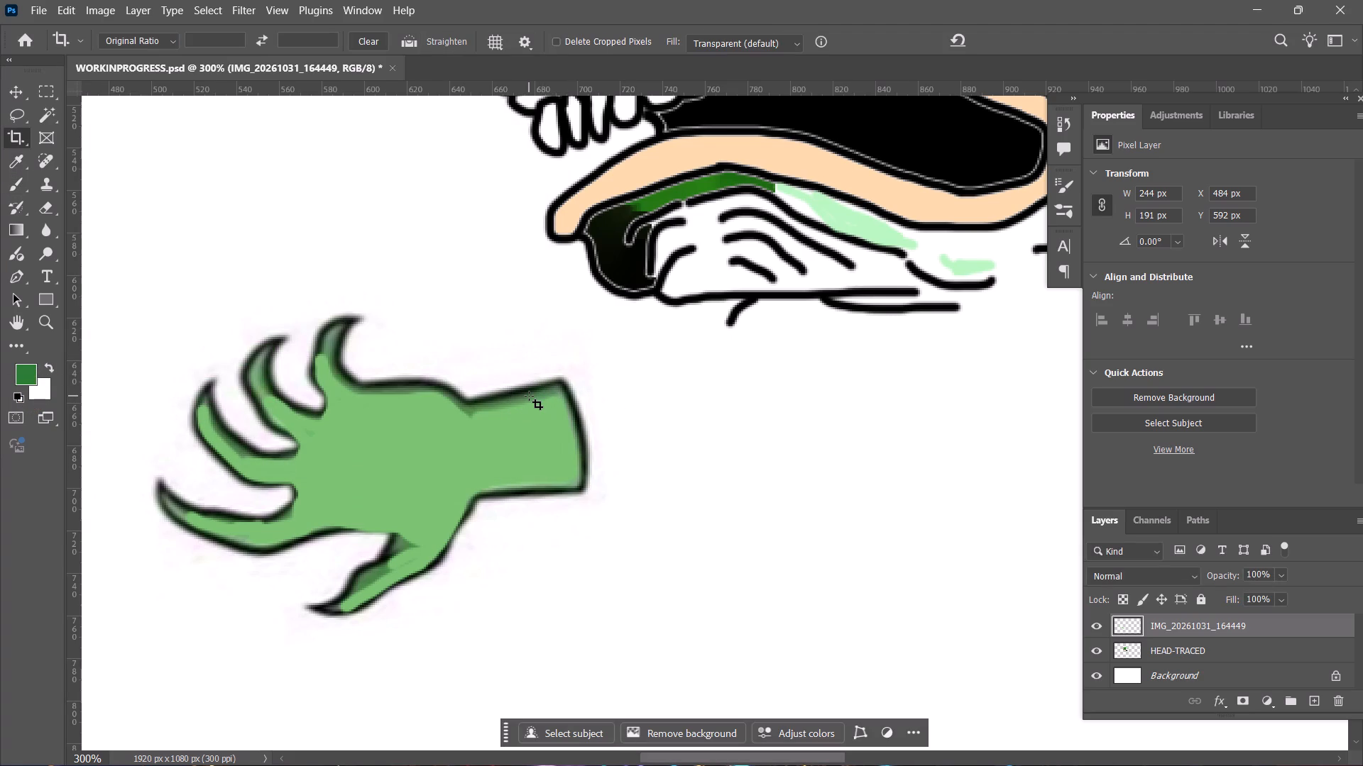
key(c)
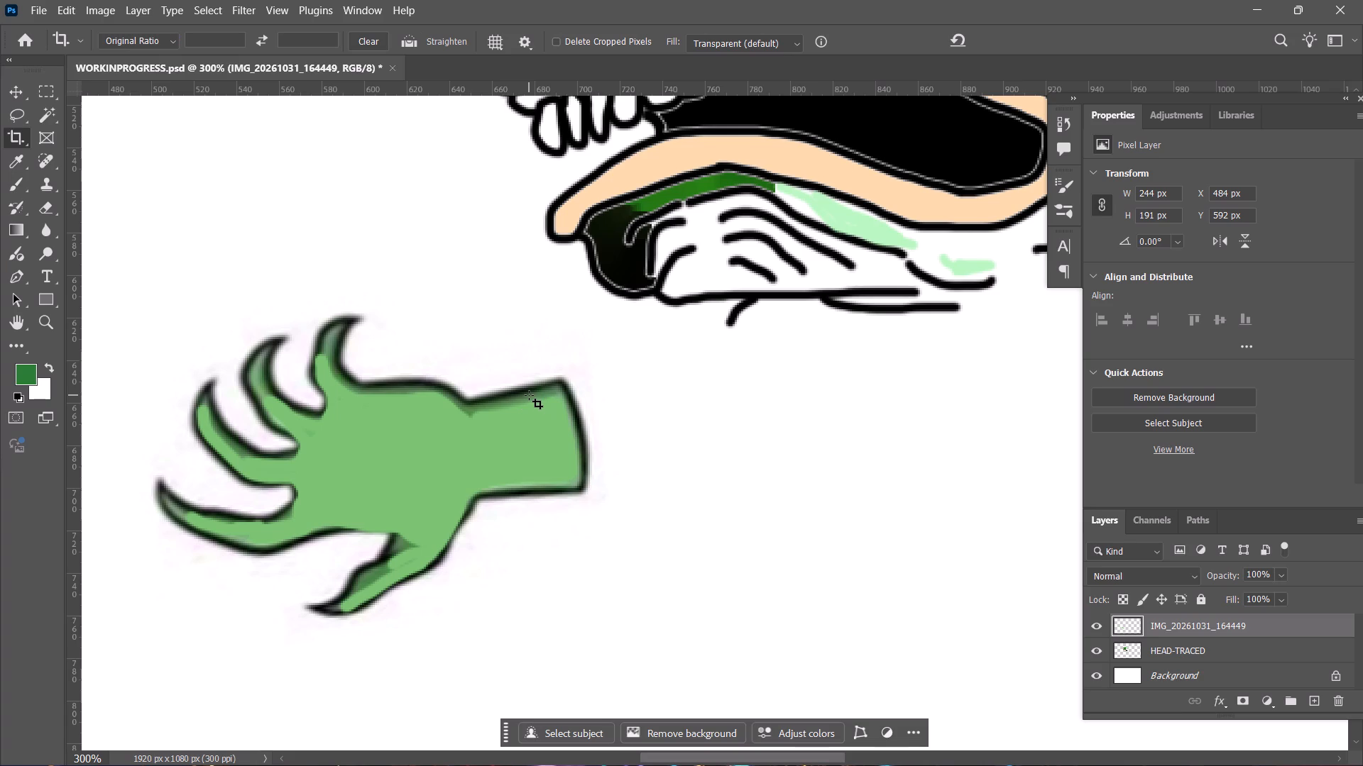
key(b)
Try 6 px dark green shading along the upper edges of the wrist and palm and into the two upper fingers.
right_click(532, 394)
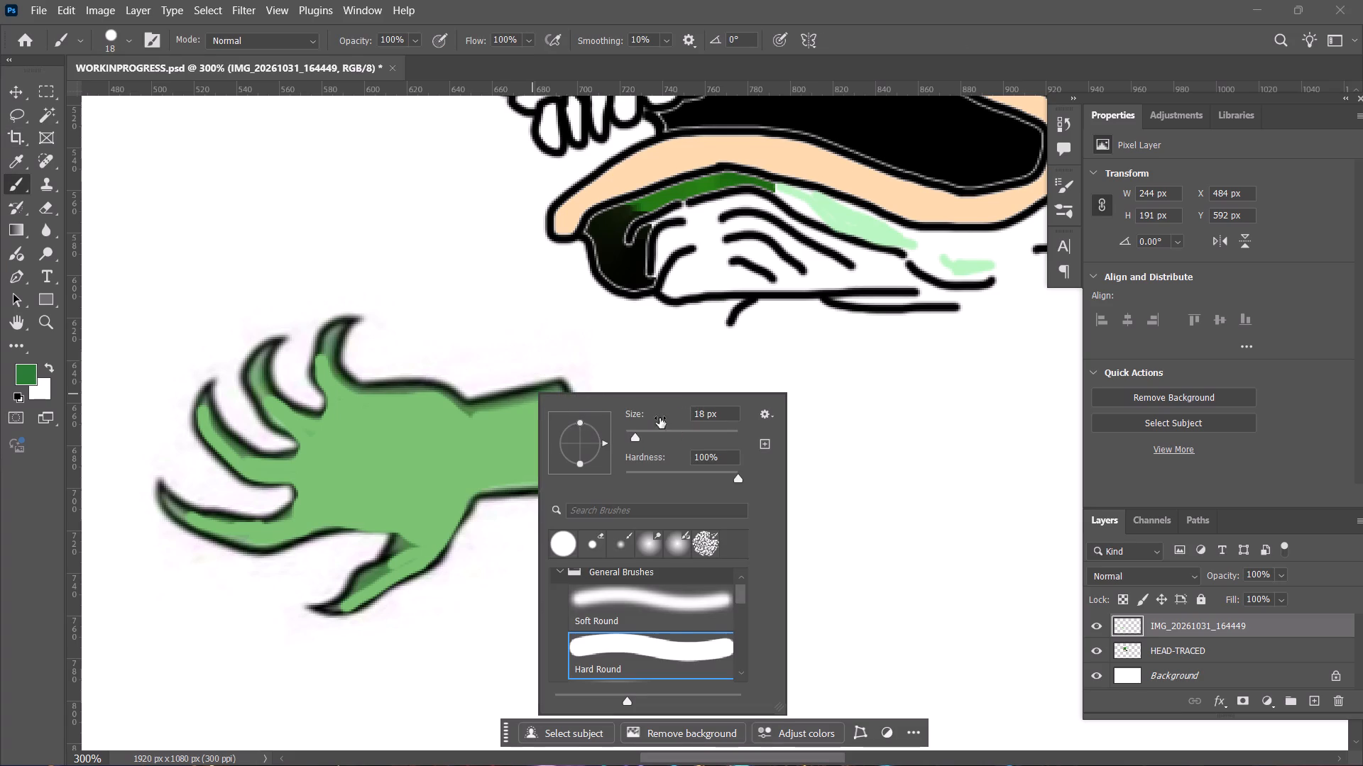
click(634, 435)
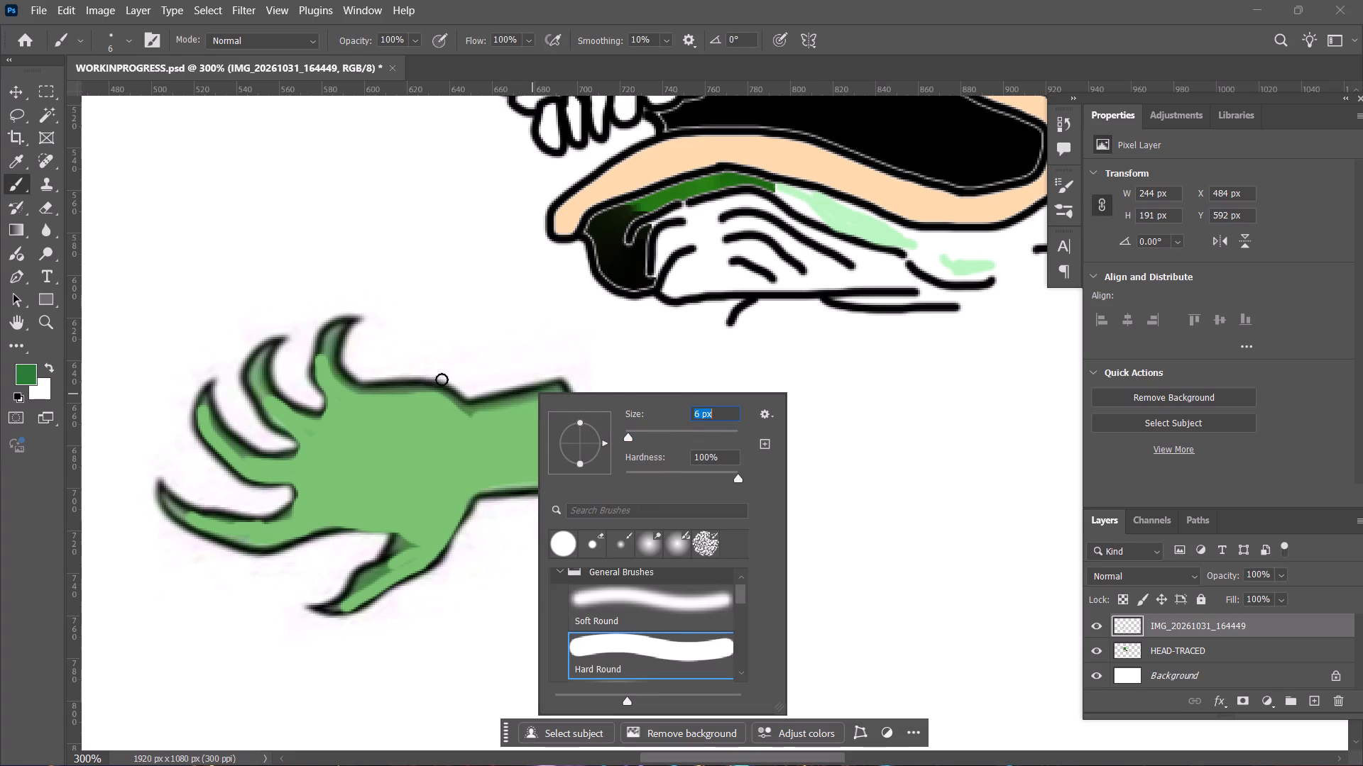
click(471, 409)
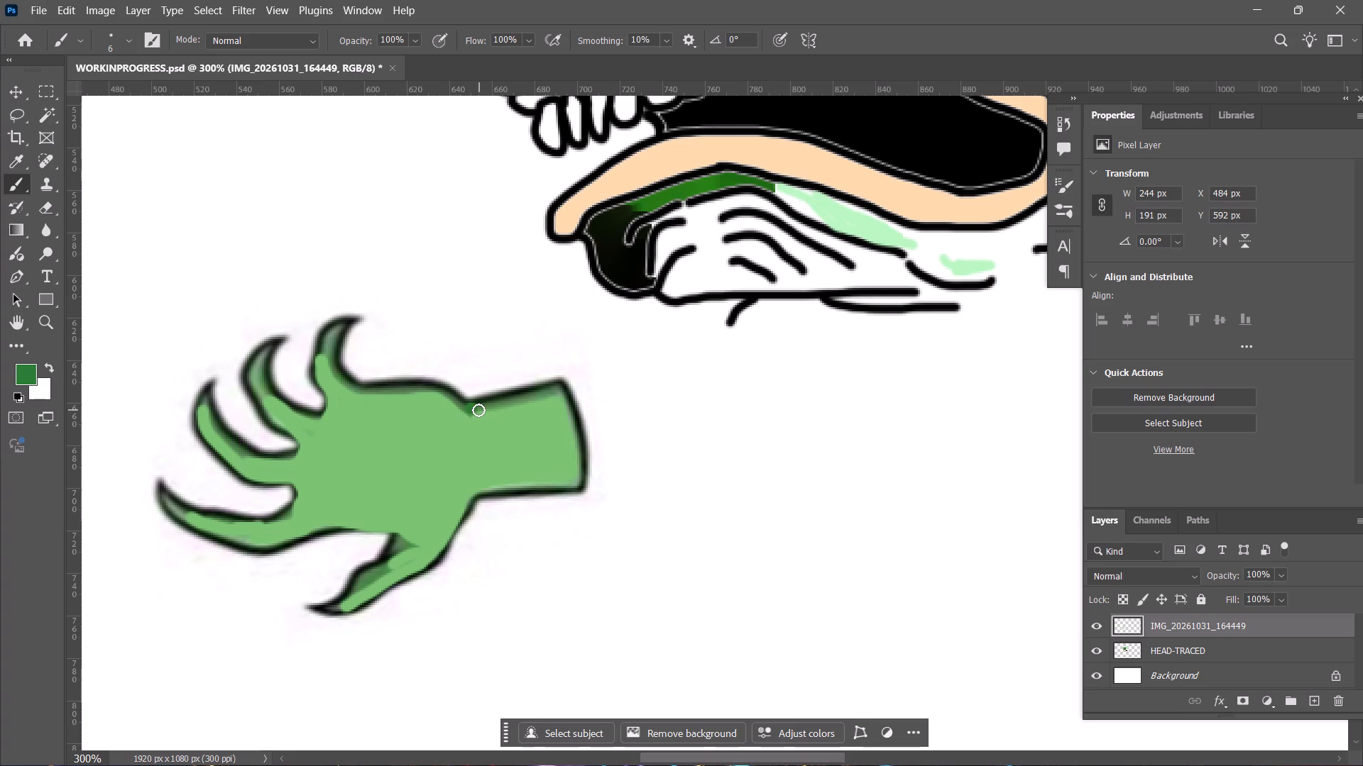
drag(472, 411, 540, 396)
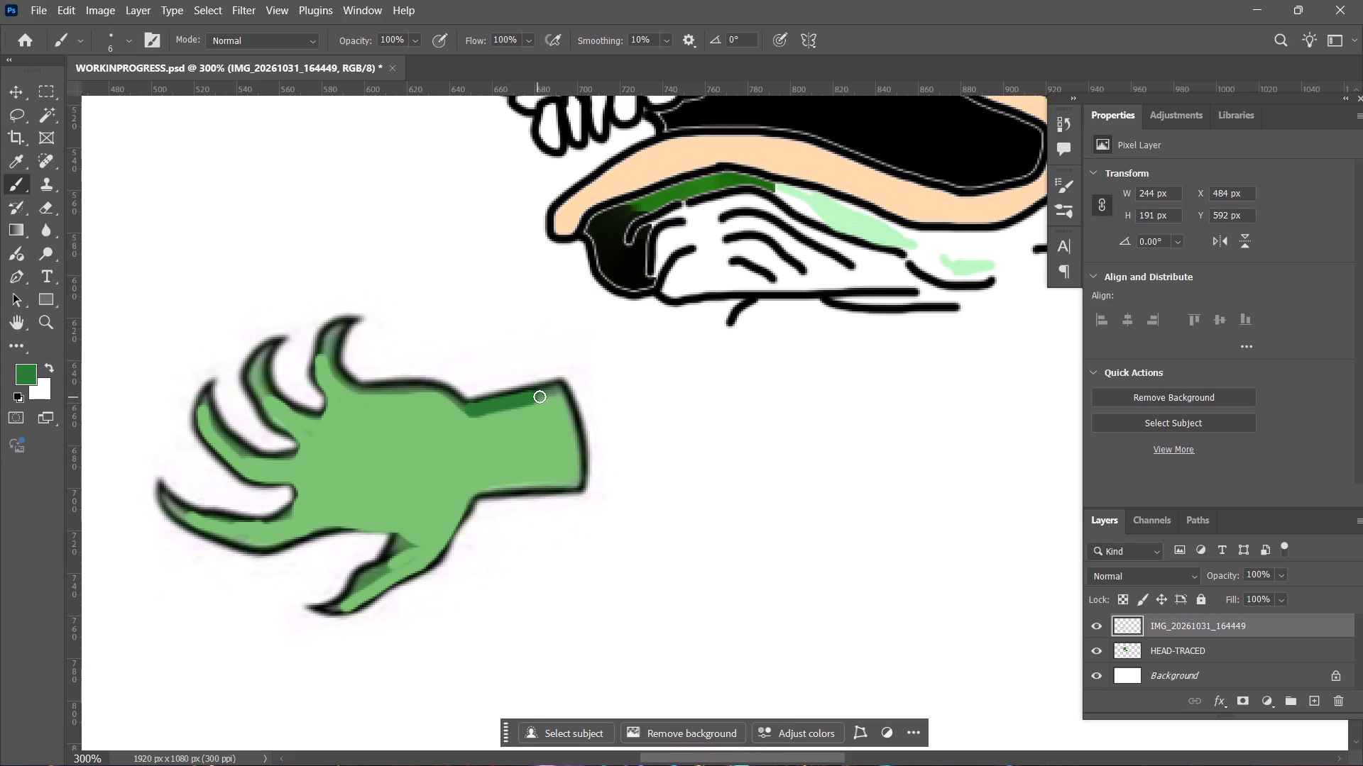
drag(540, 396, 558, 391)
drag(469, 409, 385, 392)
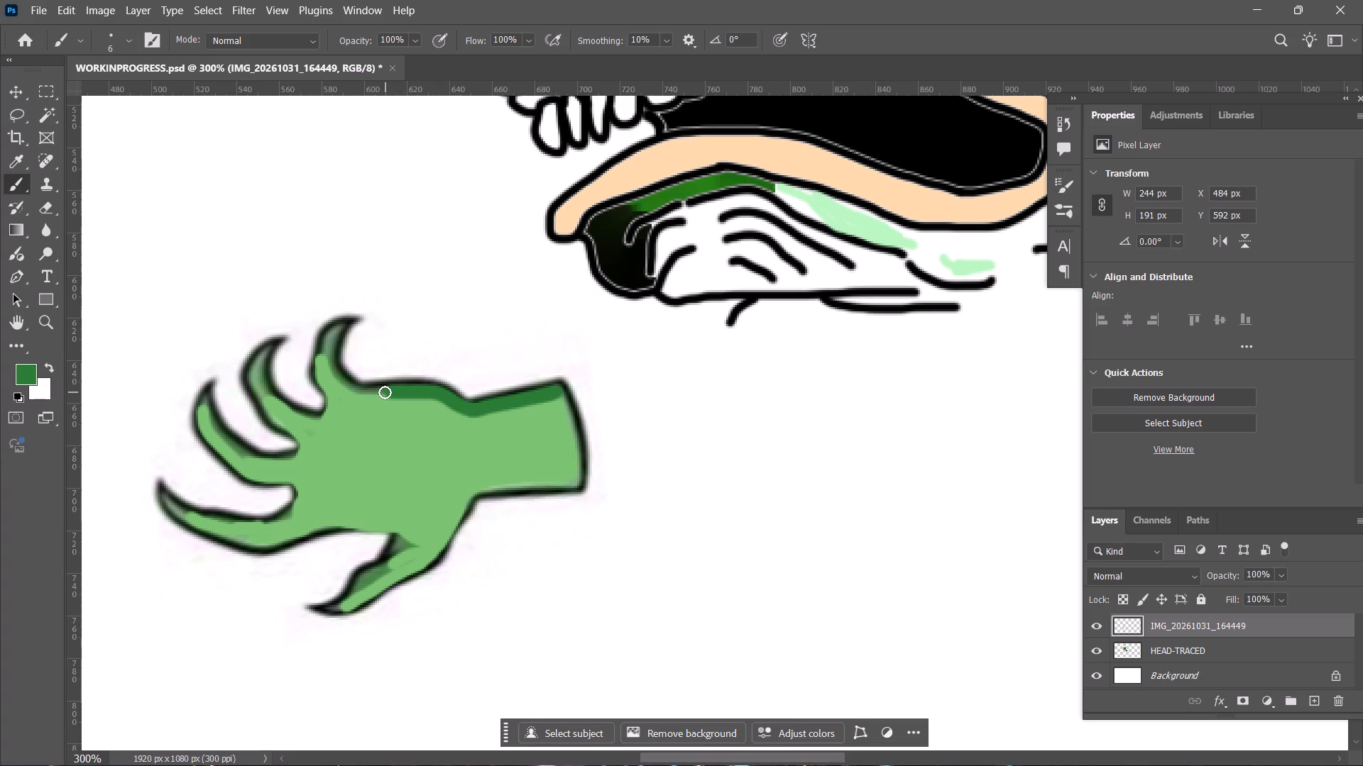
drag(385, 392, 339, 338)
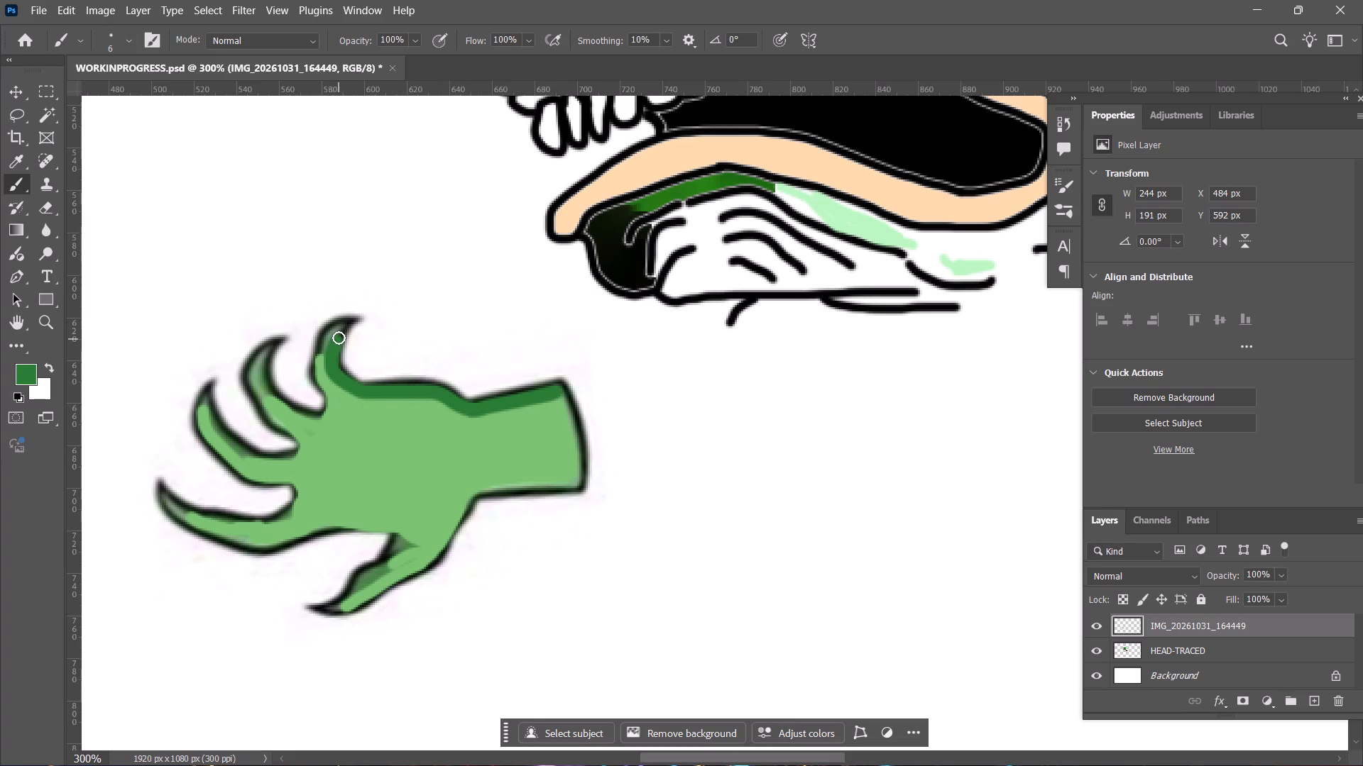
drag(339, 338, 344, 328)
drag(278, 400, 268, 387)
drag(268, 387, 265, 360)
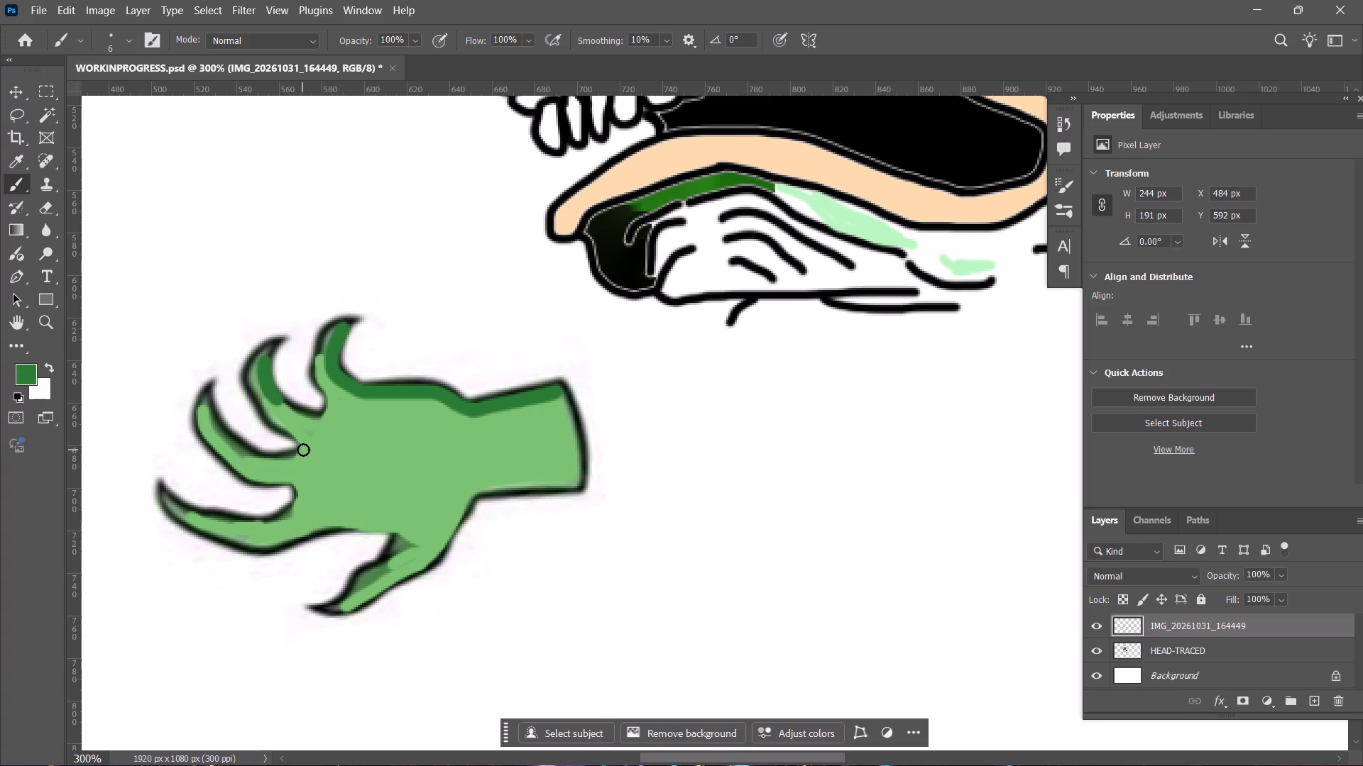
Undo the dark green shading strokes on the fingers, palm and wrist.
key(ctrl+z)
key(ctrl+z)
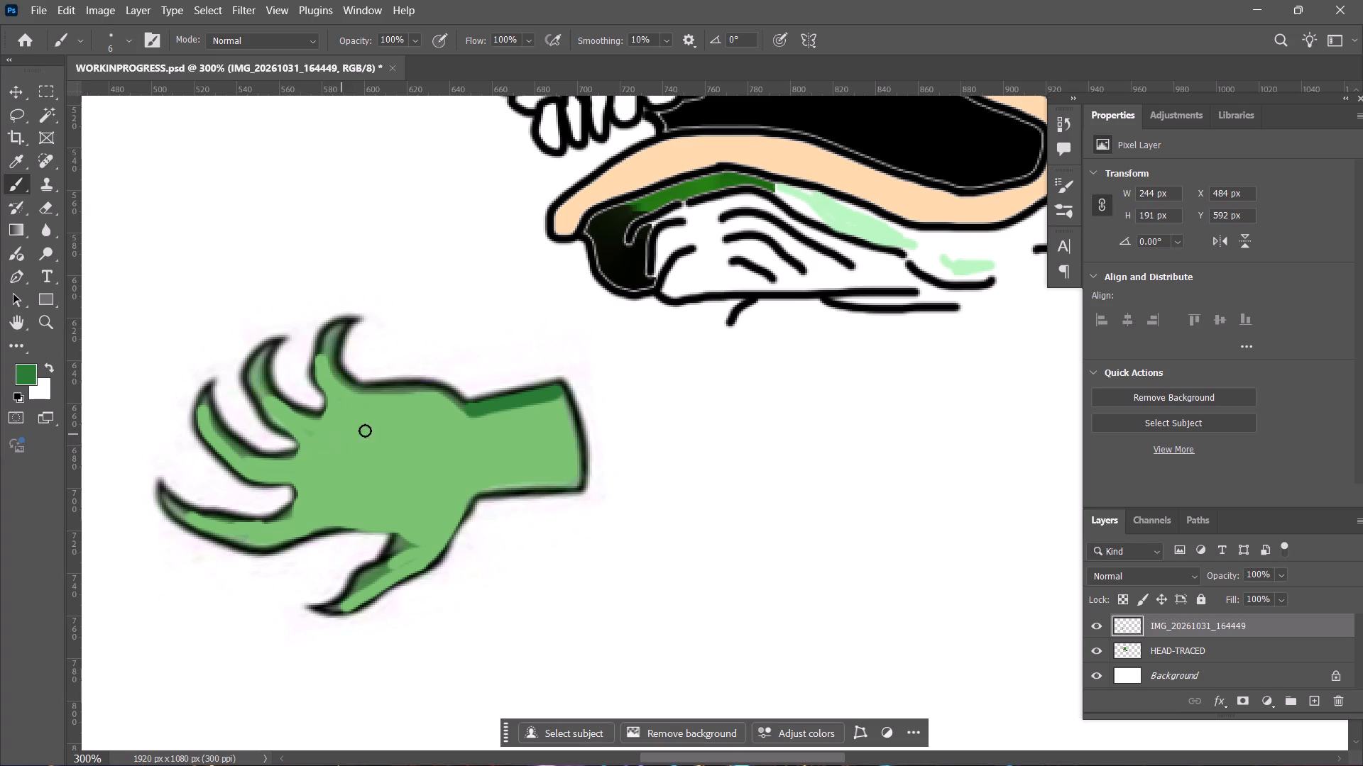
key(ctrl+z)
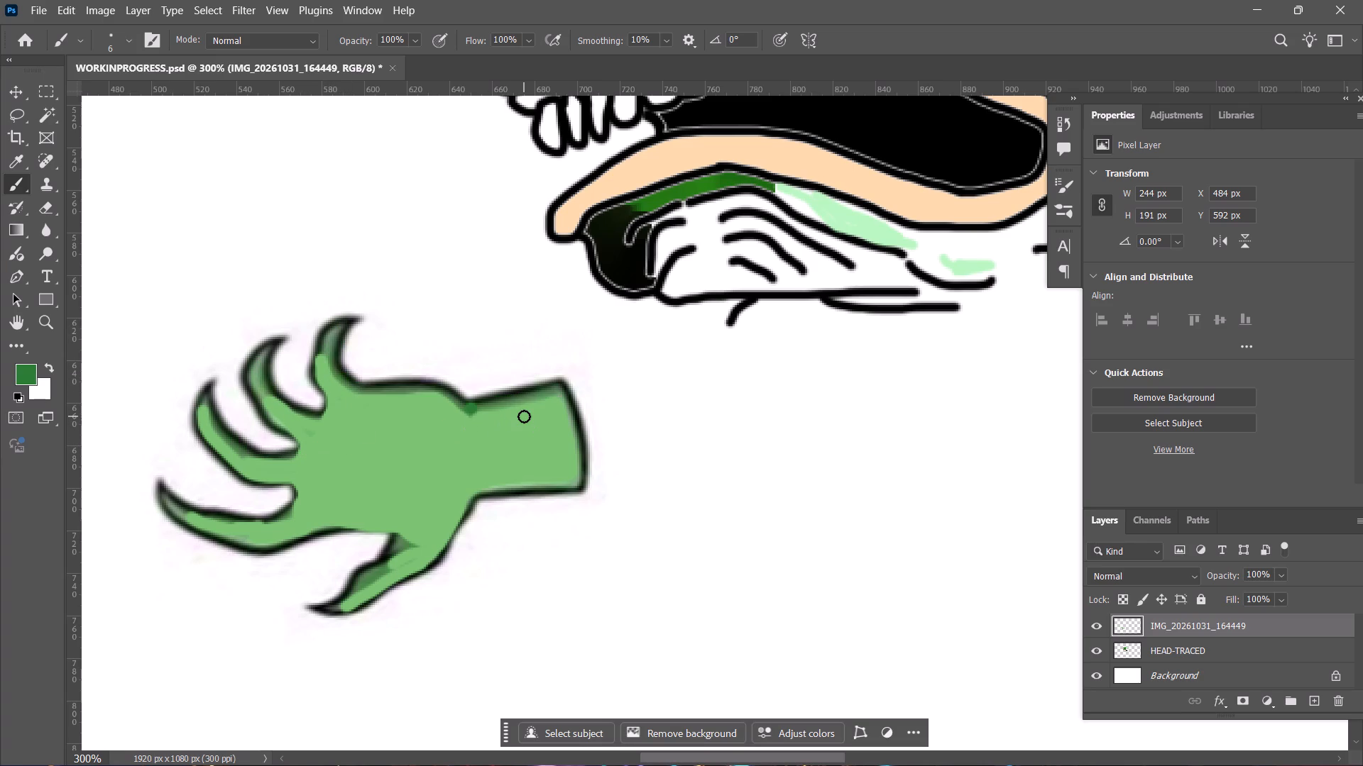
Set the brush size to 3 px.
right_click(523, 413)
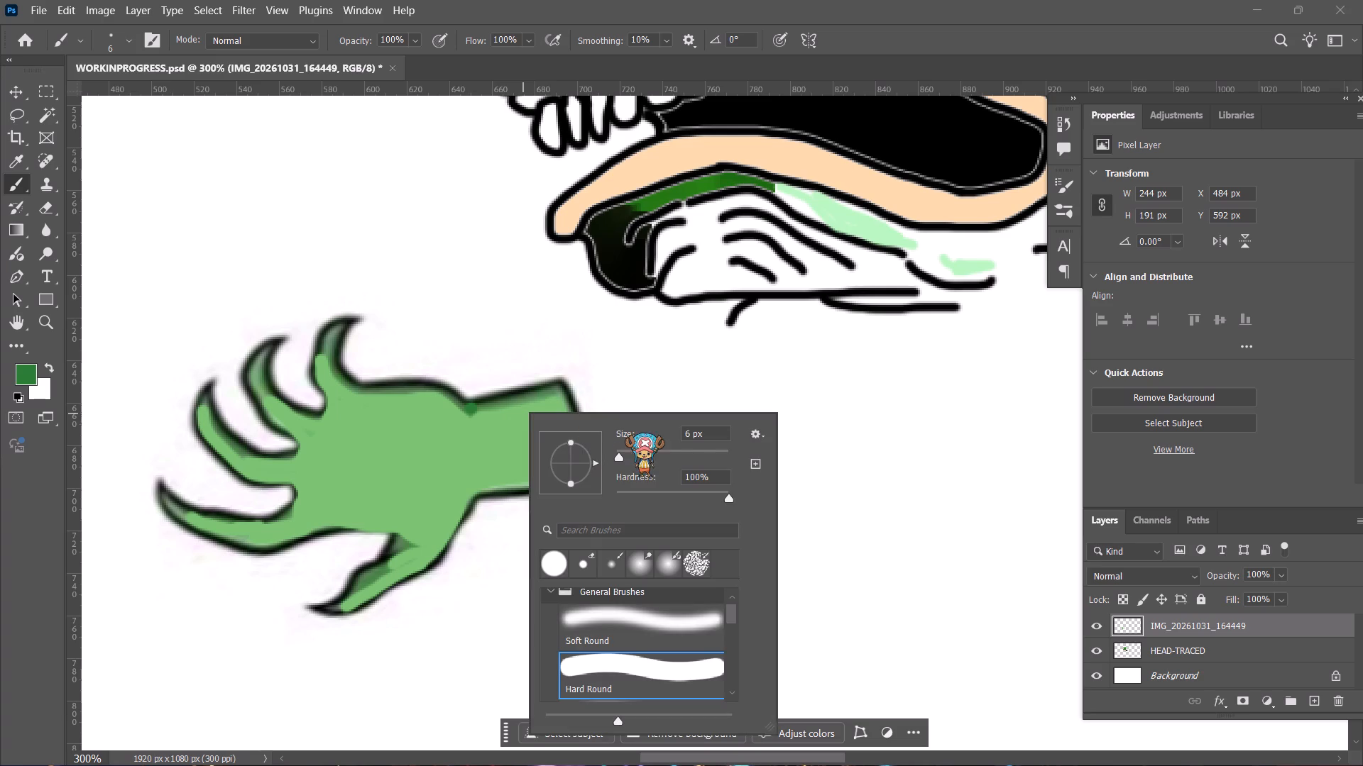
click(688, 439)
key(3)
key(Return)
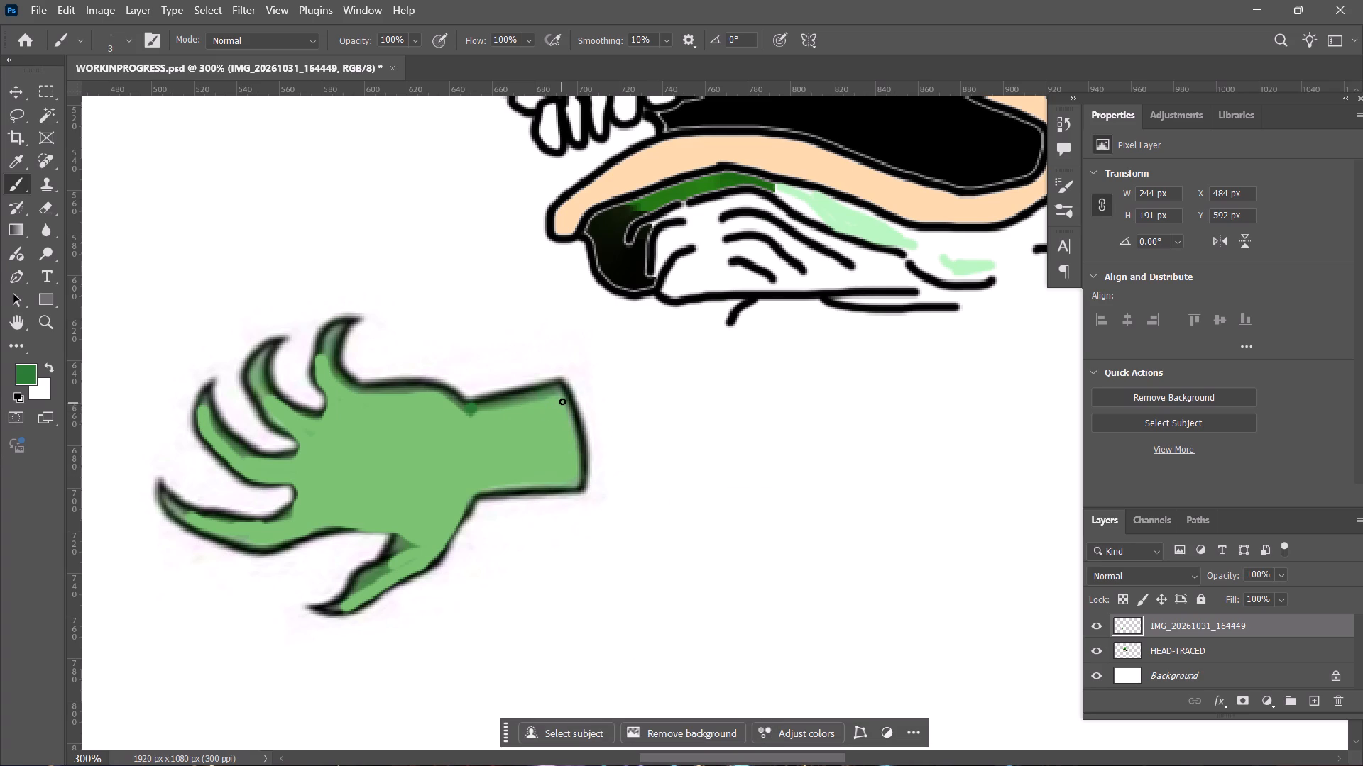
Set the brush size to 4 px.
right_click(562, 396)
click(726, 421)
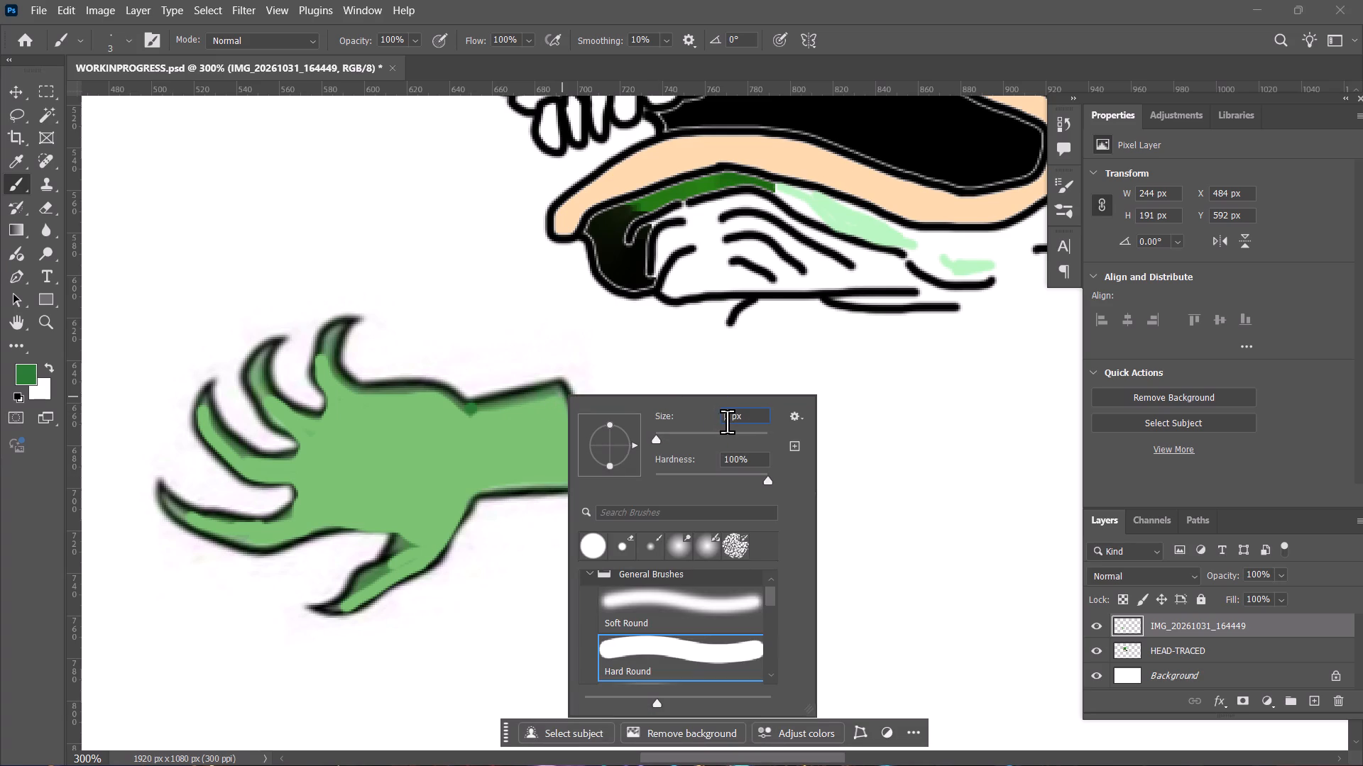
click(730, 419)
key(ctrl+a)
key(4)
key(Return)
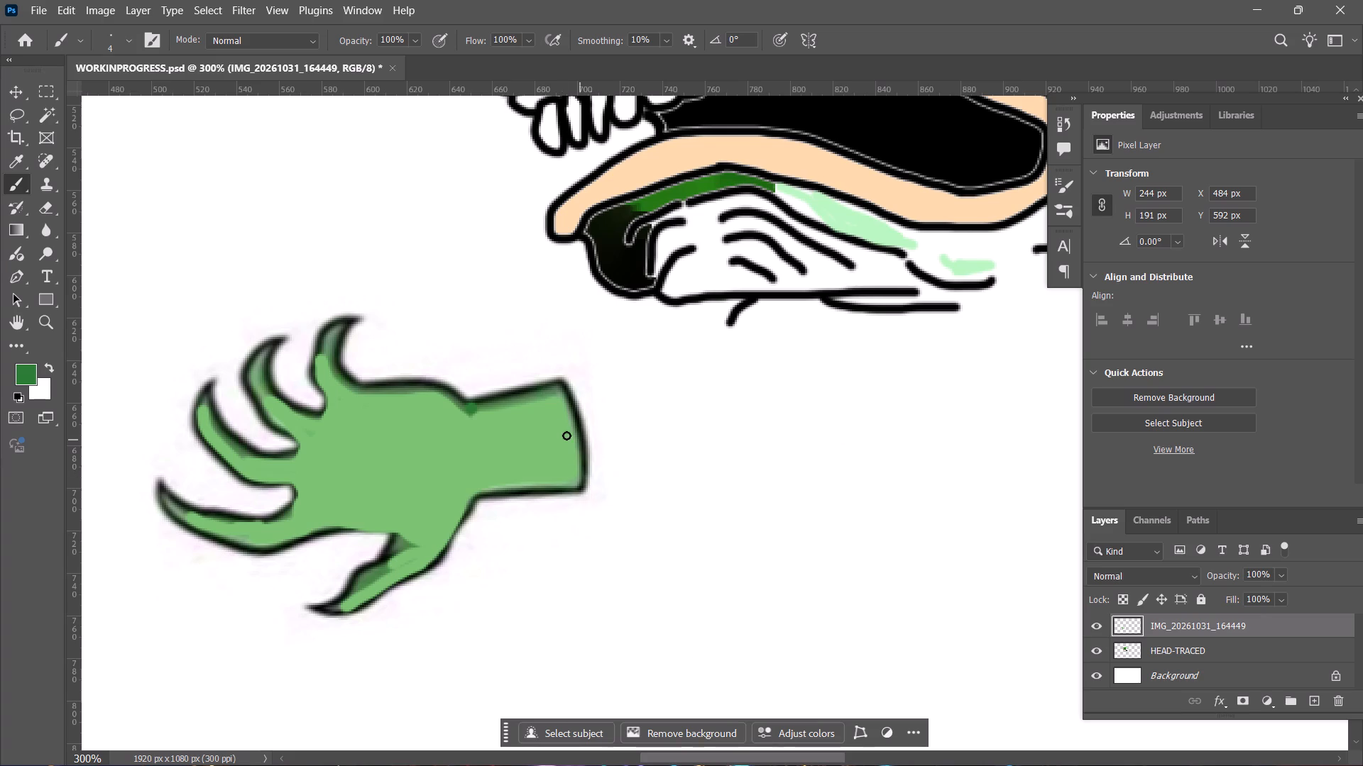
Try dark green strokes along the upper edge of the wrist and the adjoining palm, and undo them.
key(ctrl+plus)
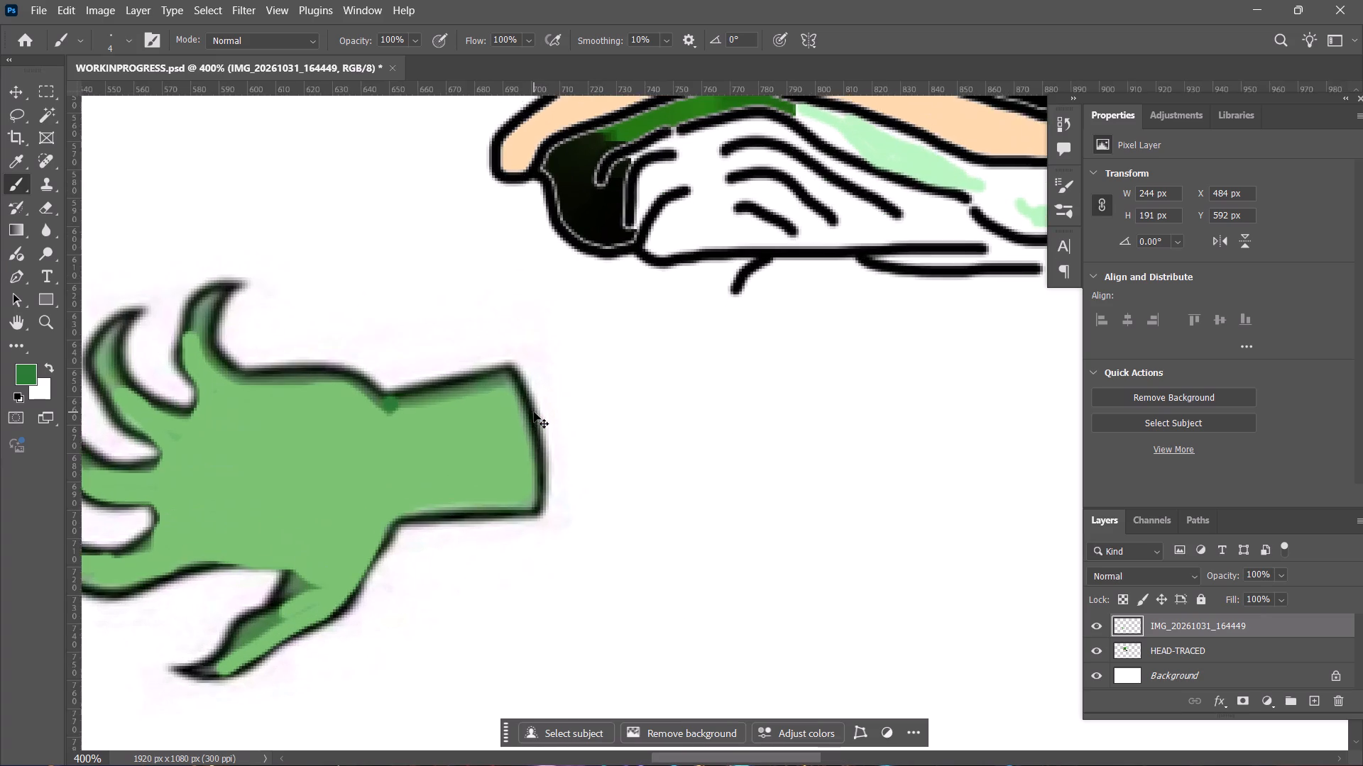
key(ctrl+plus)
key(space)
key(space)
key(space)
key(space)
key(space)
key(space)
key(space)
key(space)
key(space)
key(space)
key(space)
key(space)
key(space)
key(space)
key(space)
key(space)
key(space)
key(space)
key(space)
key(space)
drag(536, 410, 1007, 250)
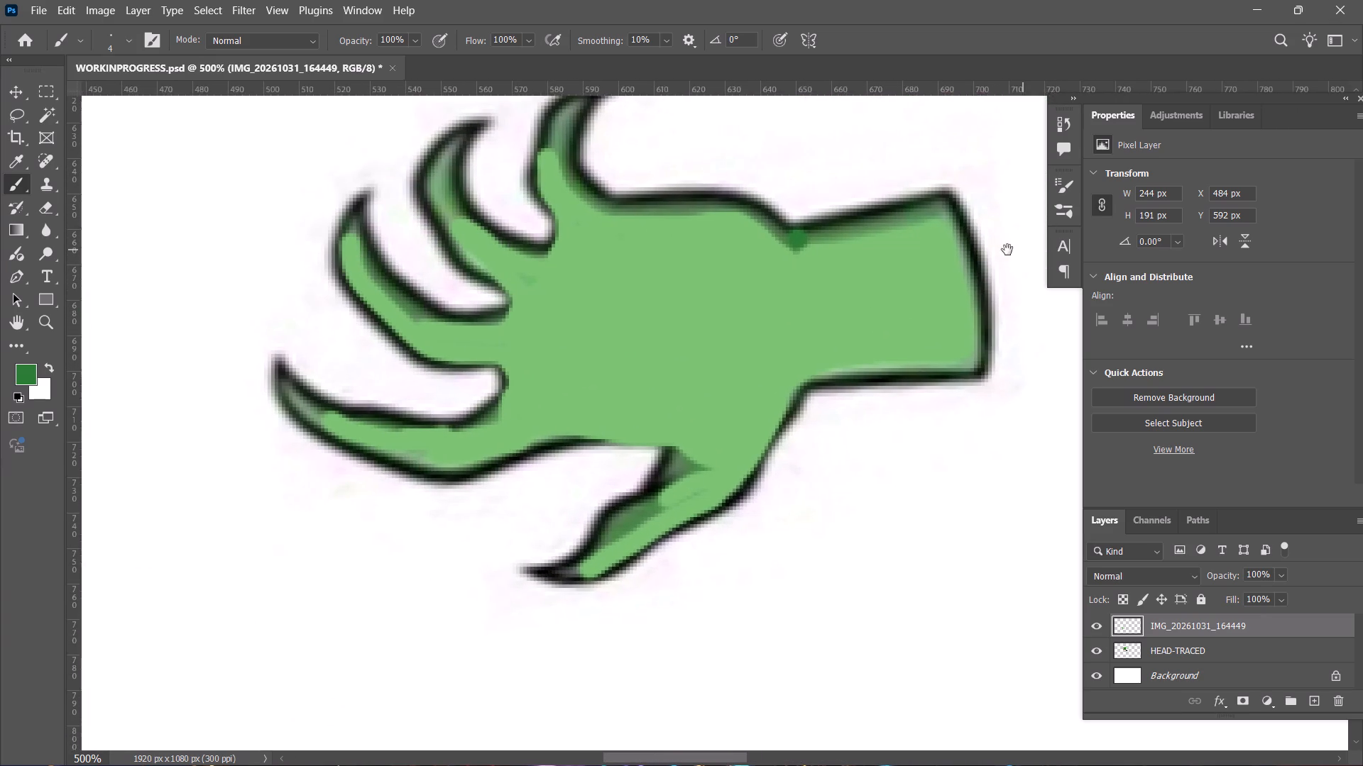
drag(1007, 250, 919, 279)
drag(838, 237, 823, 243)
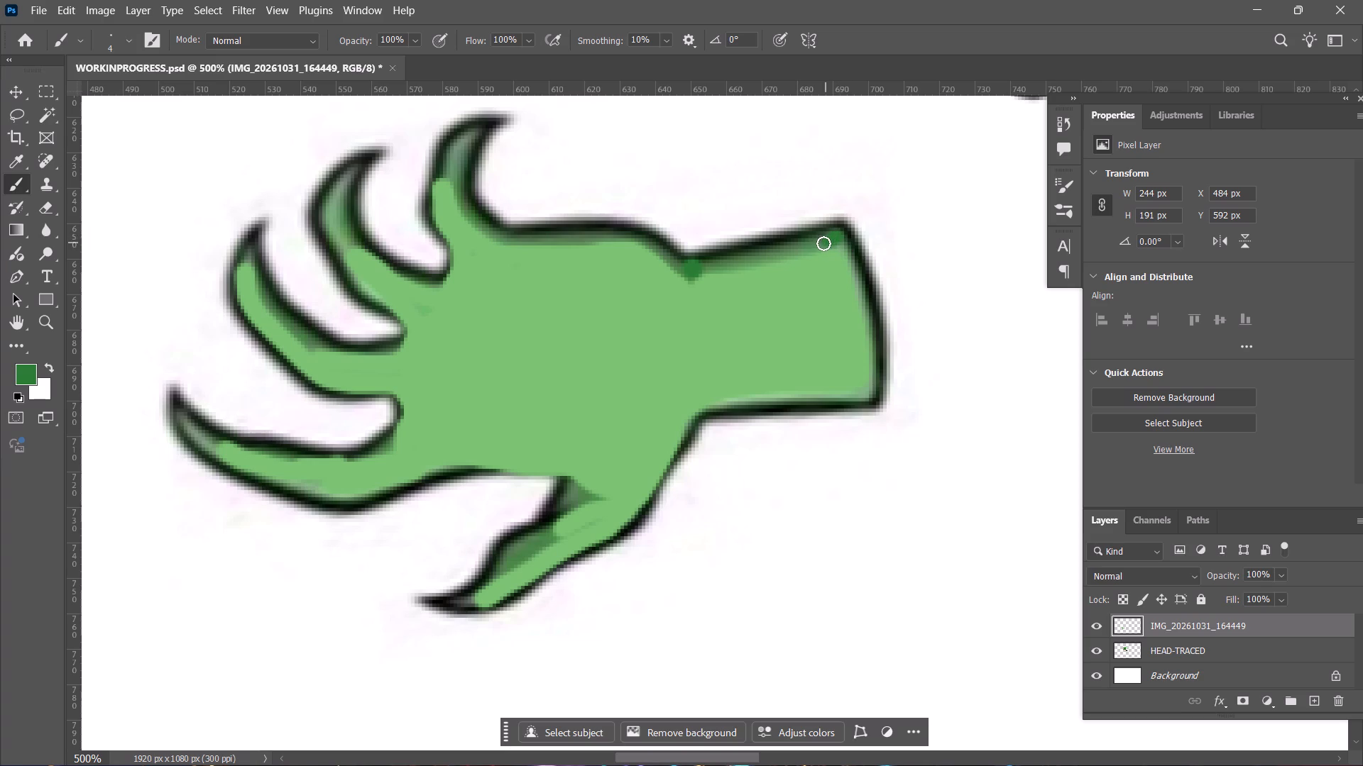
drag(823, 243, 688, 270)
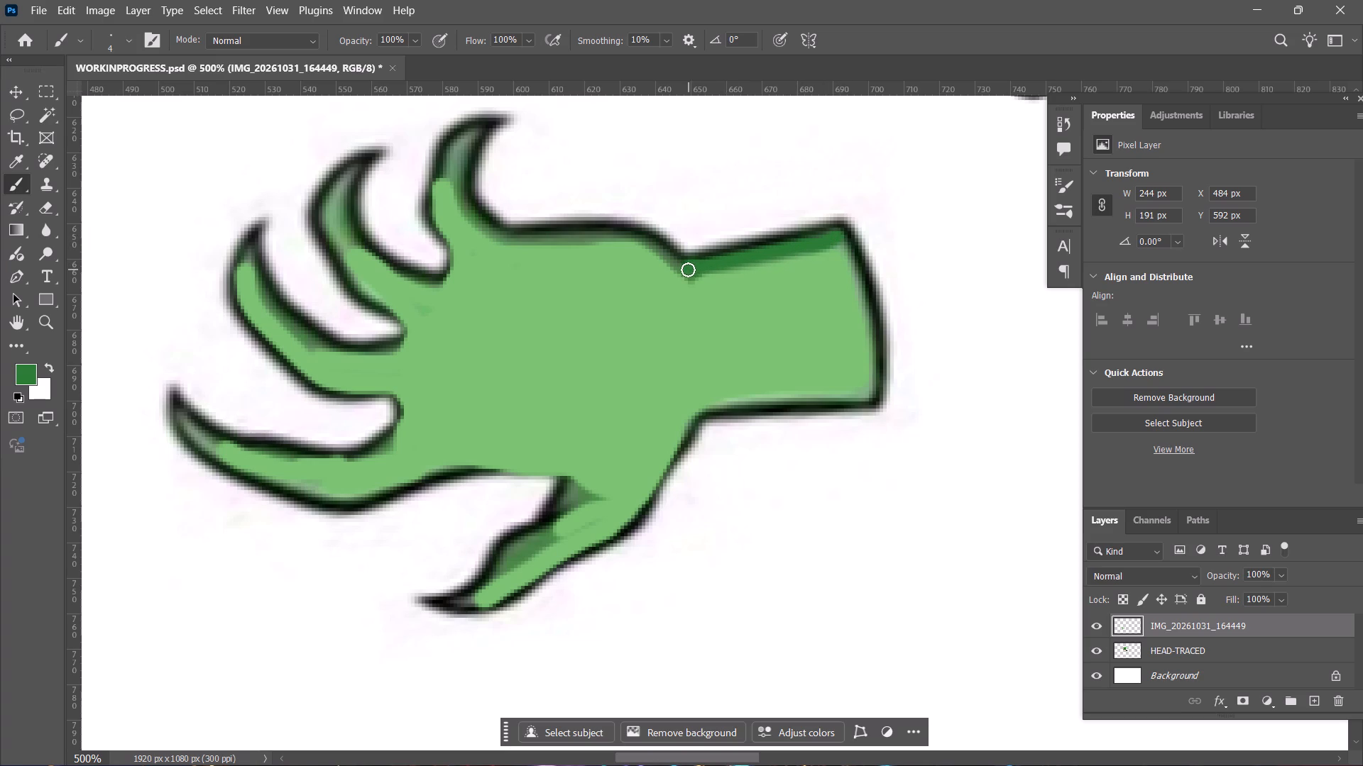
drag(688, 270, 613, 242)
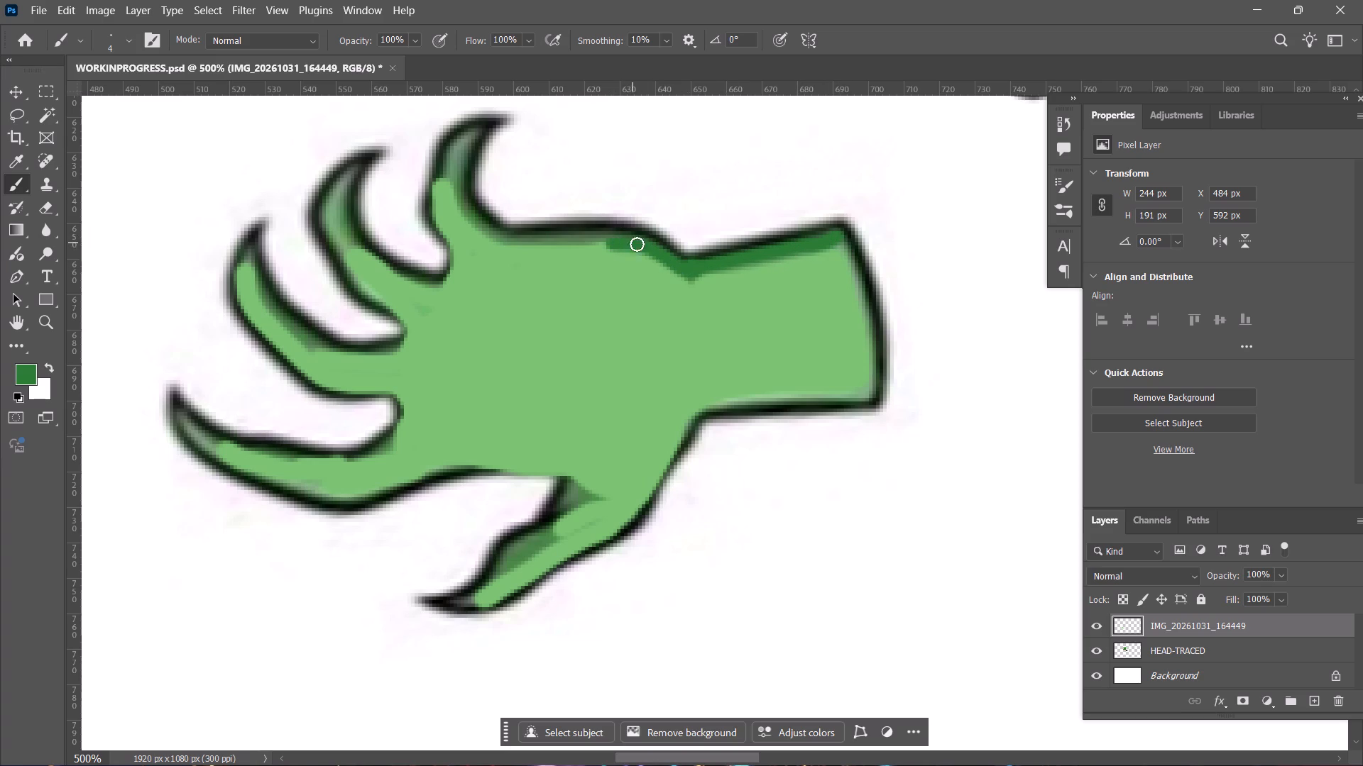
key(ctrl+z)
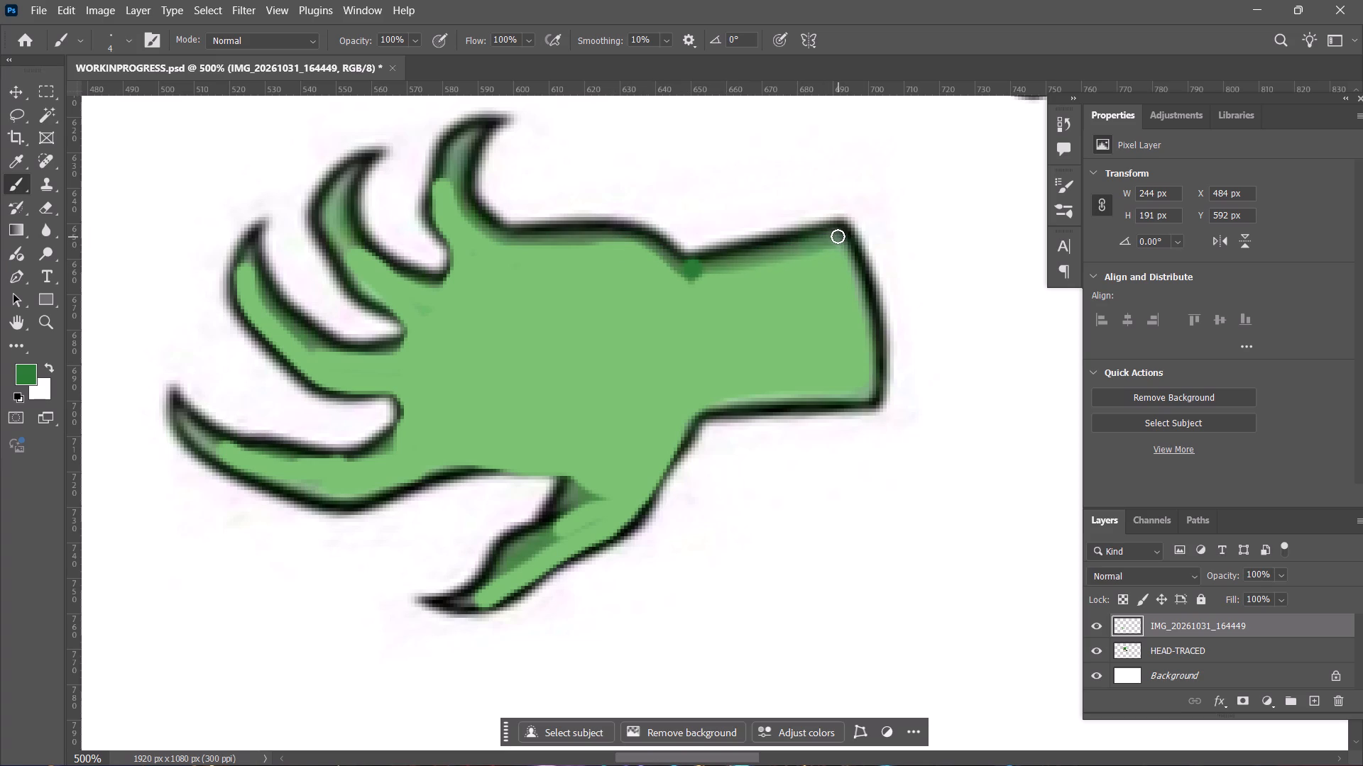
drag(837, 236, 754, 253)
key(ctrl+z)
Paint dark green shading along the upper edges of the wrist and palm and up into the tip of the uppermost finger.
drag(696, 274, 767, 257)
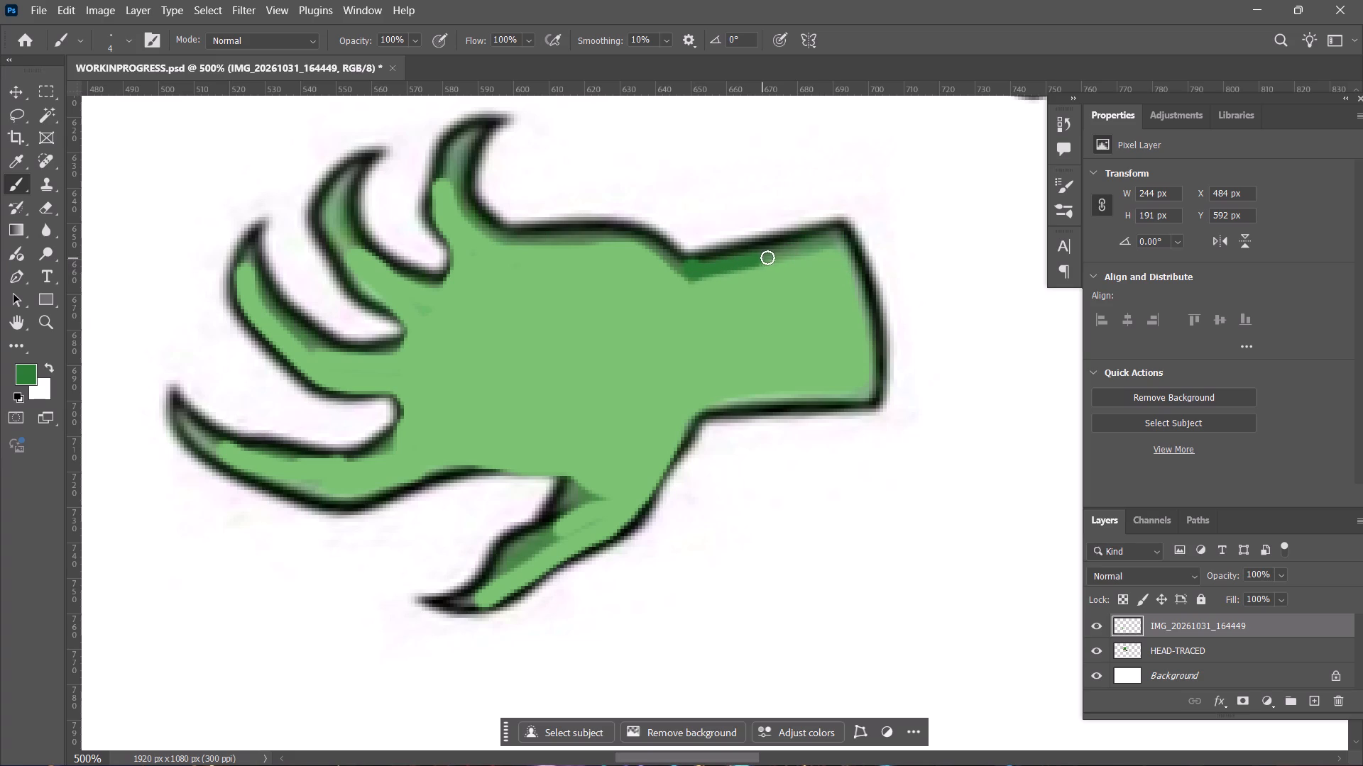
drag(767, 257, 835, 235)
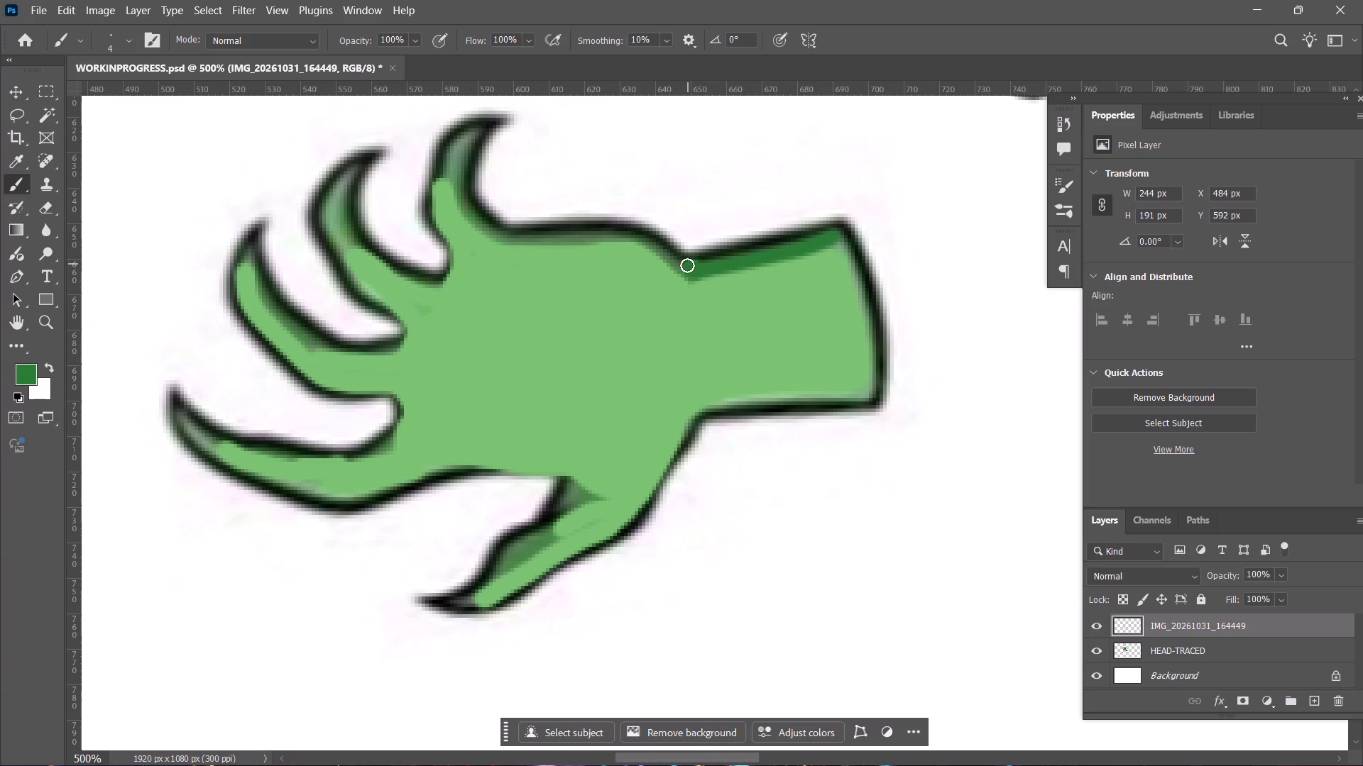
drag(686, 271, 613, 239)
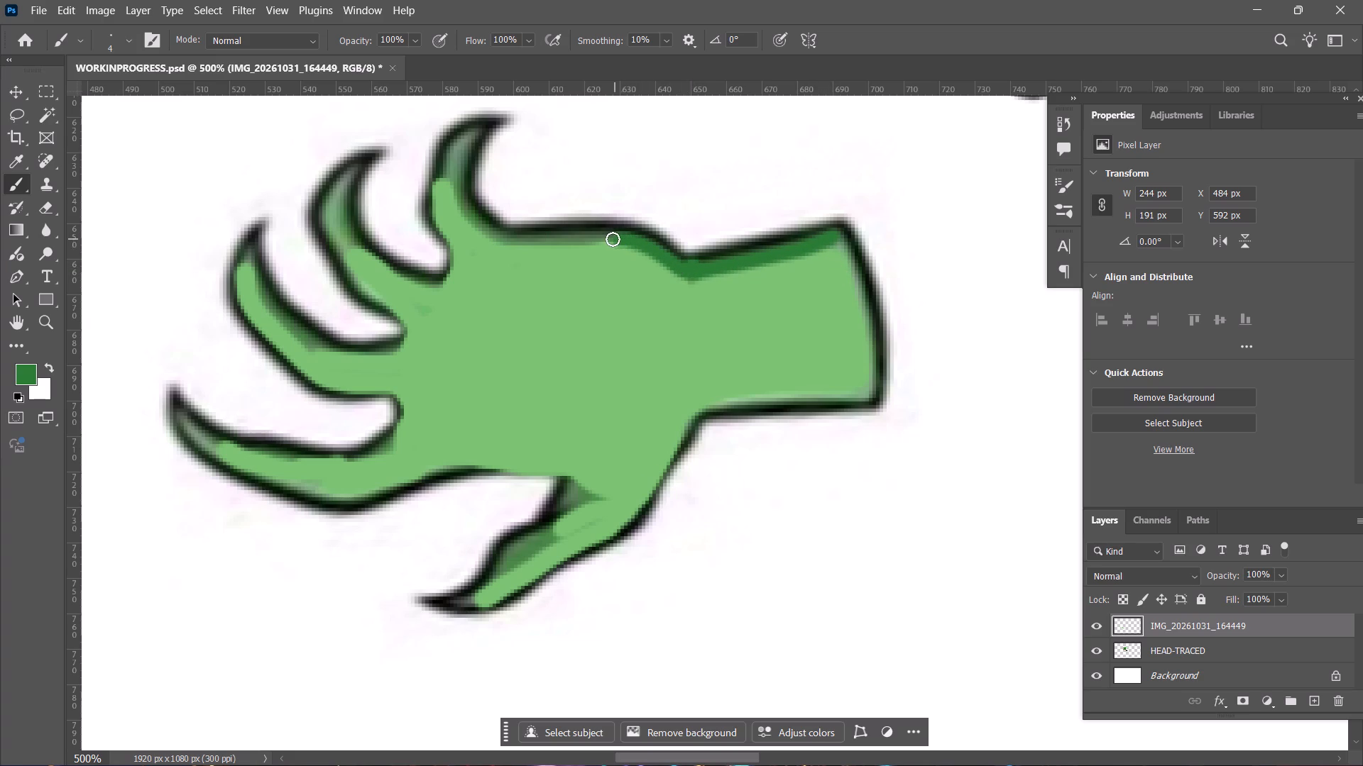
drag(613, 239, 512, 241)
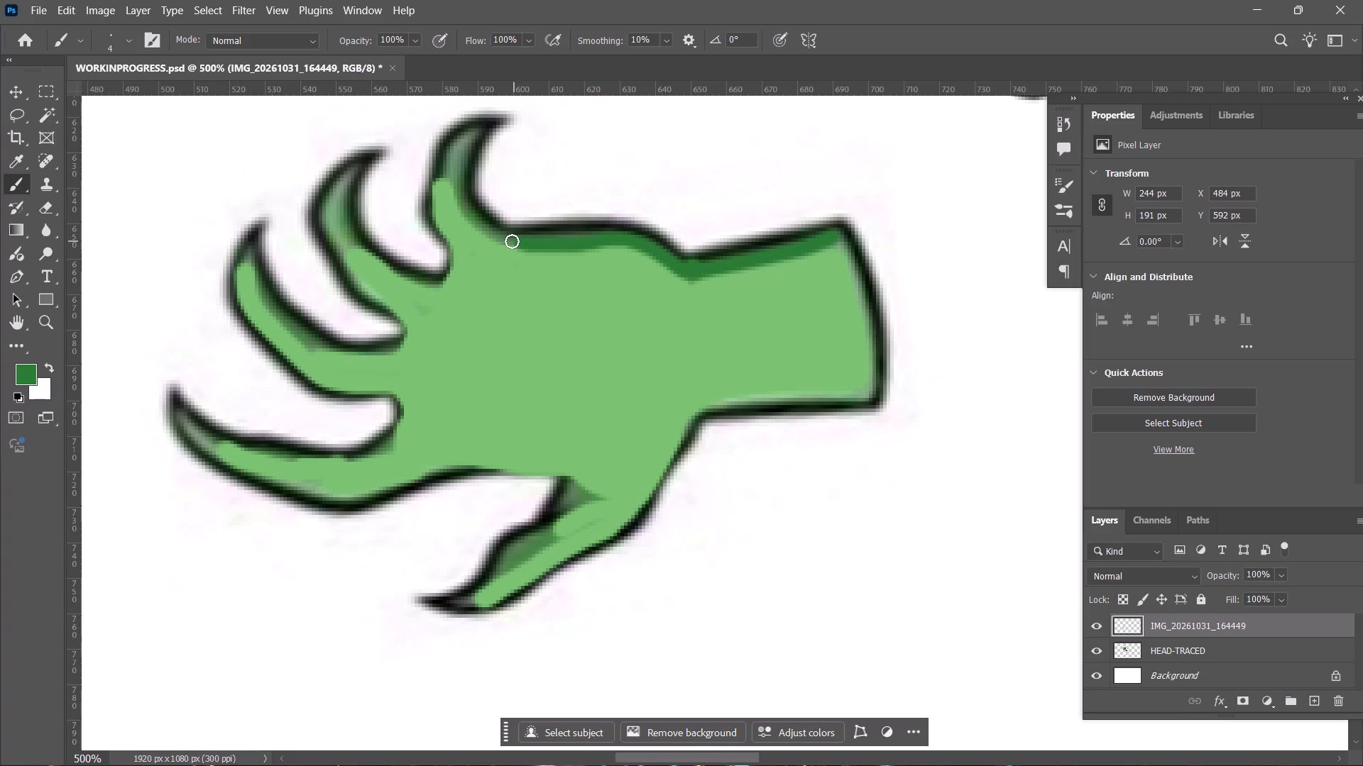
drag(512, 241, 461, 160)
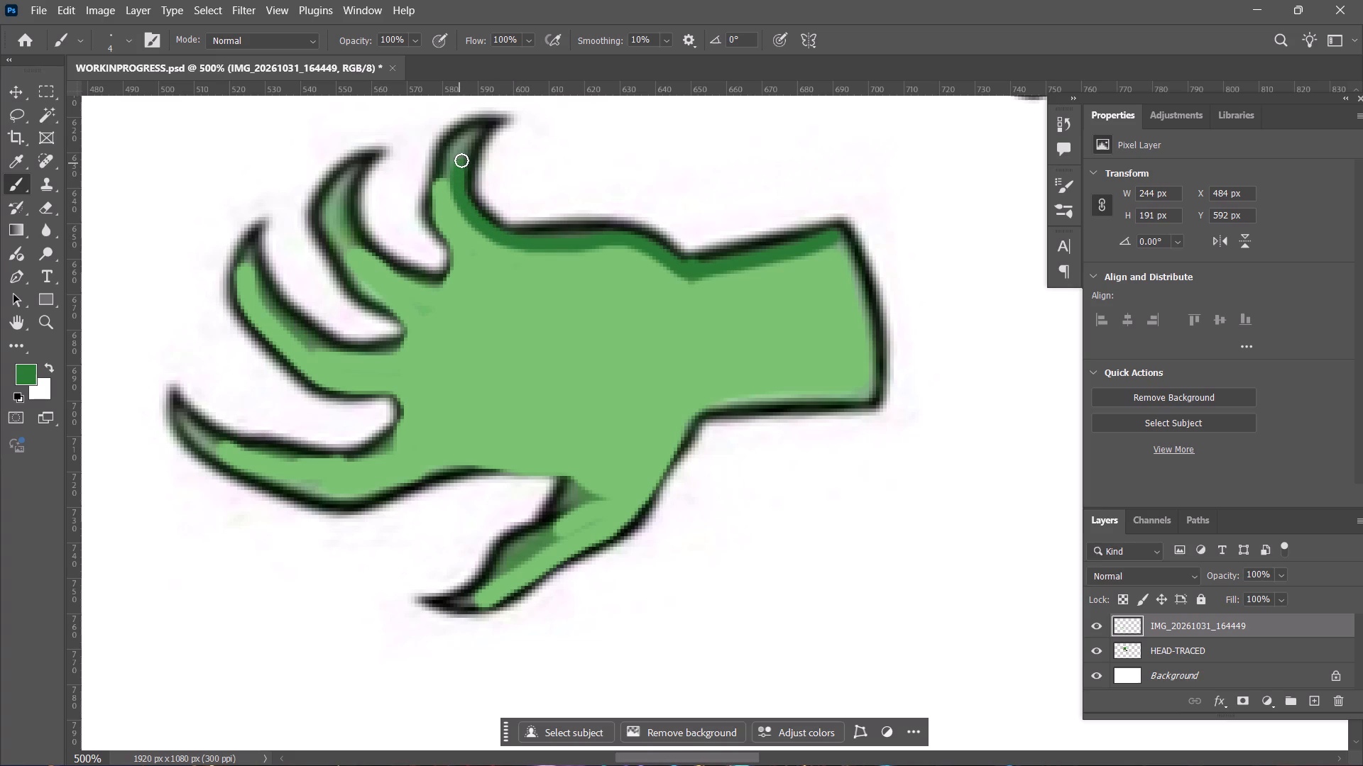
drag(461, 160, 472, 138)
drag(446, 183, 474, 131)
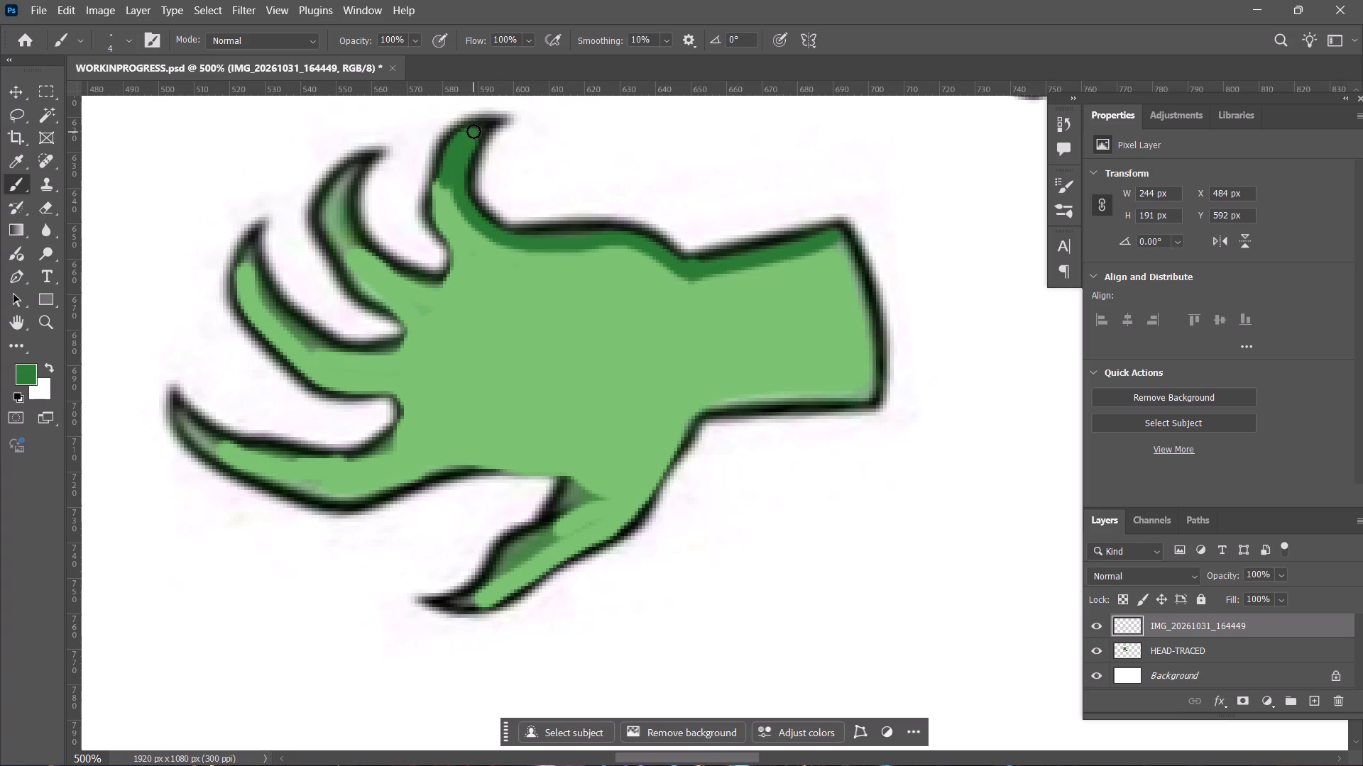
drag(474, 131, 477, 130)
Shade the upper inner edges of the other three fingers dark green, from their claw tips to the gaps at the palm.
drag(365, 248, 361, 247)
drag(361, 247, 354, 170)
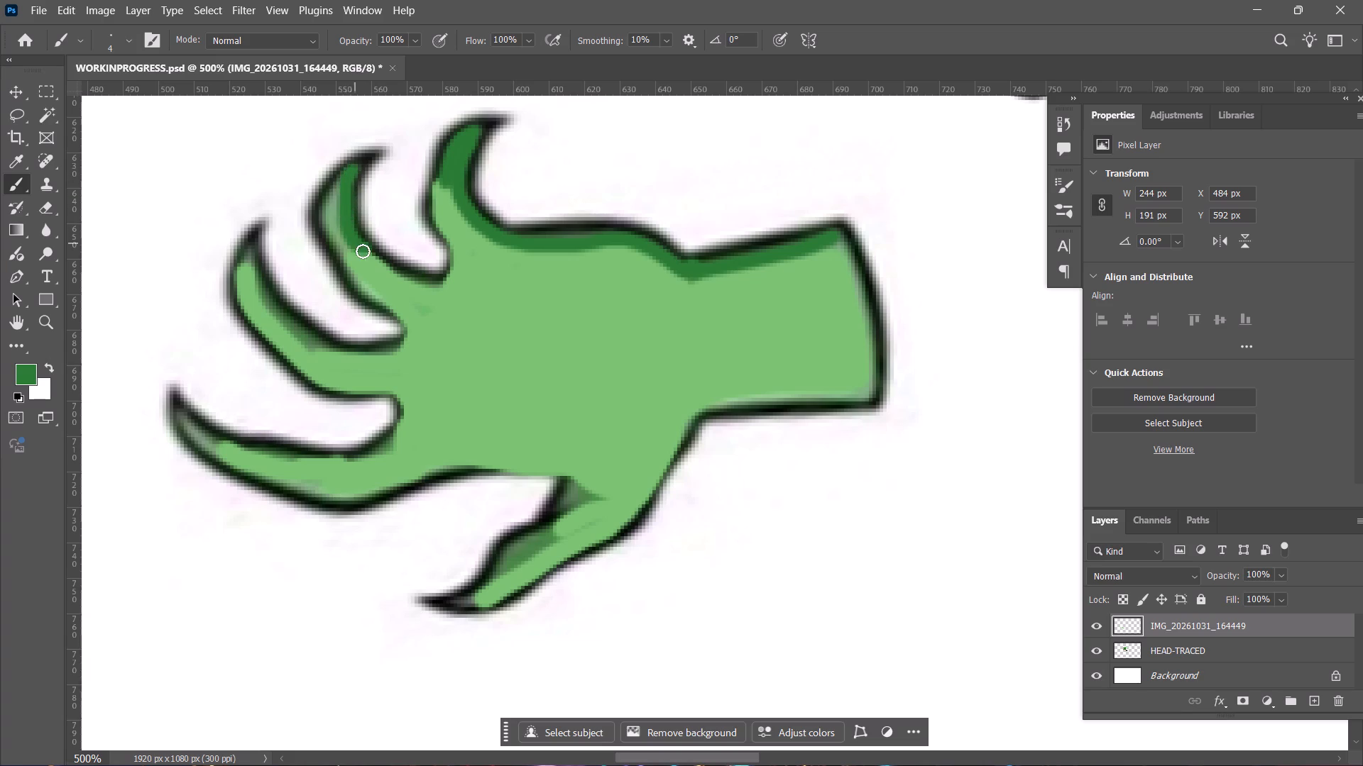
drag(354, 242, 388, 271)
drag(388, 271, 450, 267)
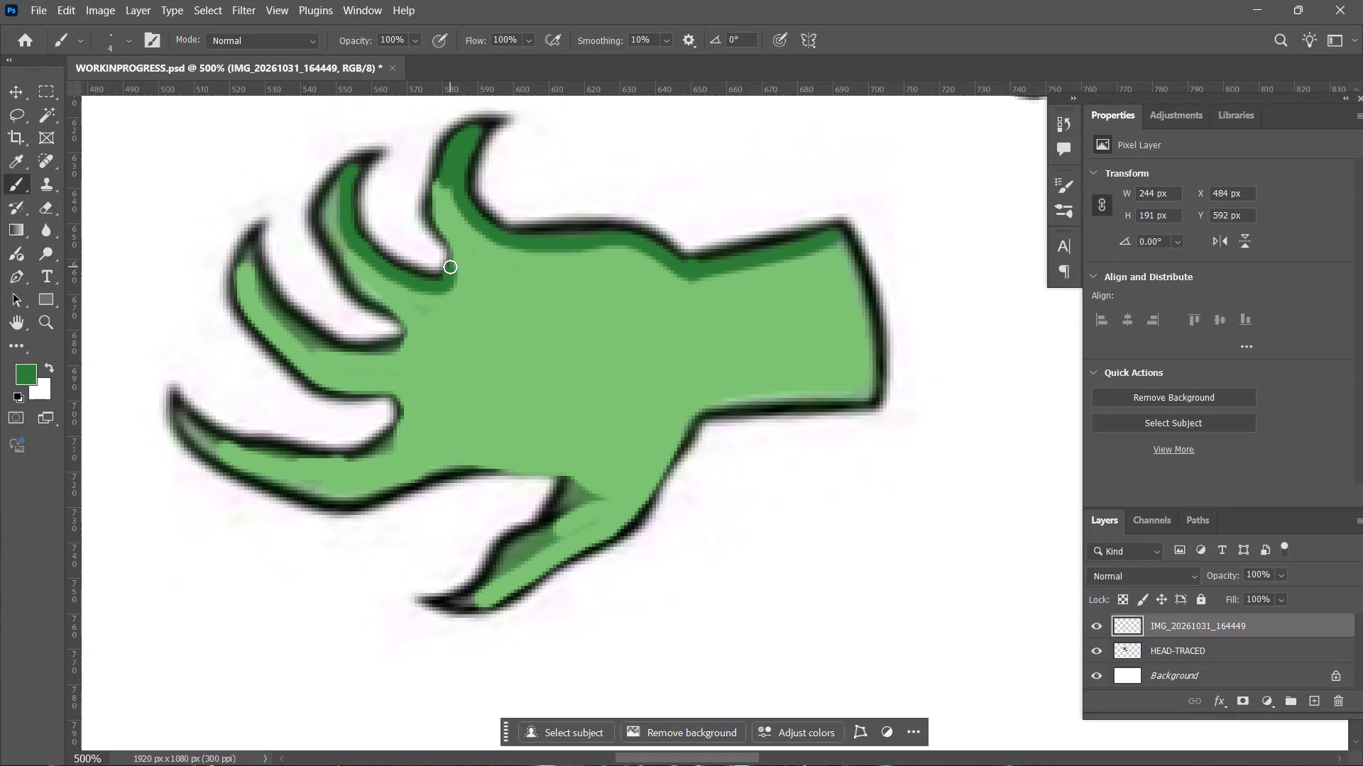
drag(450, 267, 450, 265)
drag(248, 259, 326, 351)
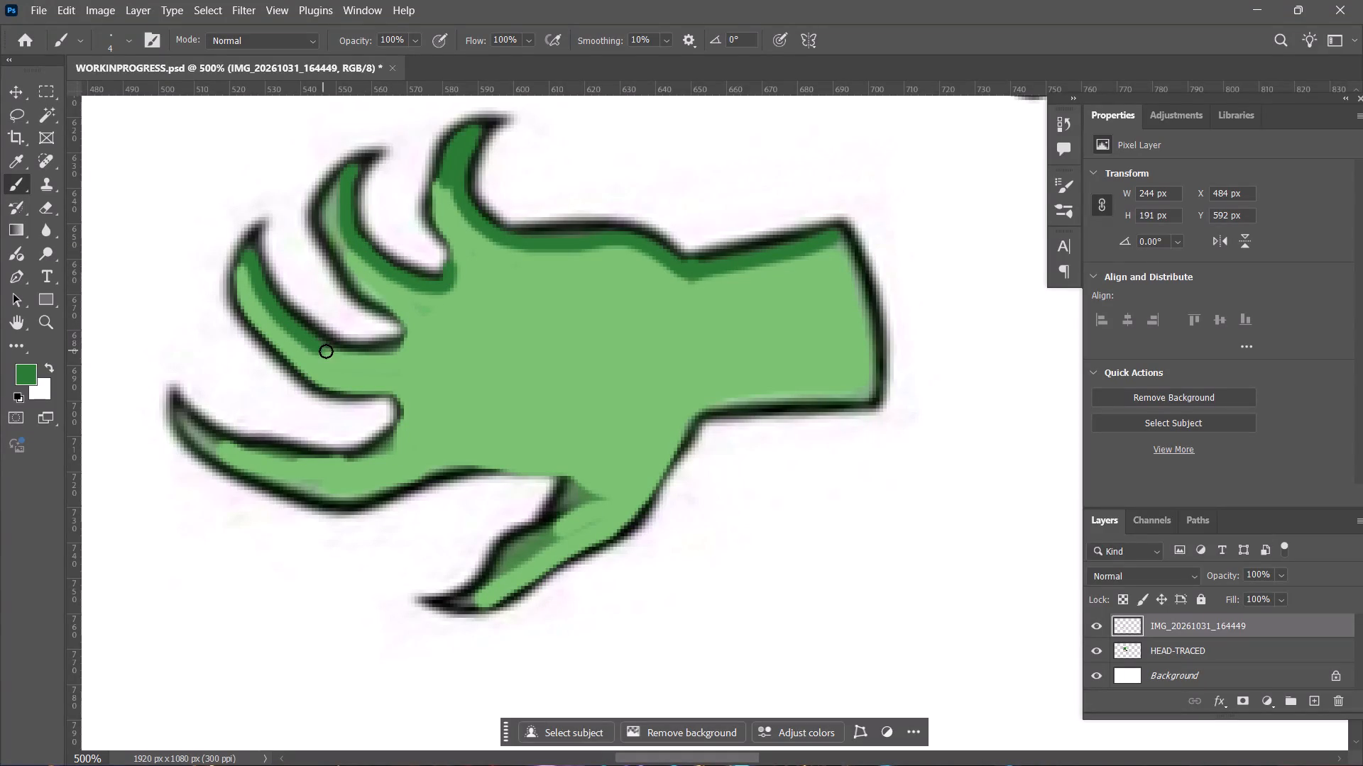
drag(326, 351, 402, 351)
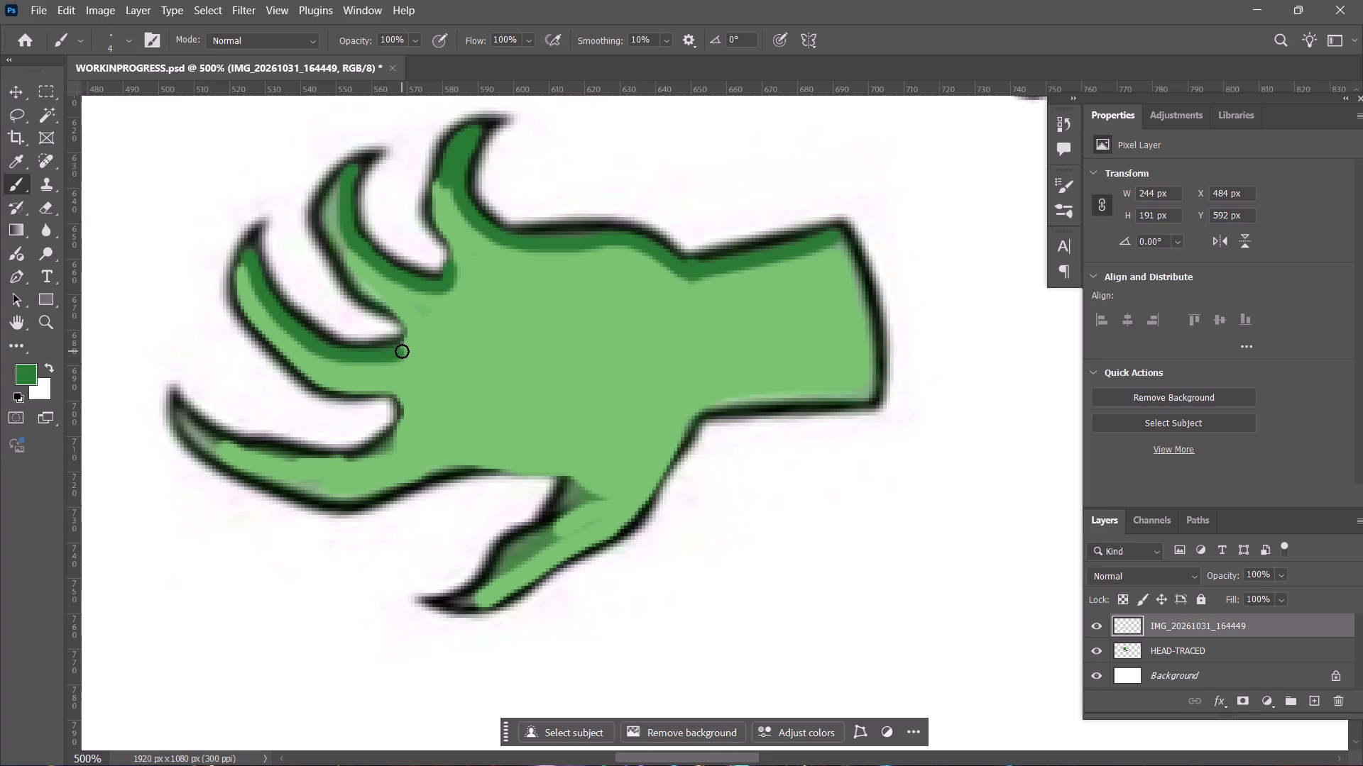
drag(188, 420, 194, 427)
drag(194, 427, 361, 460)
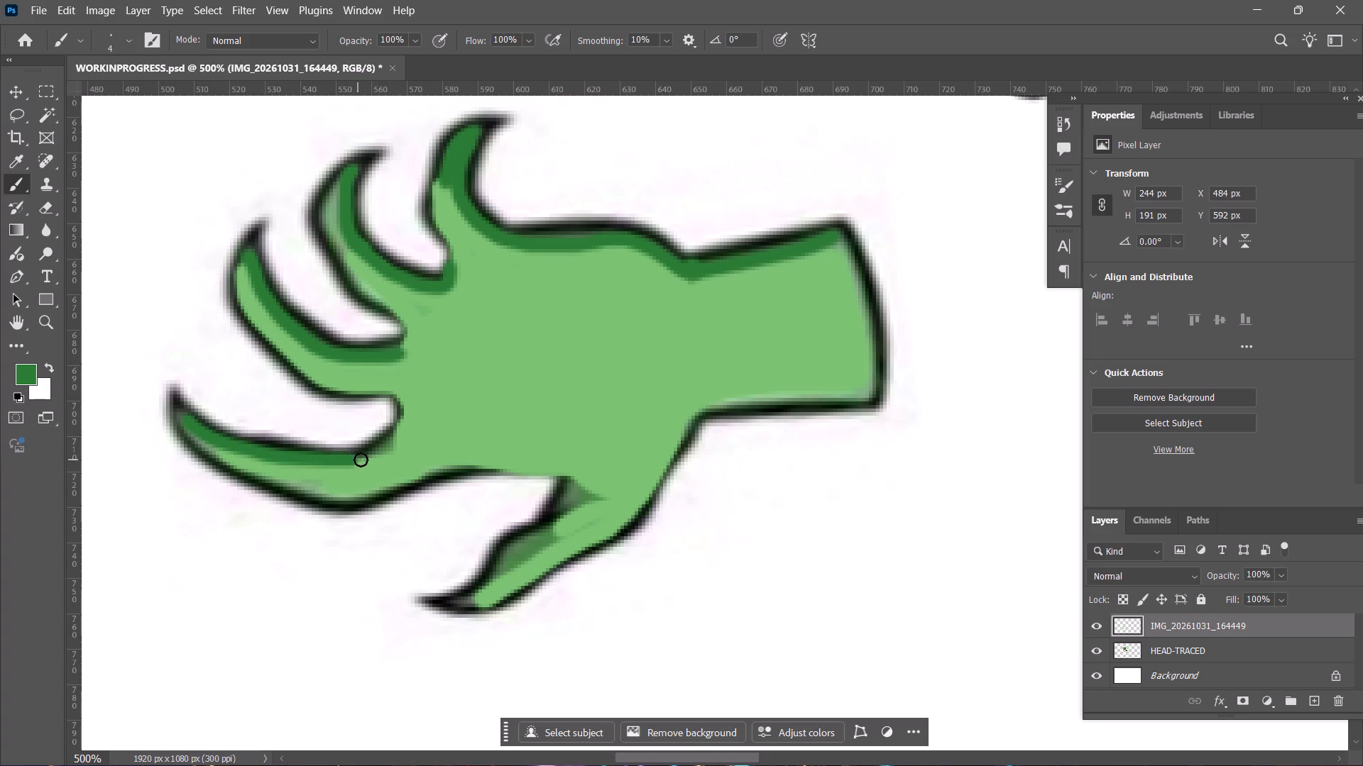
drag(361, 460, 400, 428)
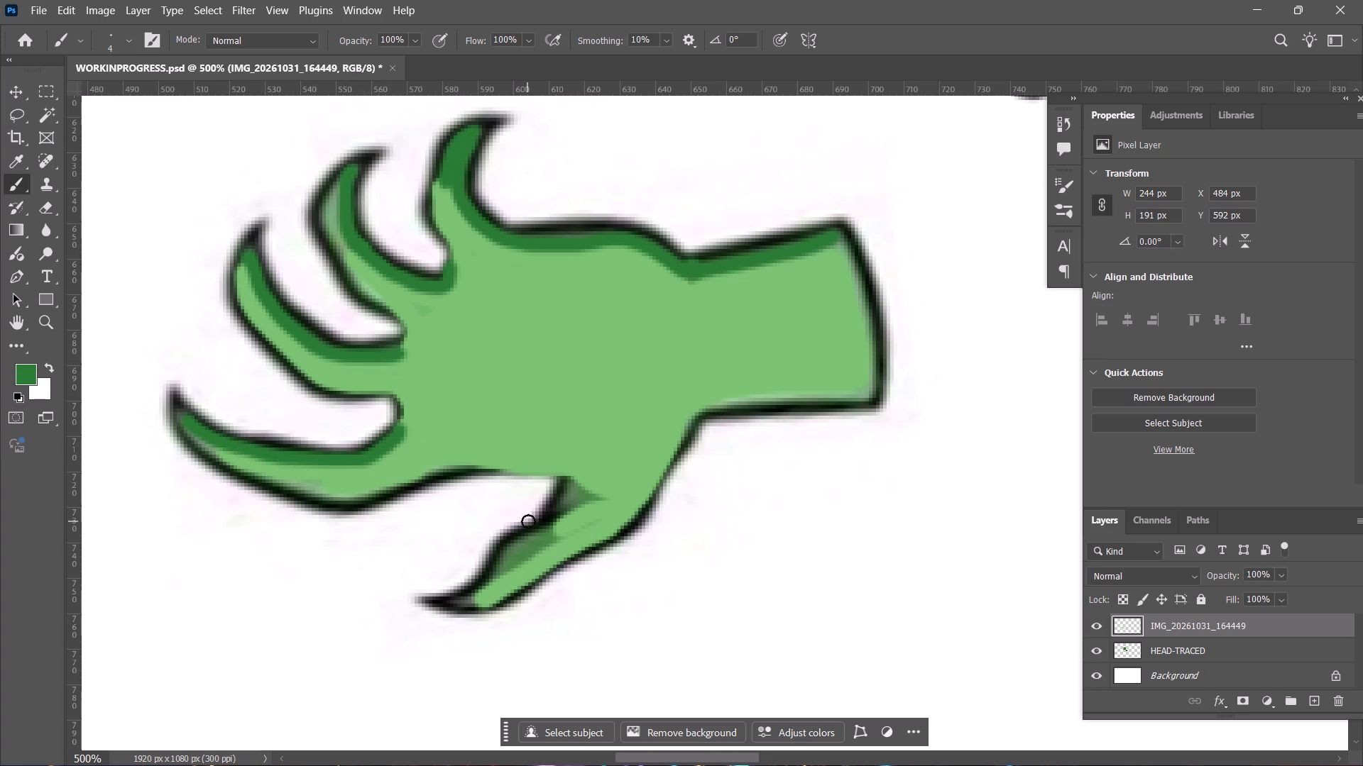
Paint the thumb's upper edge dark green from near the claw up to where it joins the palm.
drag(496, 574, 527, 548)
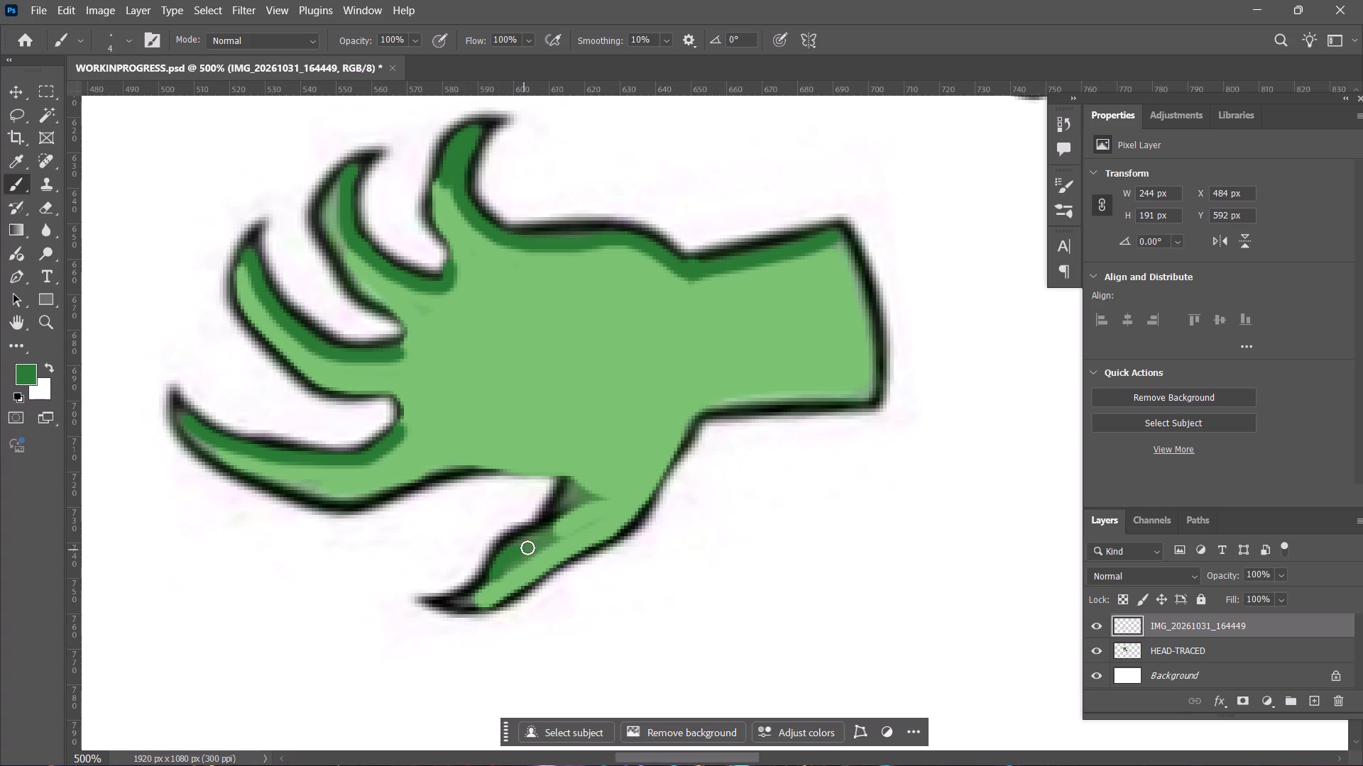
drag(527, 548, 549, 531)
drag(549, 531, 591, 494)
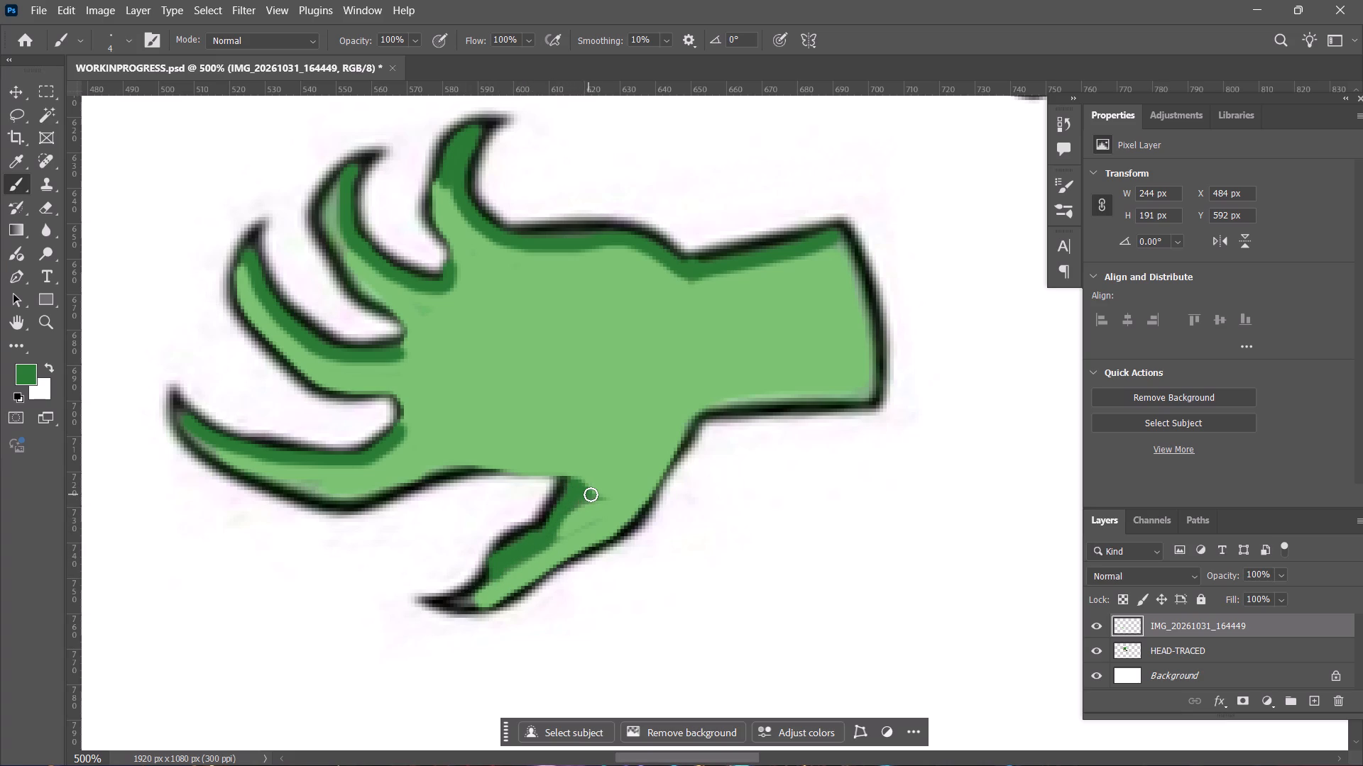
drag(591, 494, 603, 494)
drag(540, 540, 534, 544)
click(488, 572)
Paint a solid black outline around the wrist's cut end and lower edge, then around the thumb to the palm gap.
click(17, 400)
drag(837, 223, 855, 243)
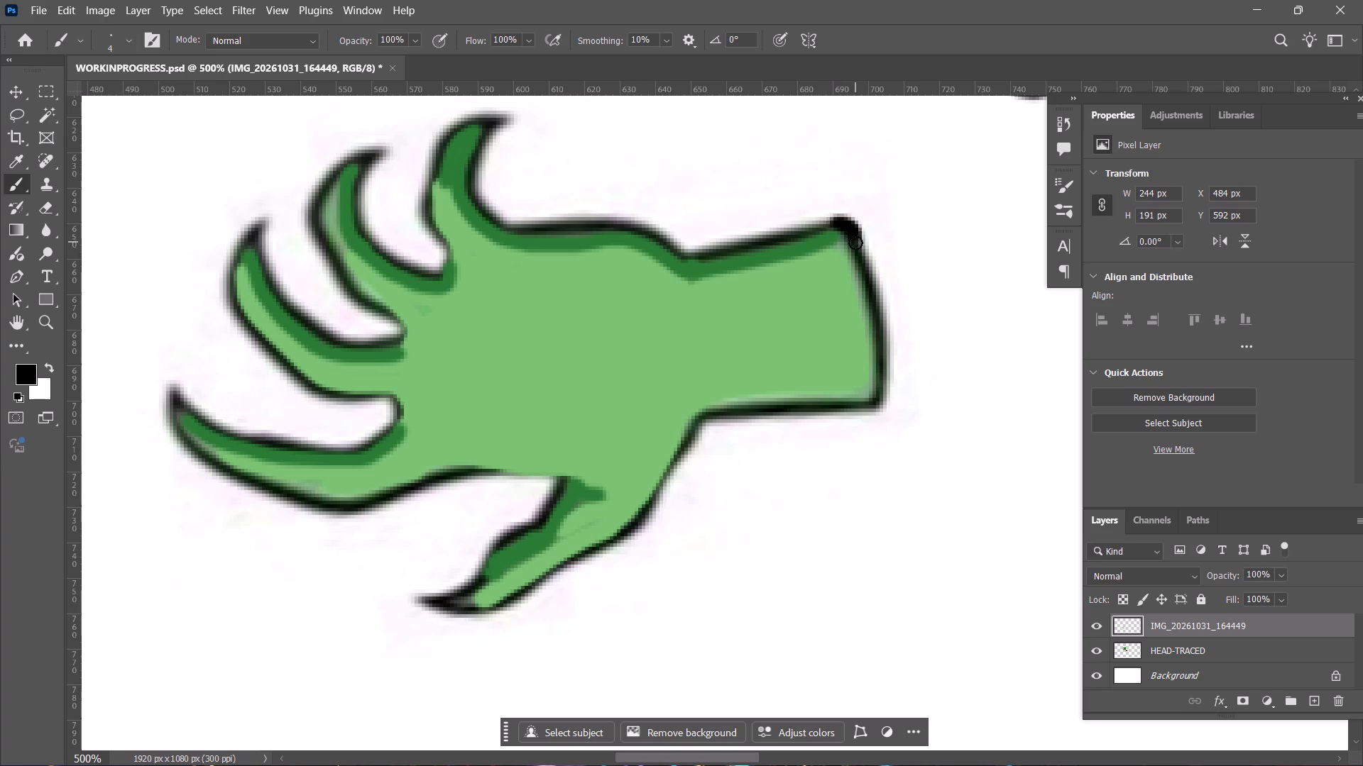
drag(855, 243, 863, 396)
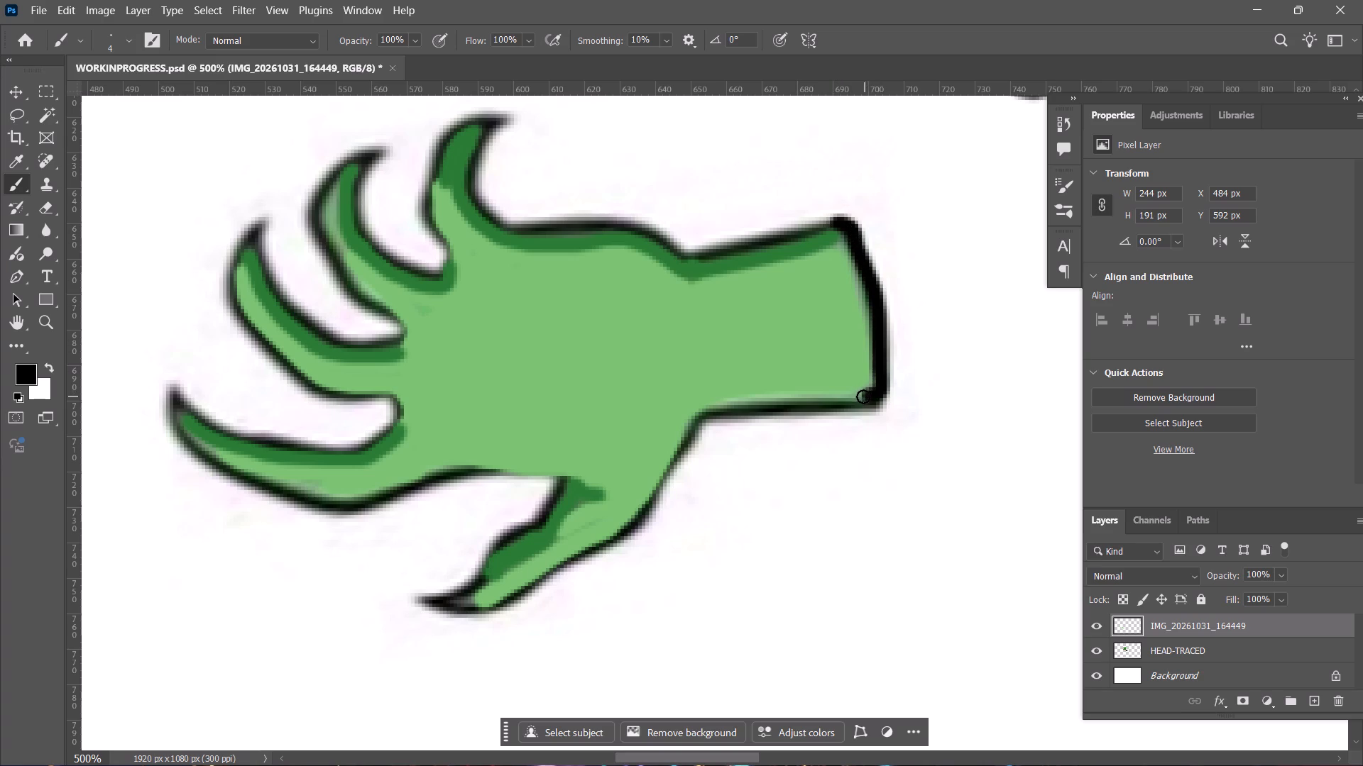
drag(863, 396, 692, 442)
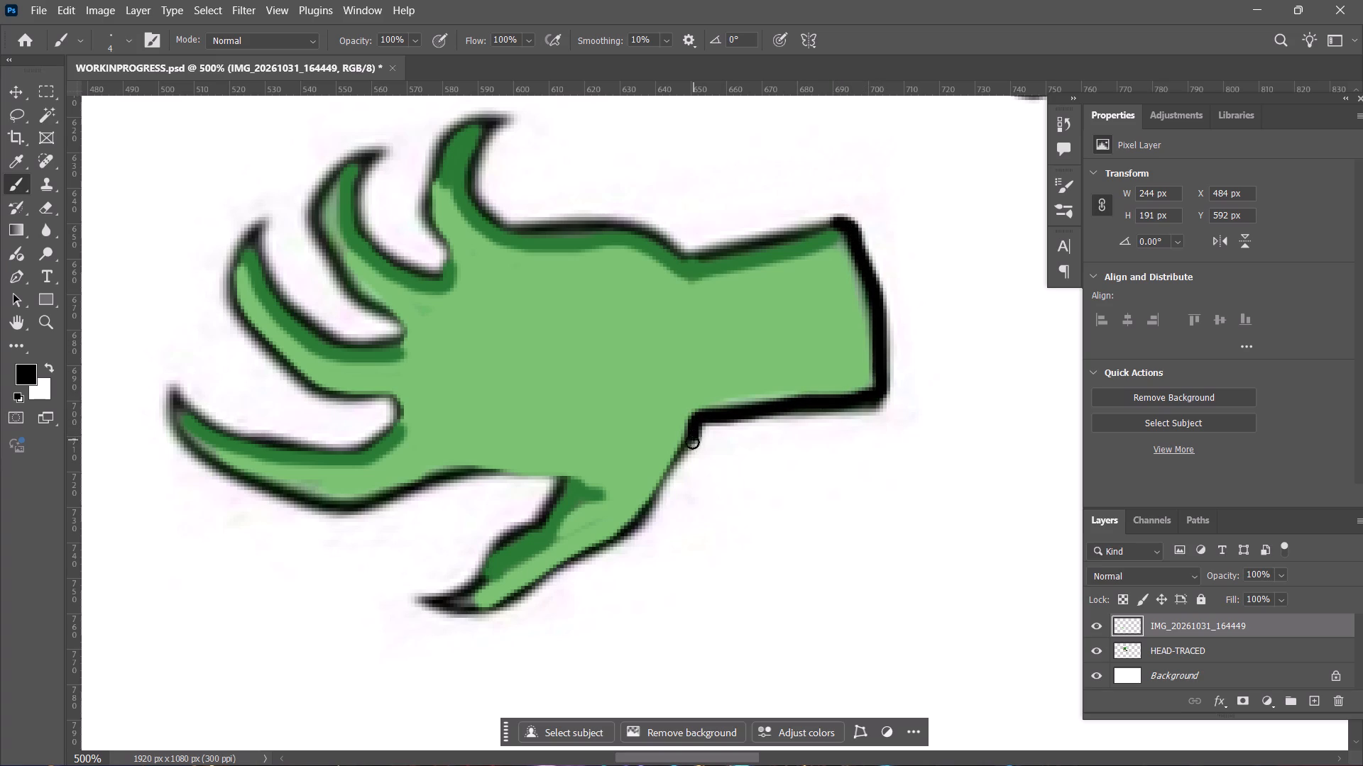
drag(692, 442, 600, 544)
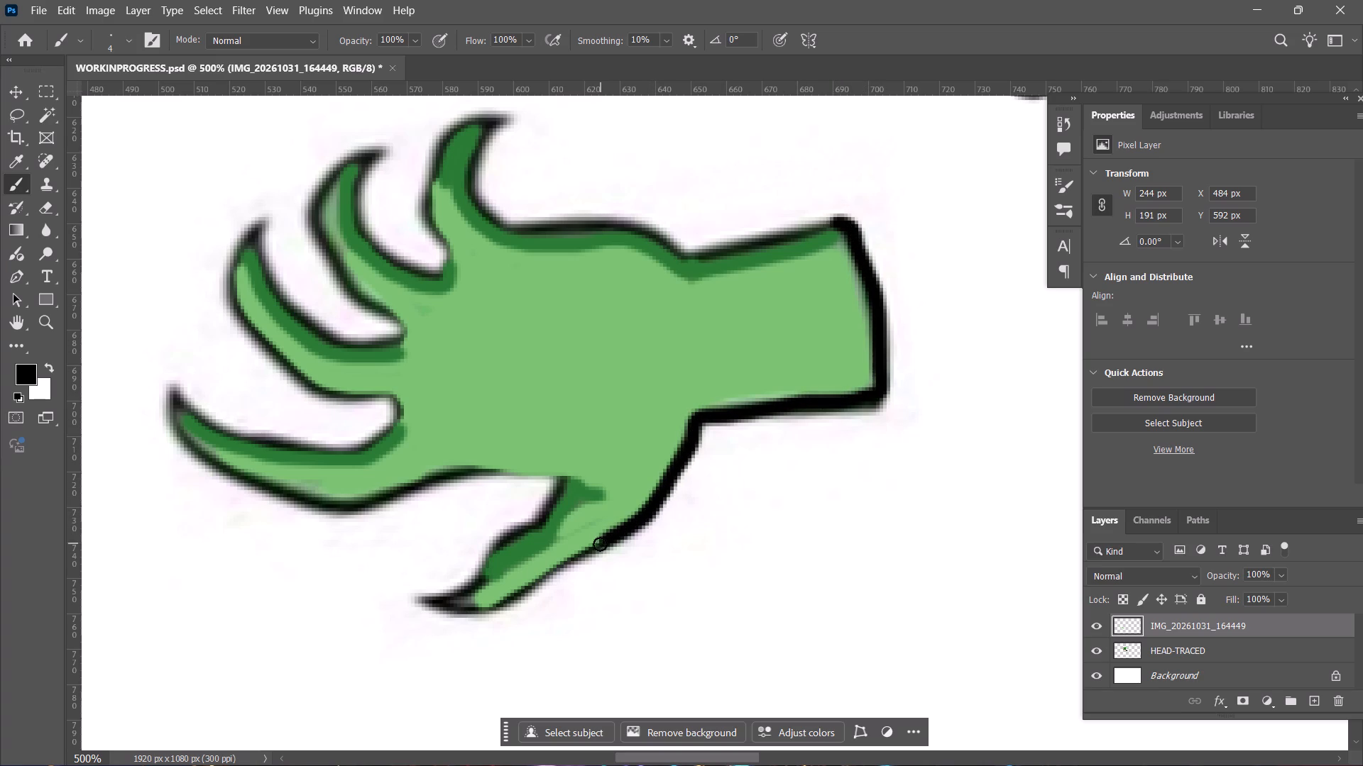
drag(600, 544, 471, 608)
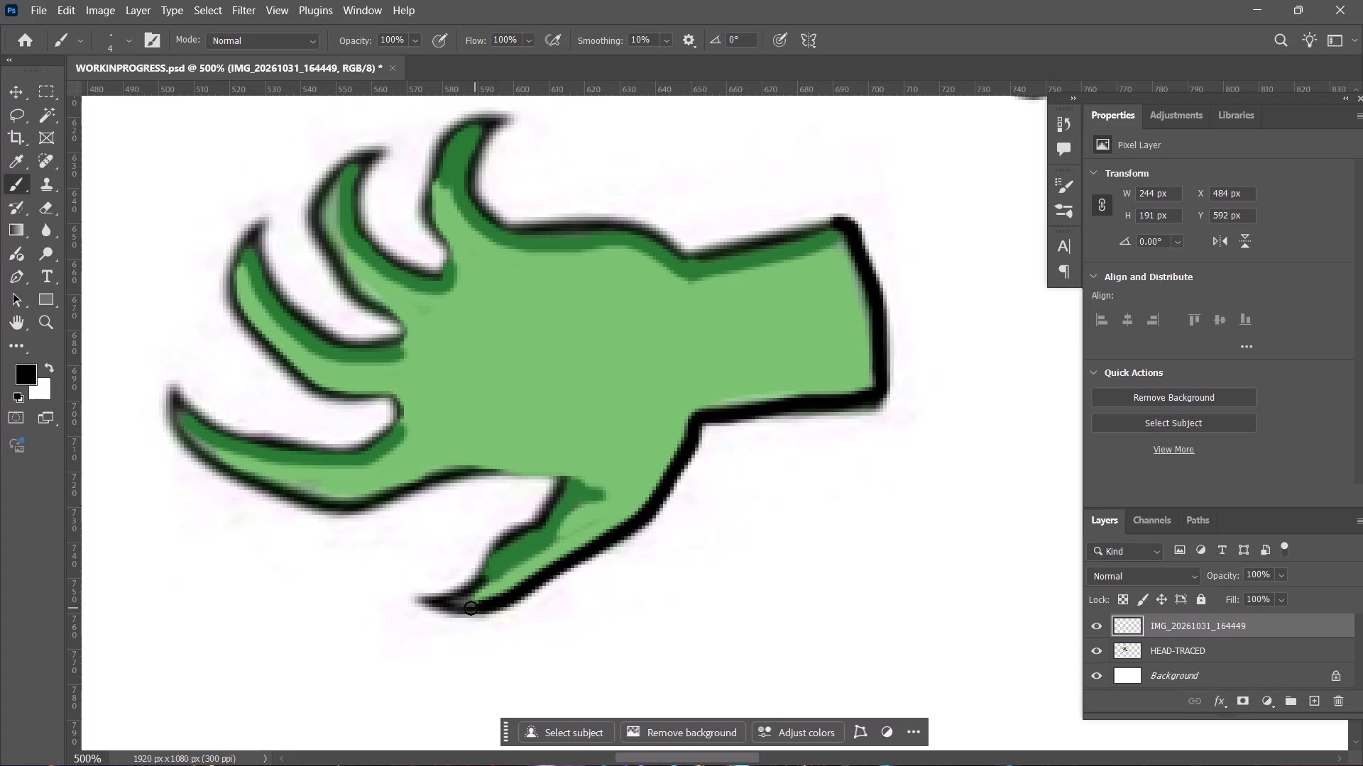
drag(471, 608, 487, 573)
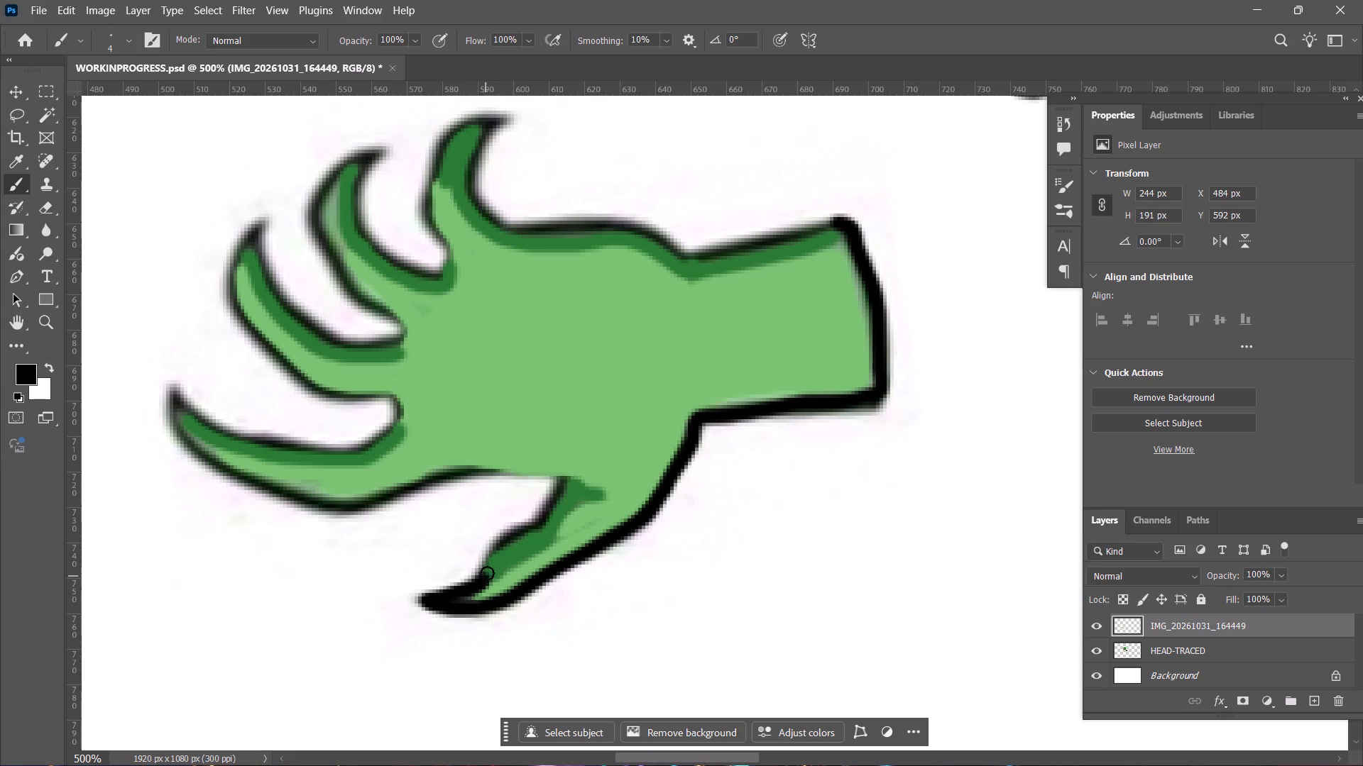
drag(487, 573, 570, 480)
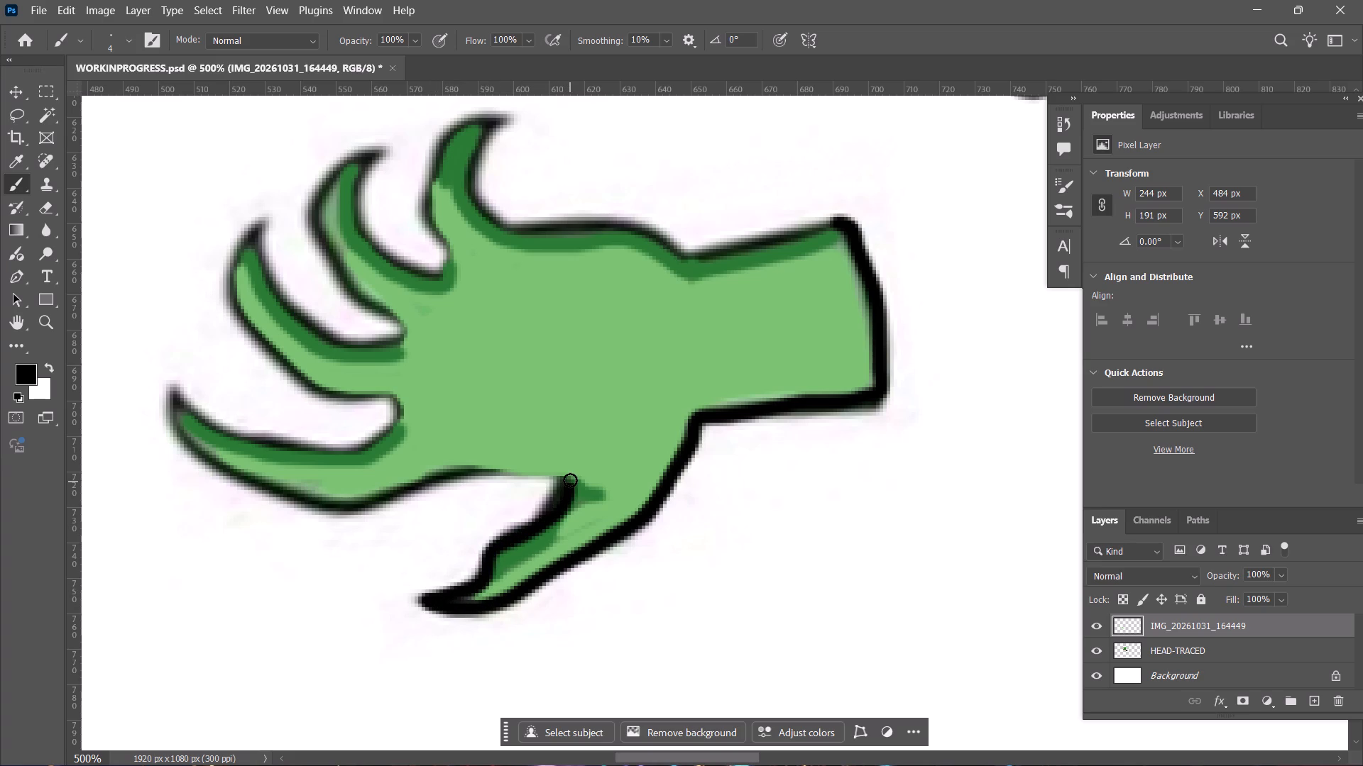
drag(570, 480, 570, 476)
Outline the lowest finger in black along both edges, joining its underside to the base of the thumb.
drag(171, 393, 242, 474)
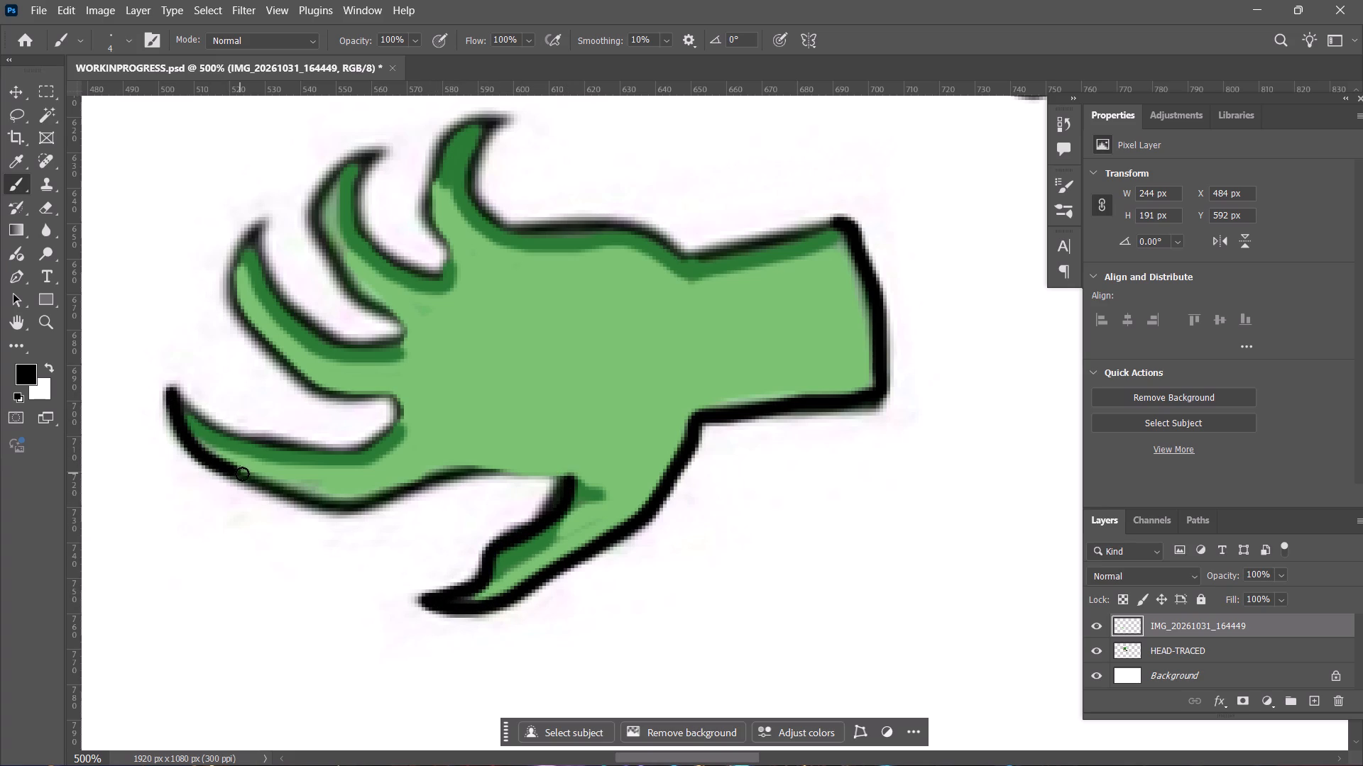
drag(242, 474, 403, 494)
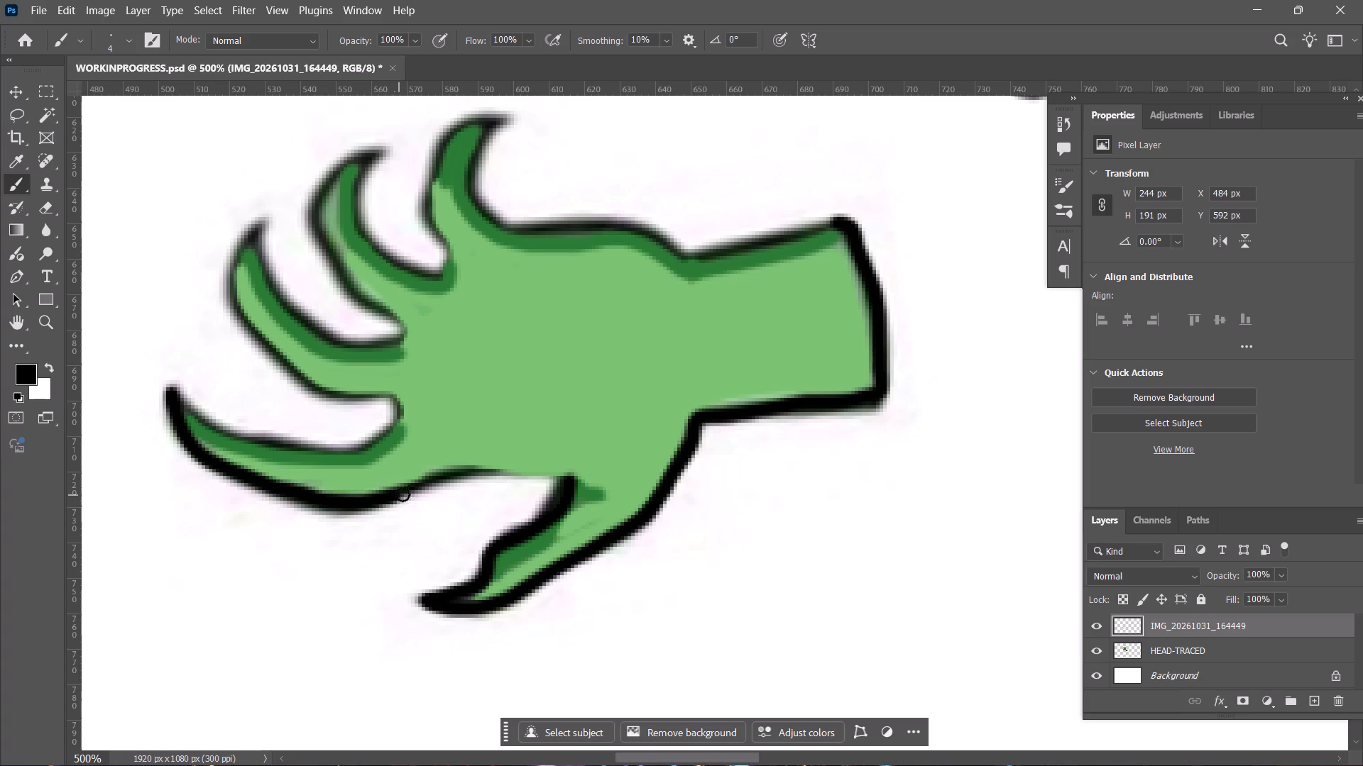
drag(403, 494, 555, 476)
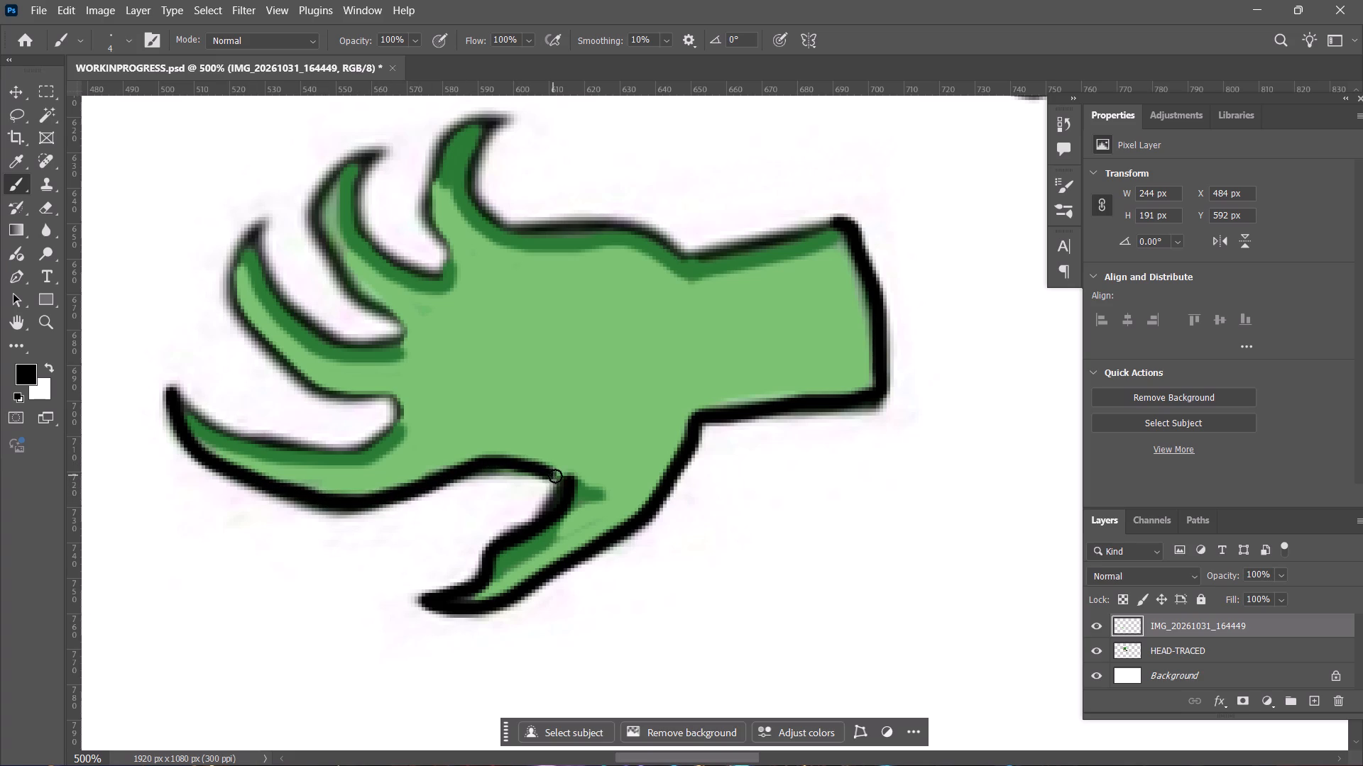
drag(555, 476, 567, 479)
drag(182, 393, 183, 395)
drag(183, 395, 393, 421)
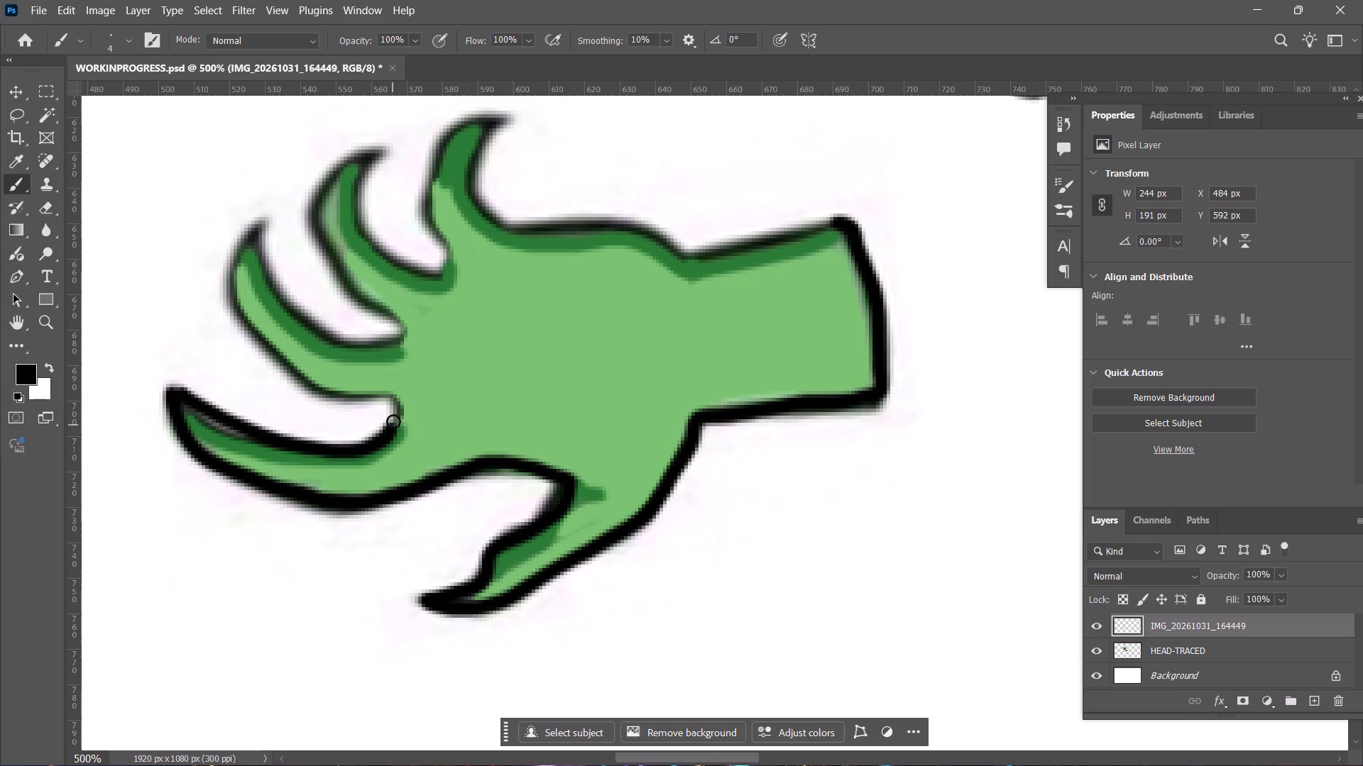
Outline the two middle fingers in black, including their claw tips and the gaps between the fingers.
drag(393, 421, 284, 374)
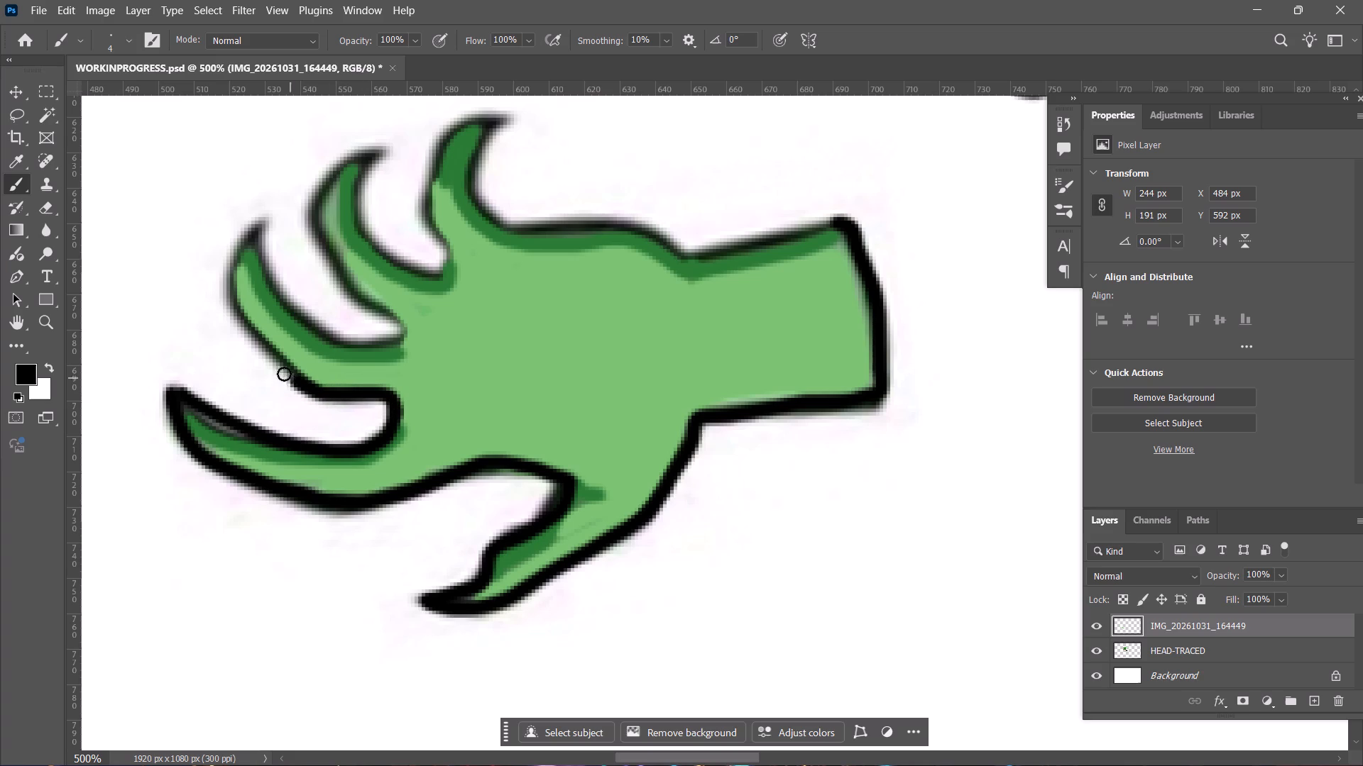
drag(284, 374, 249, 235)
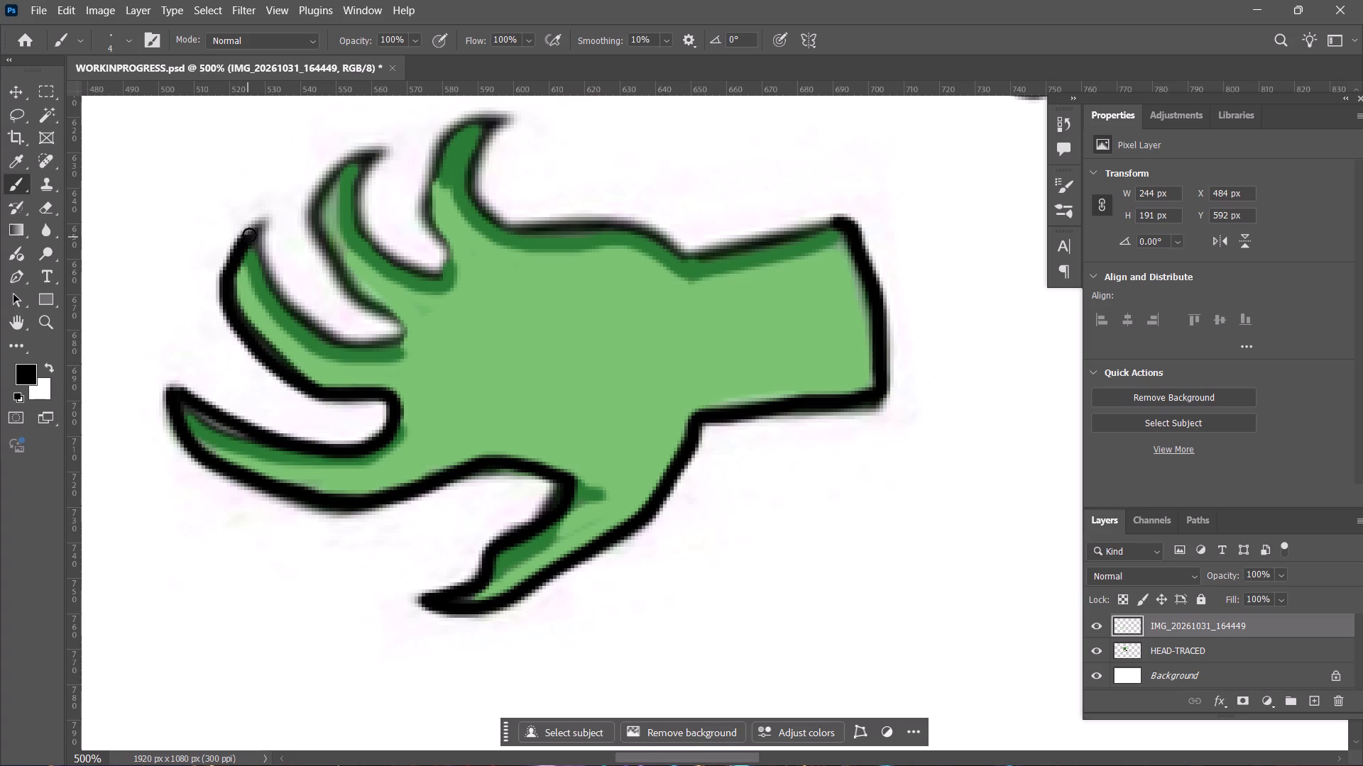
drag(249, 235, 287, 311)
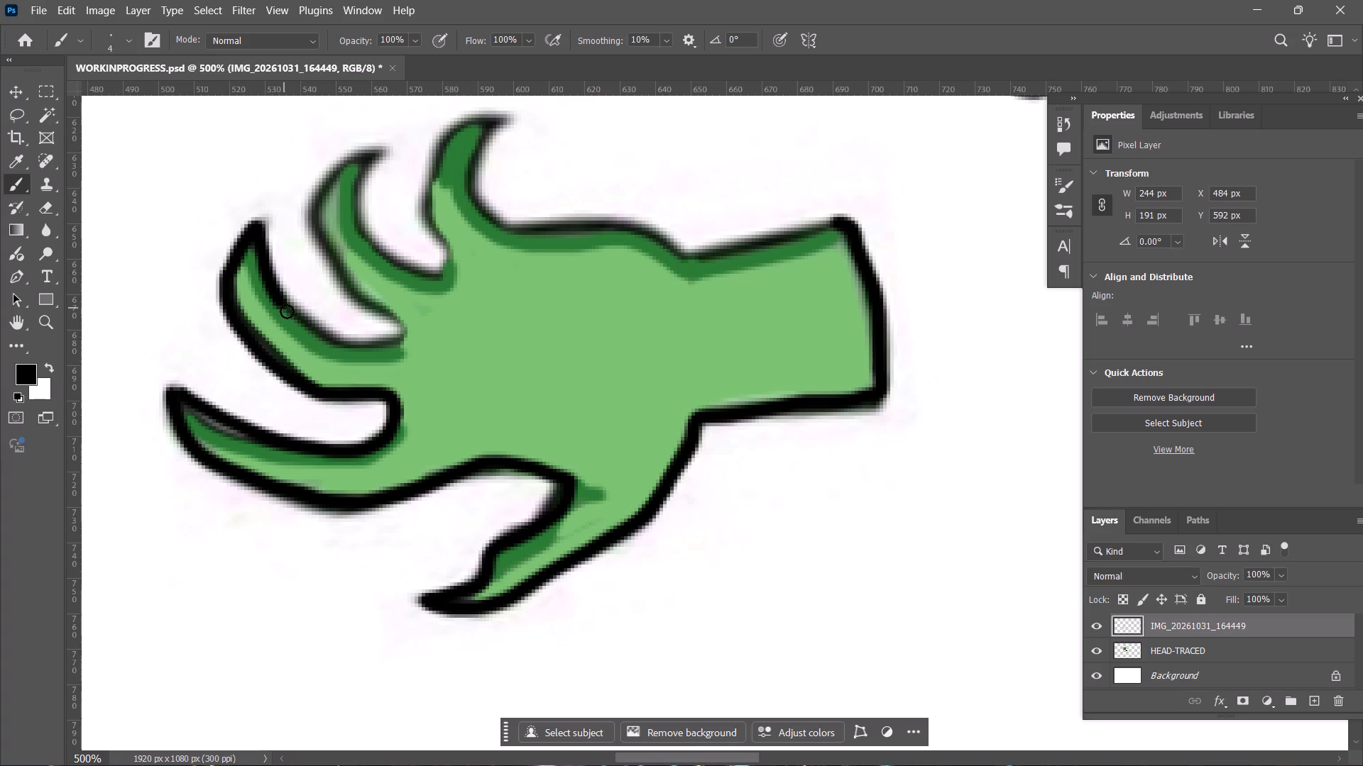
drag(287, 311, 383, 316)
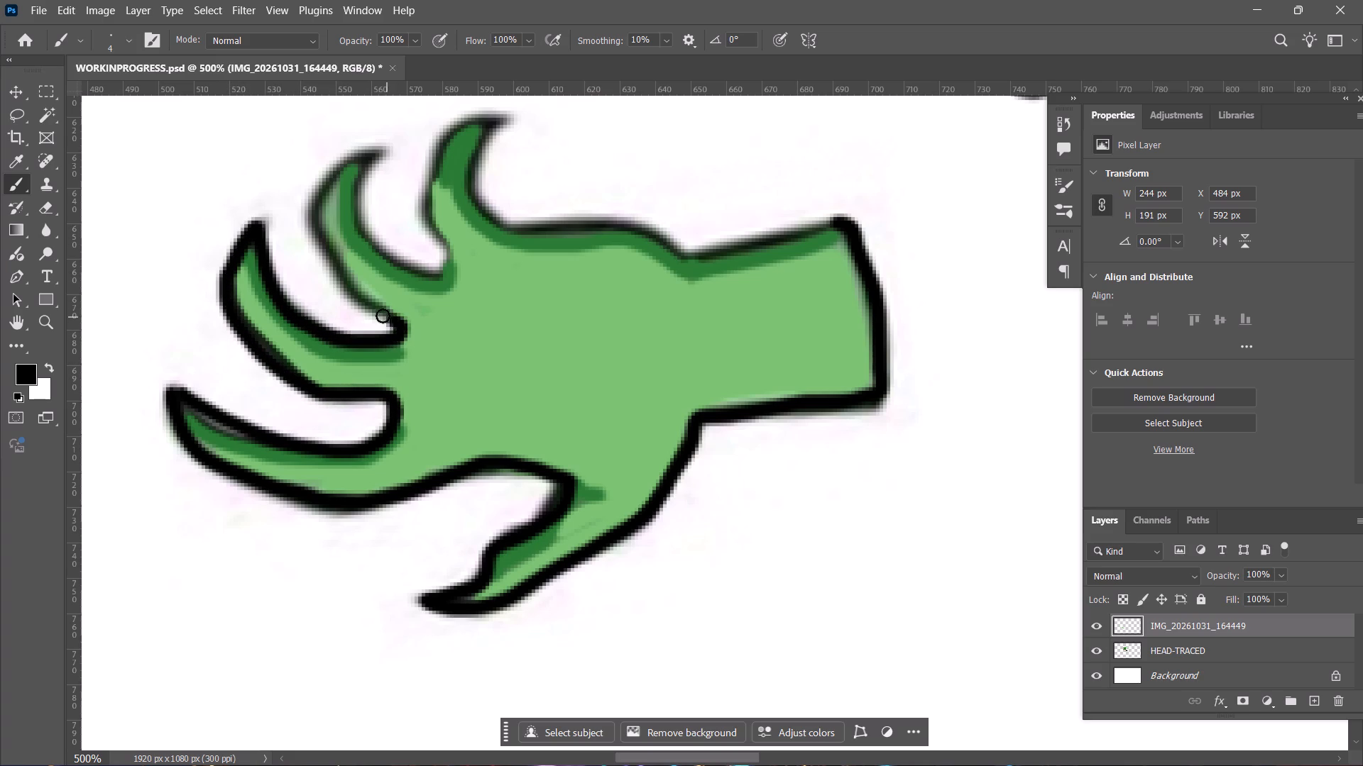
drag(383, 316, 334, 171)
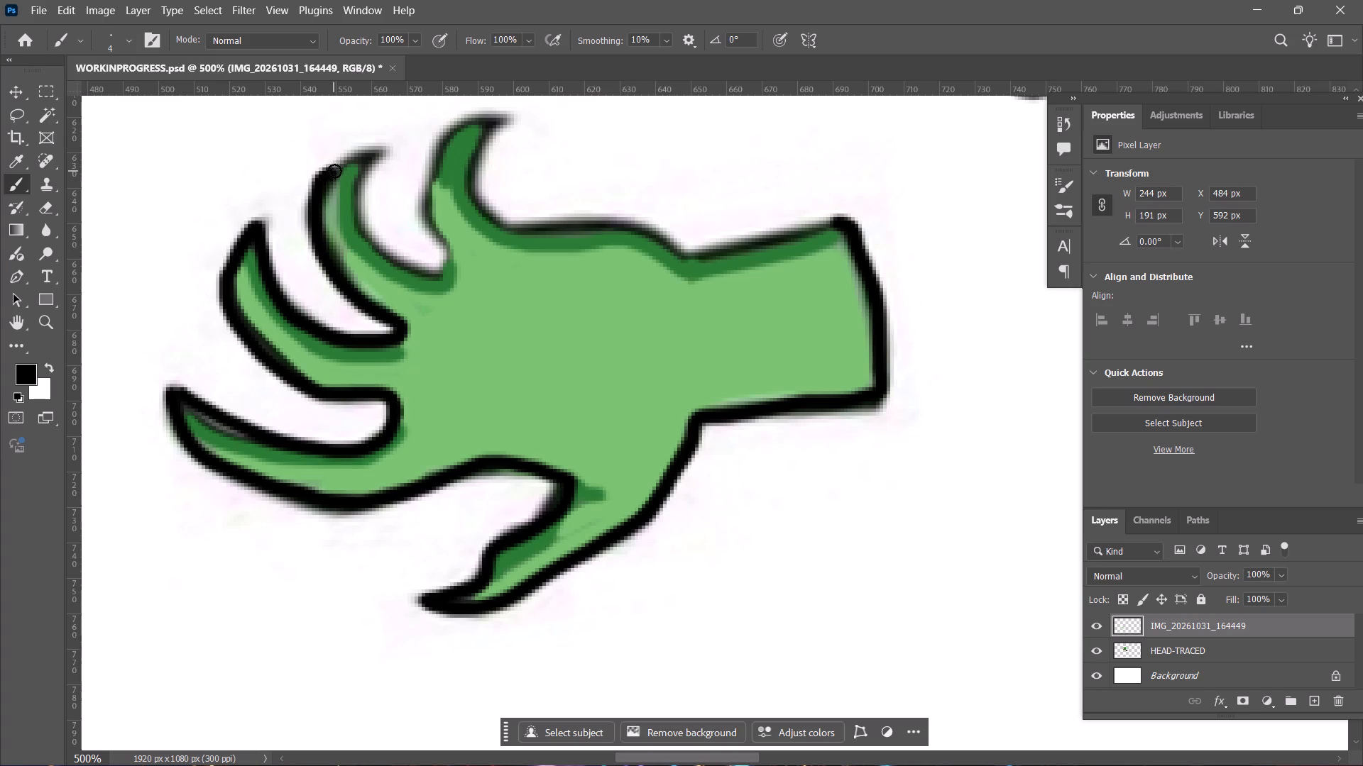
drag(334, 171, 373, 257)
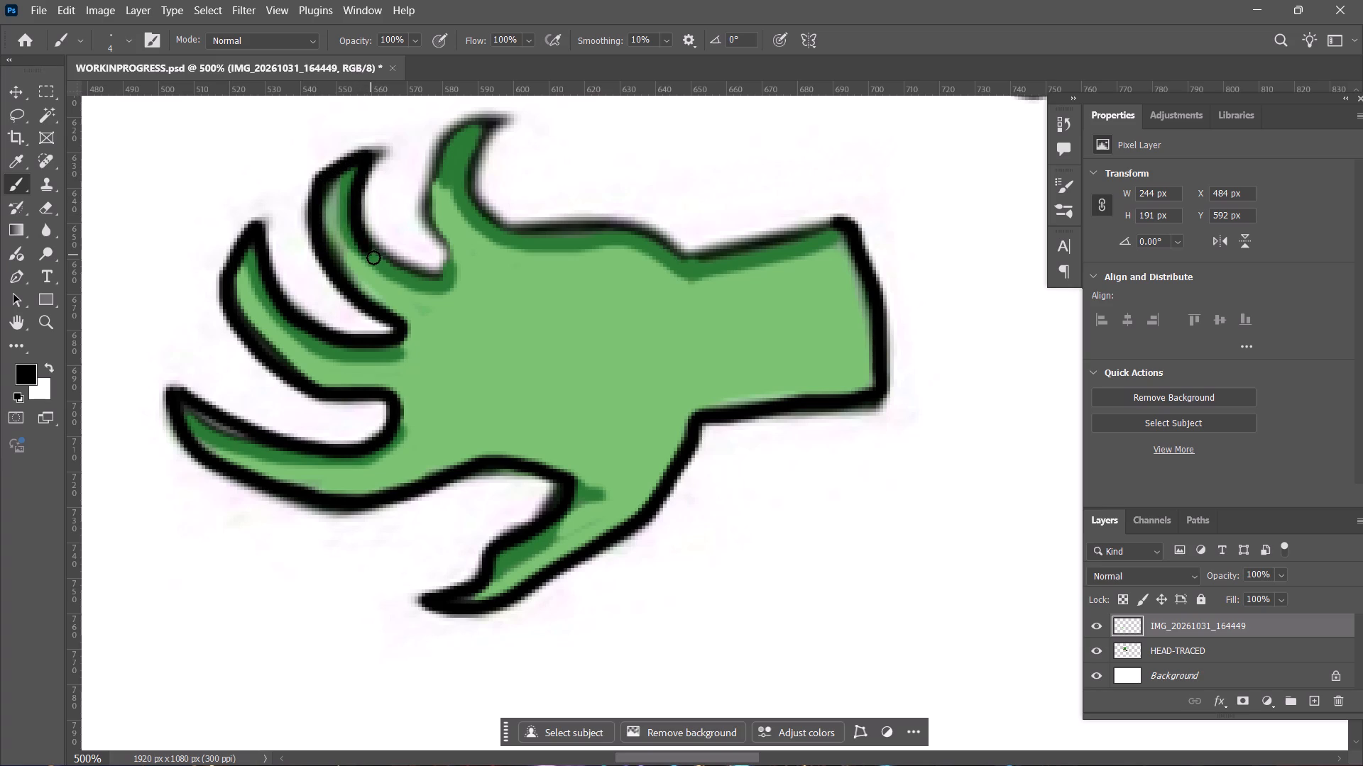
drag(373, 257, 430, 209)
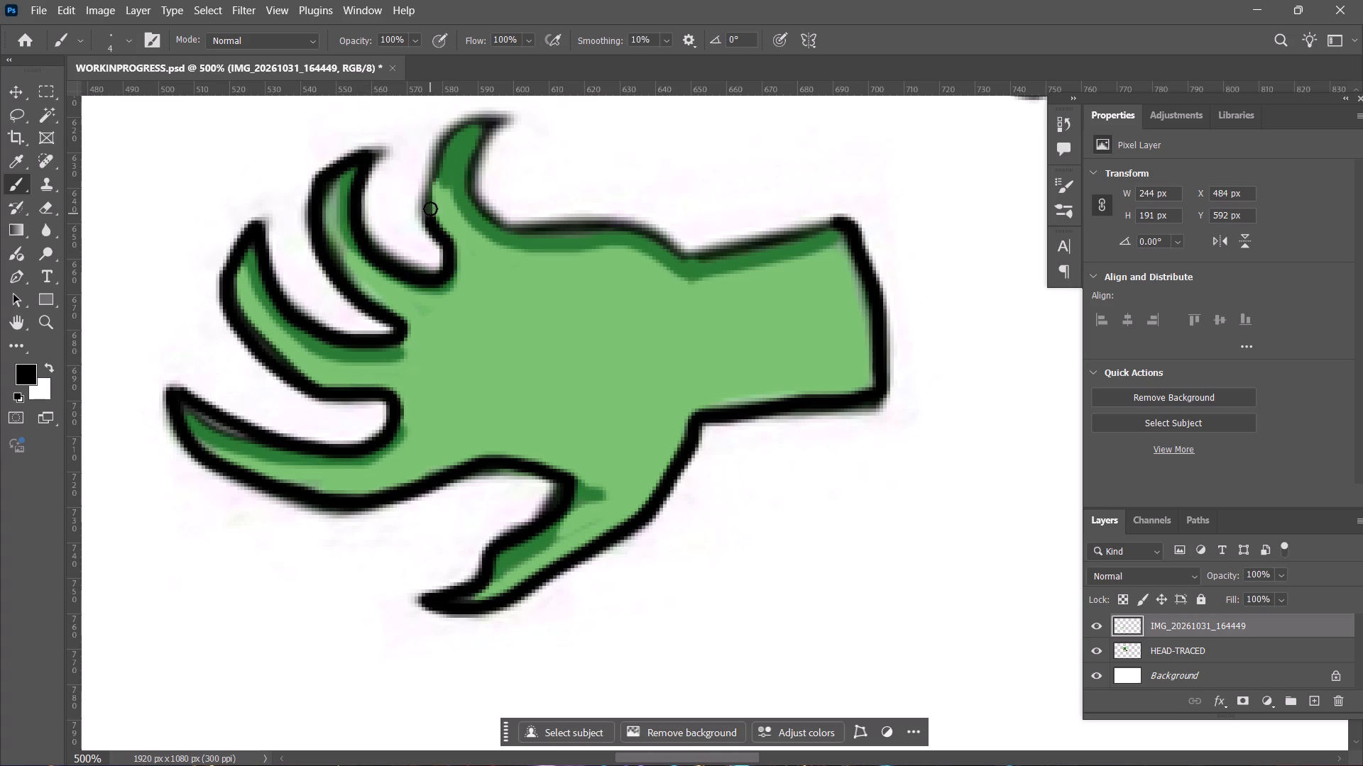
Continue the black outline around the uppermost finger and along the upper edges of the palm and wrist to the wrist's corner.
drag(430, 209, 471, 124)
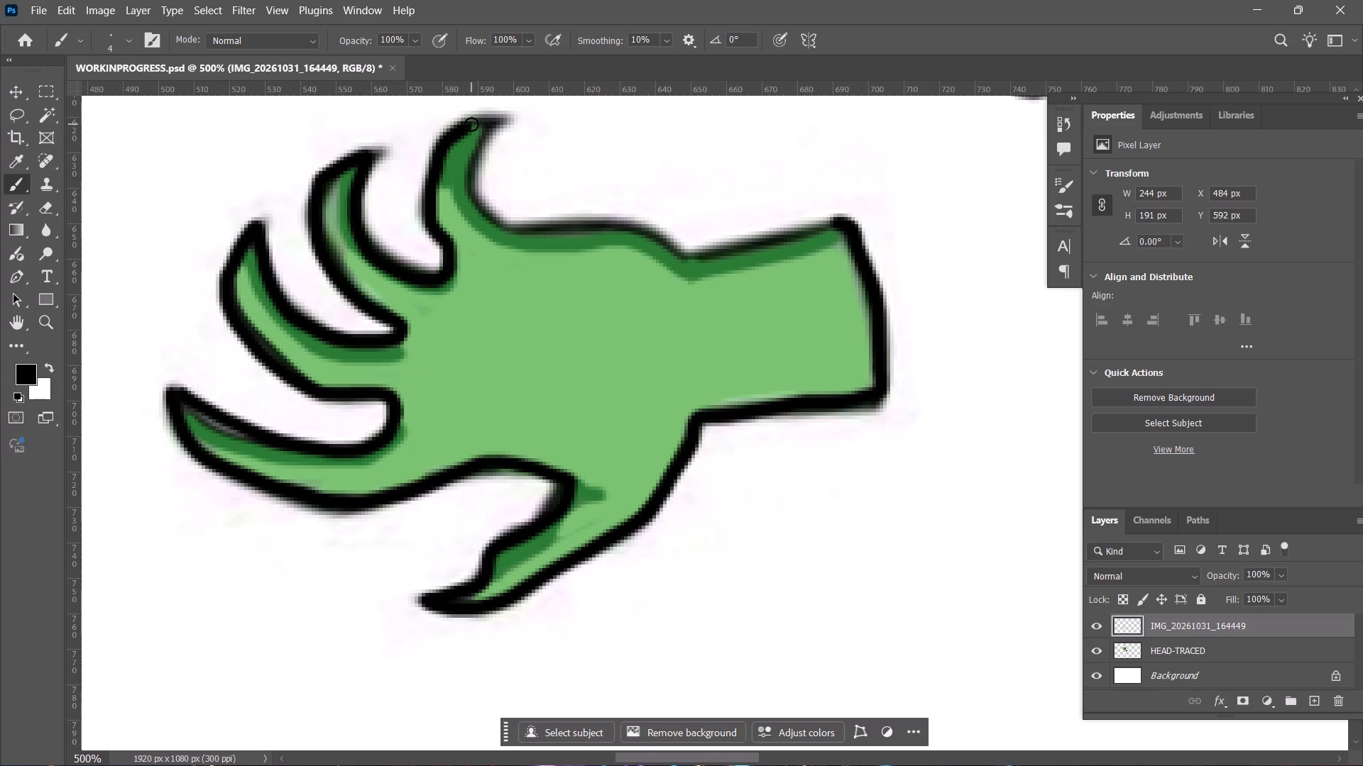
drag(471, 124, 496, 118)
drag(496, 123, 591, 224)
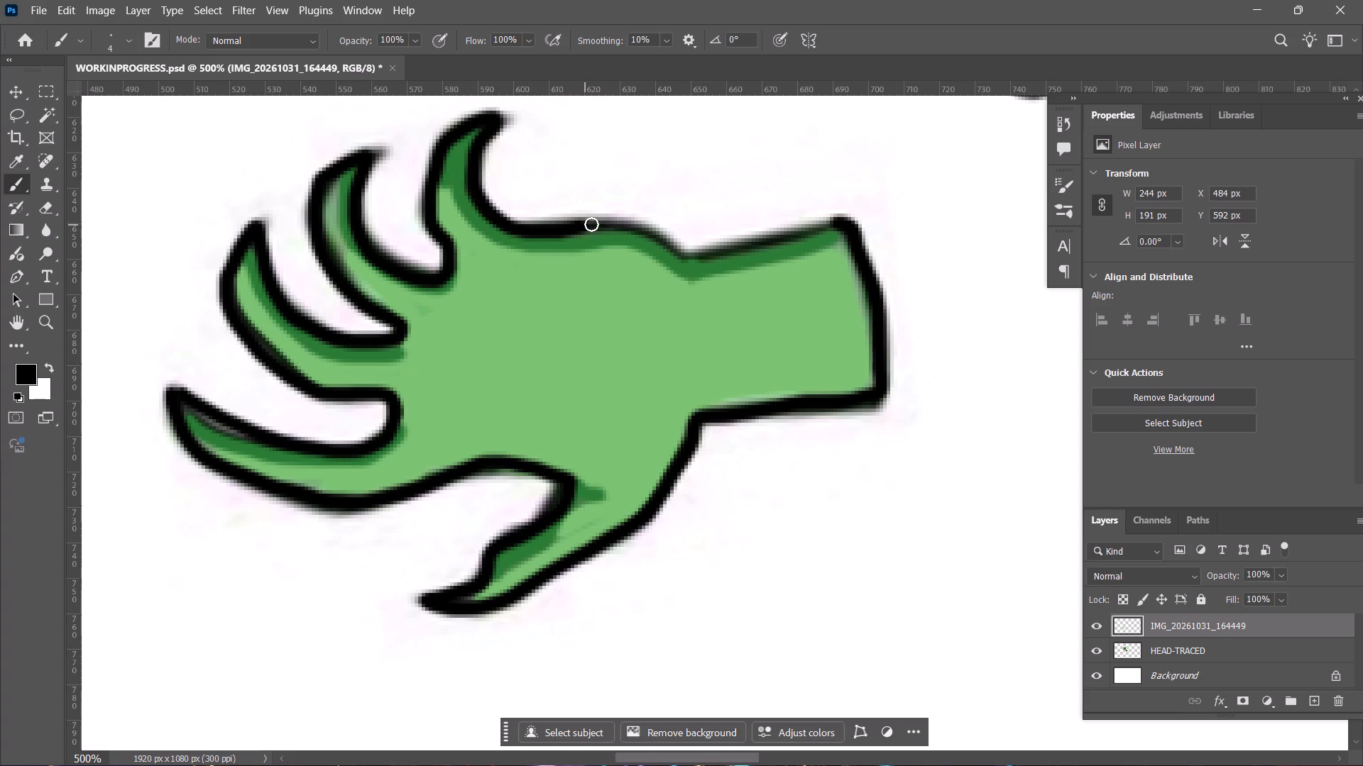
drag(591, 224, 749, 238)
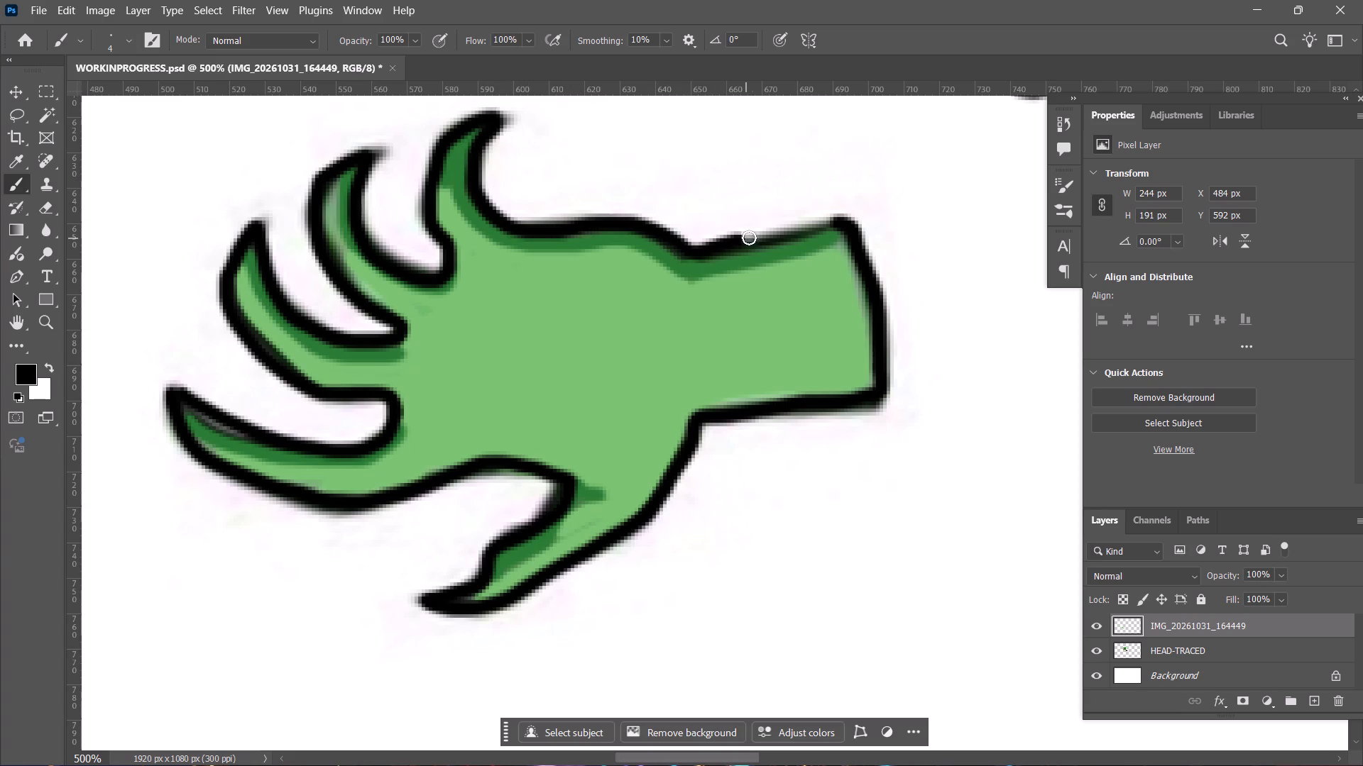
drag(749, 238, 850, 225)
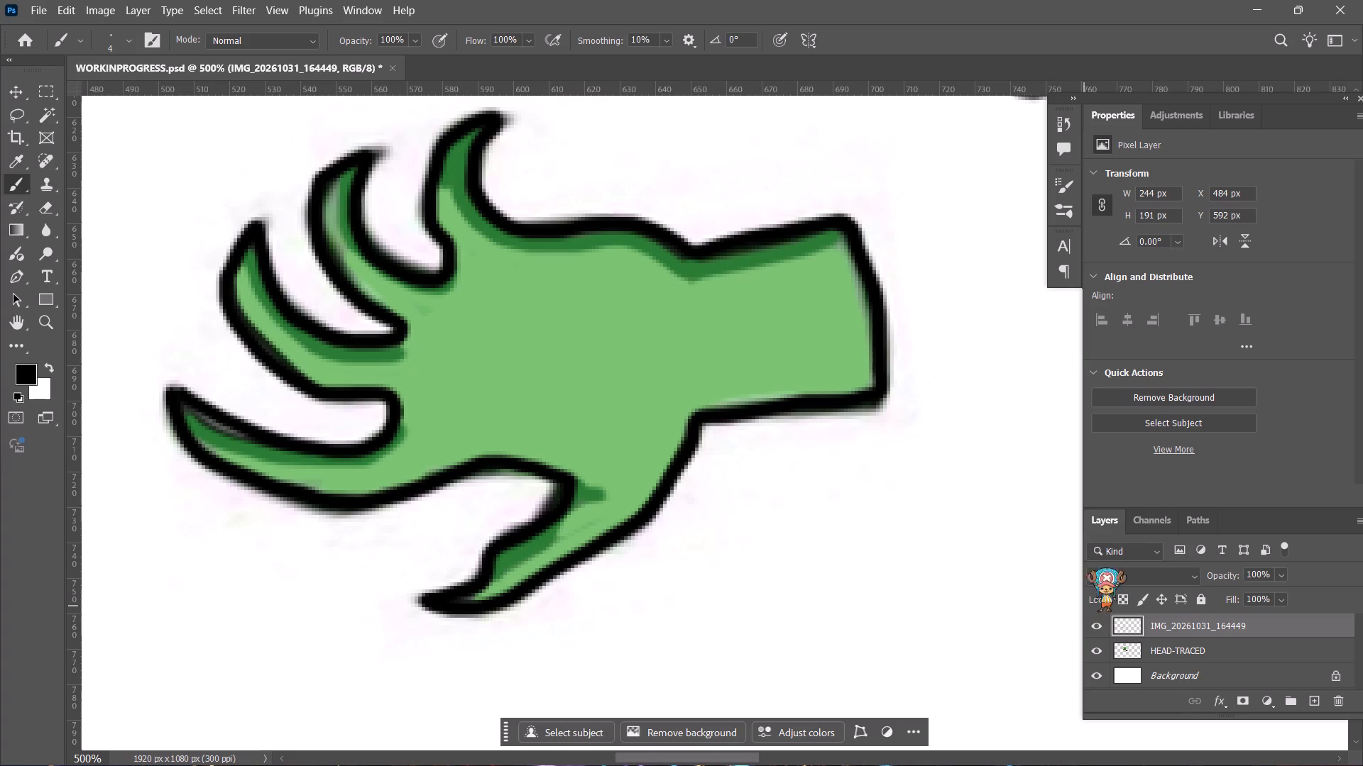
Select the white background area surrounding the outlined hand with the Magic Wand.
click(35, 114)
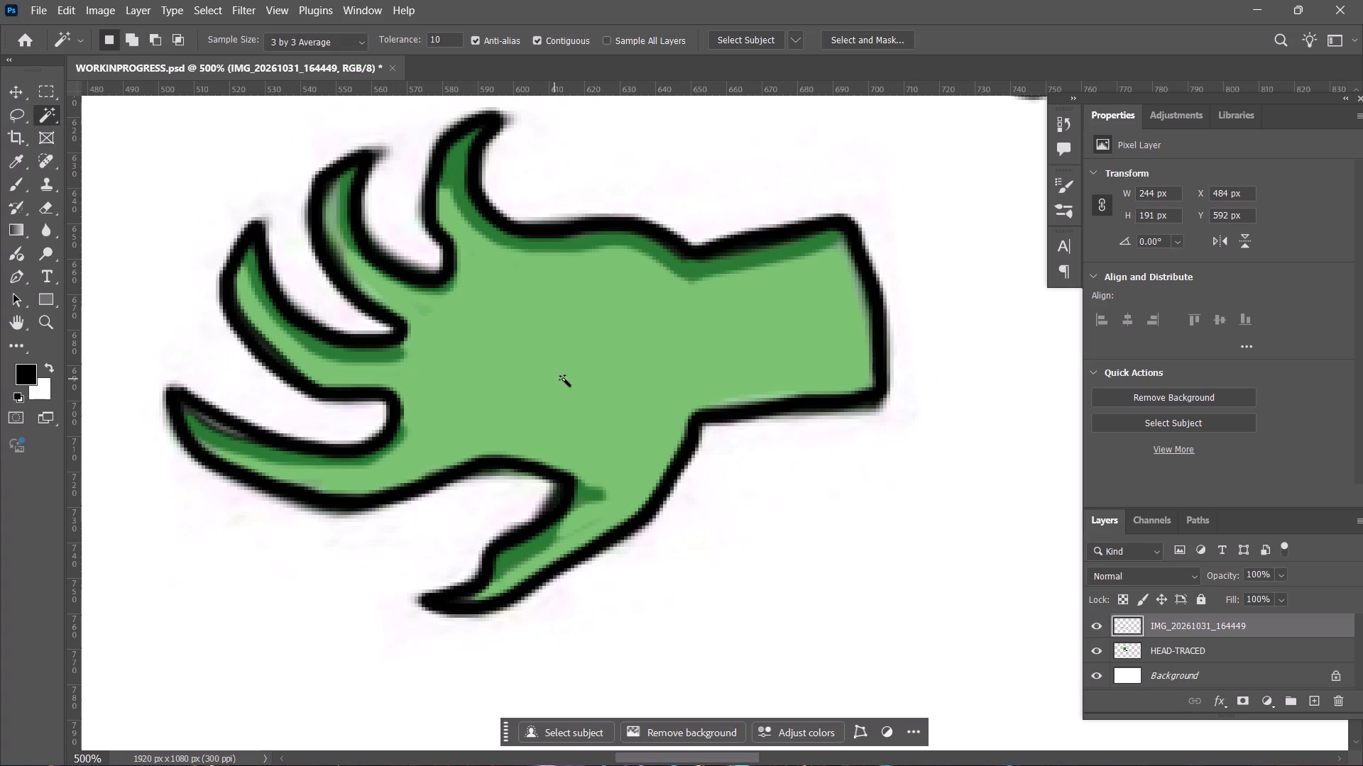
click(564, 379)
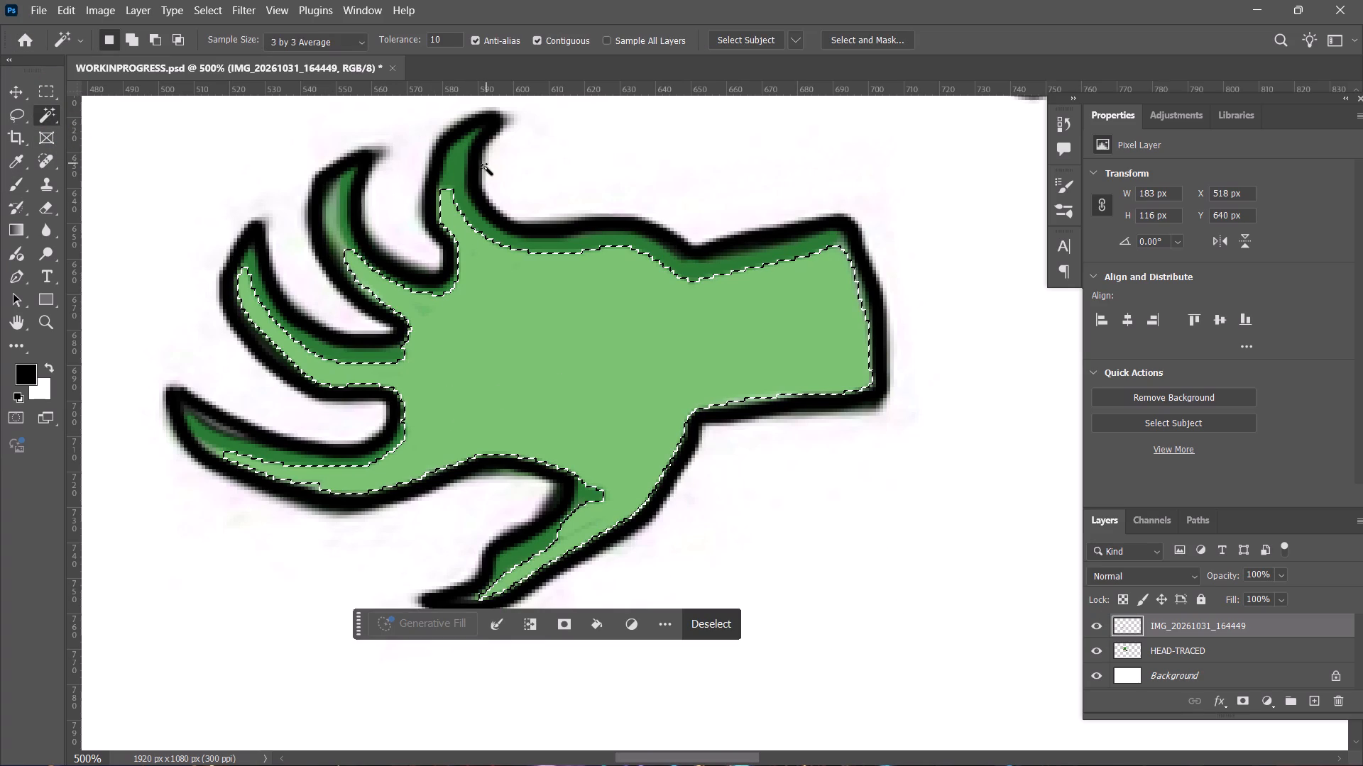
click(464, 174)
click(464, 227)
drag(409, 159, 464, 219)
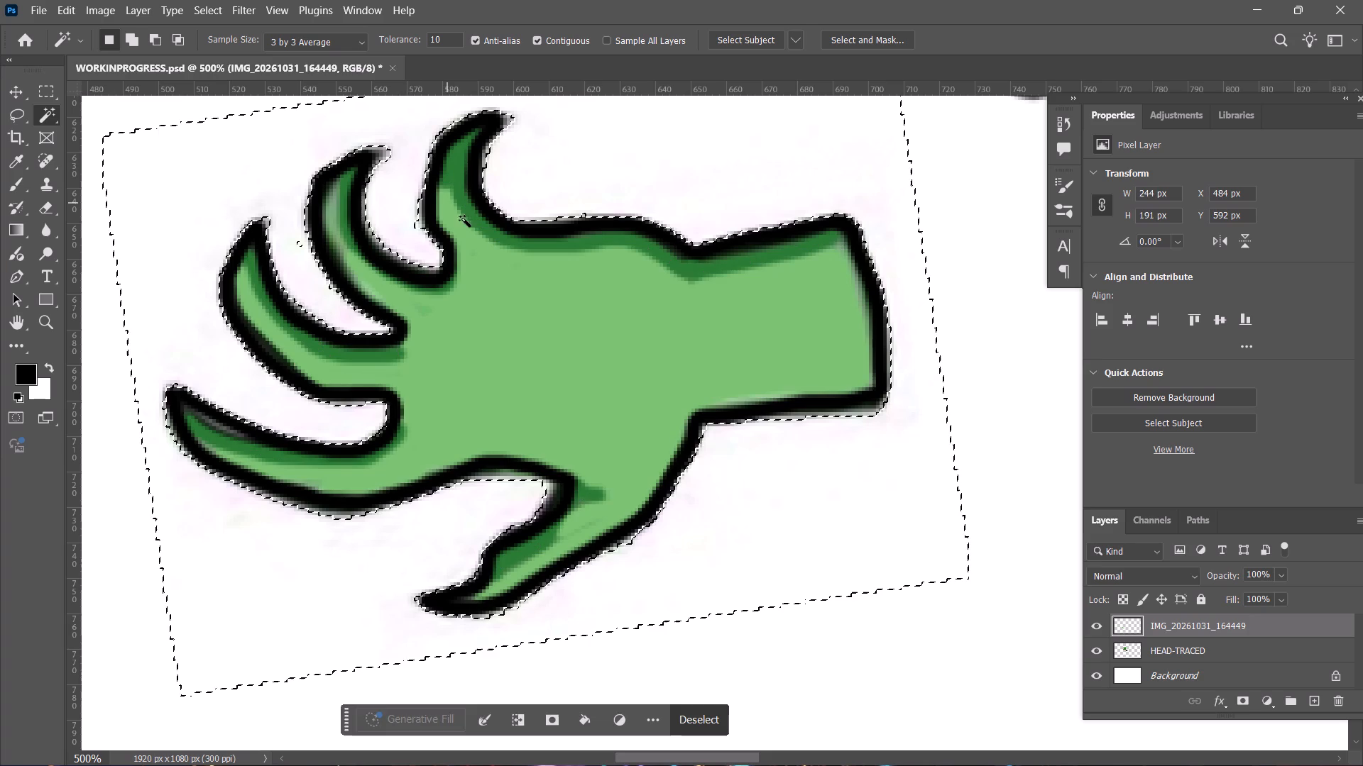
drag(464, 219, 593, 349)
ctrl+scroll(604, 394, down, 2)
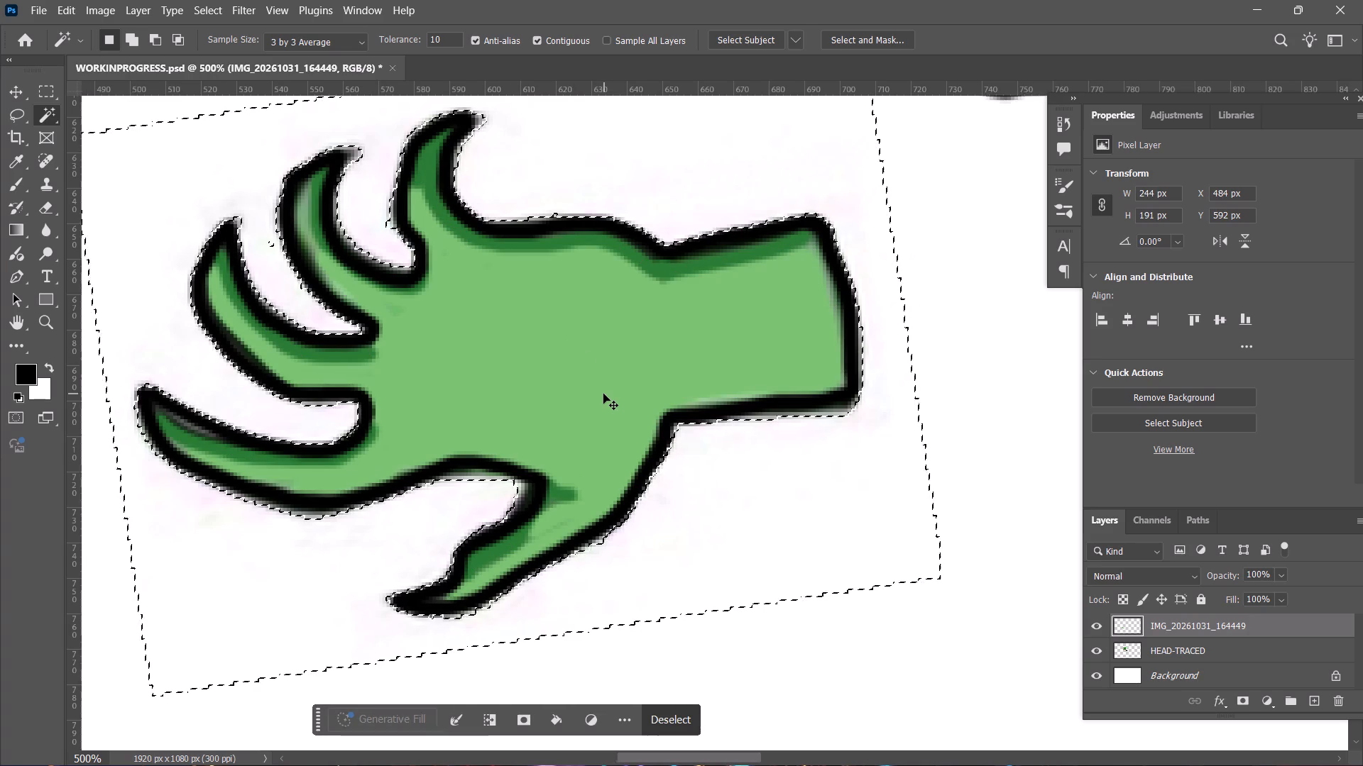
ctrl+scroll(603, 394, down, 4)
ctrl+scroll(603, 393, up, 5)
Move the hand layer with its active selection to X 462 px, Y 576 px, just below and left of the head's mouth.
click(18, 98)
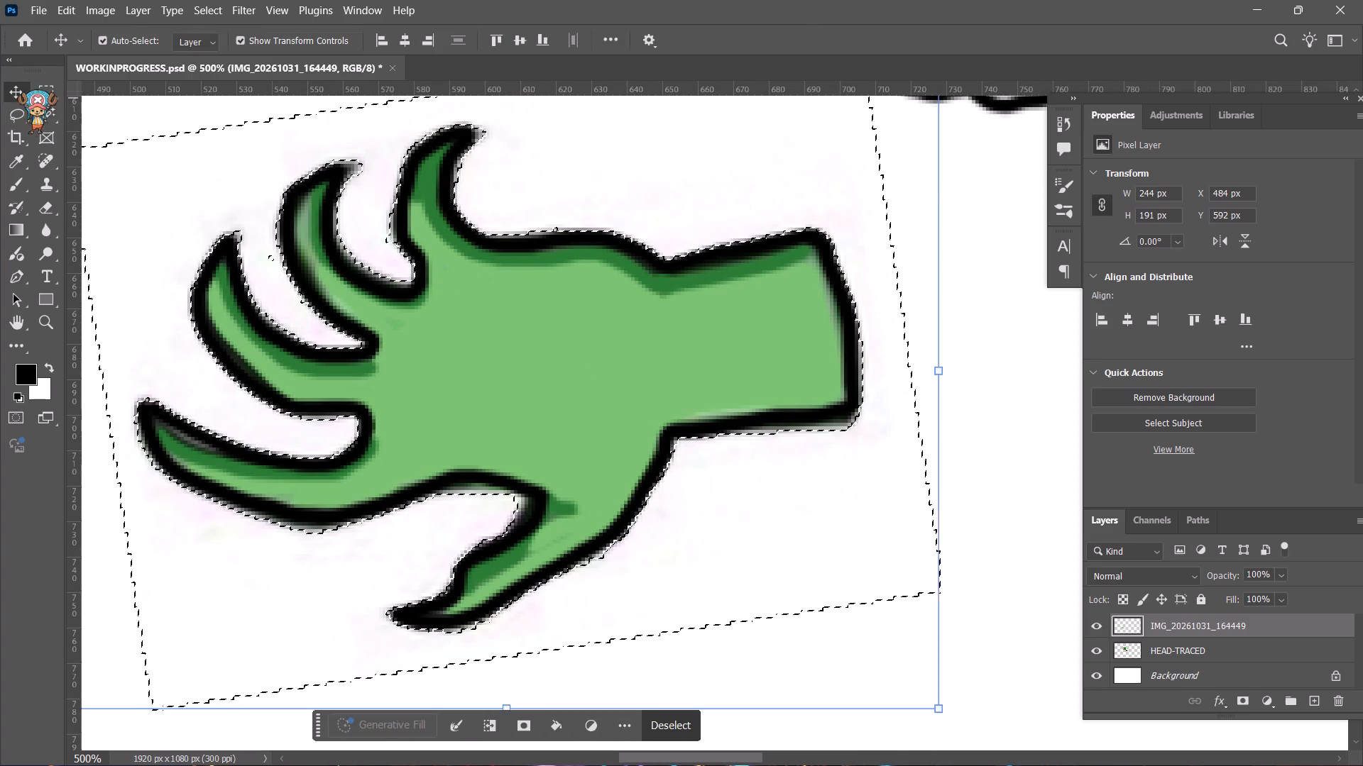
scroll(324, 307, down, 6)
scroll(329, 311, up, 2)
ctrl+scroll(331, 308, down, 7)
ctrl+scroll(331, 308, up, 1)
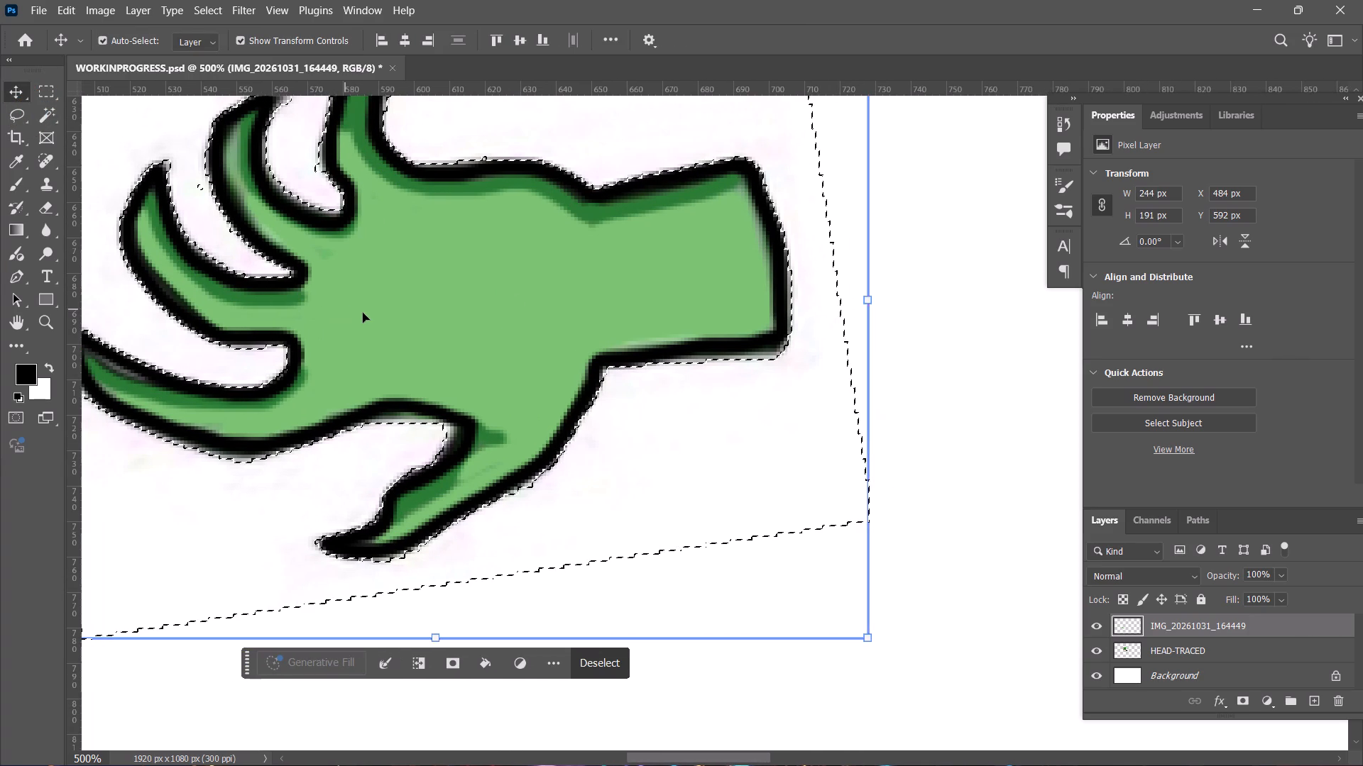
drag(369, 314, 541, 380)
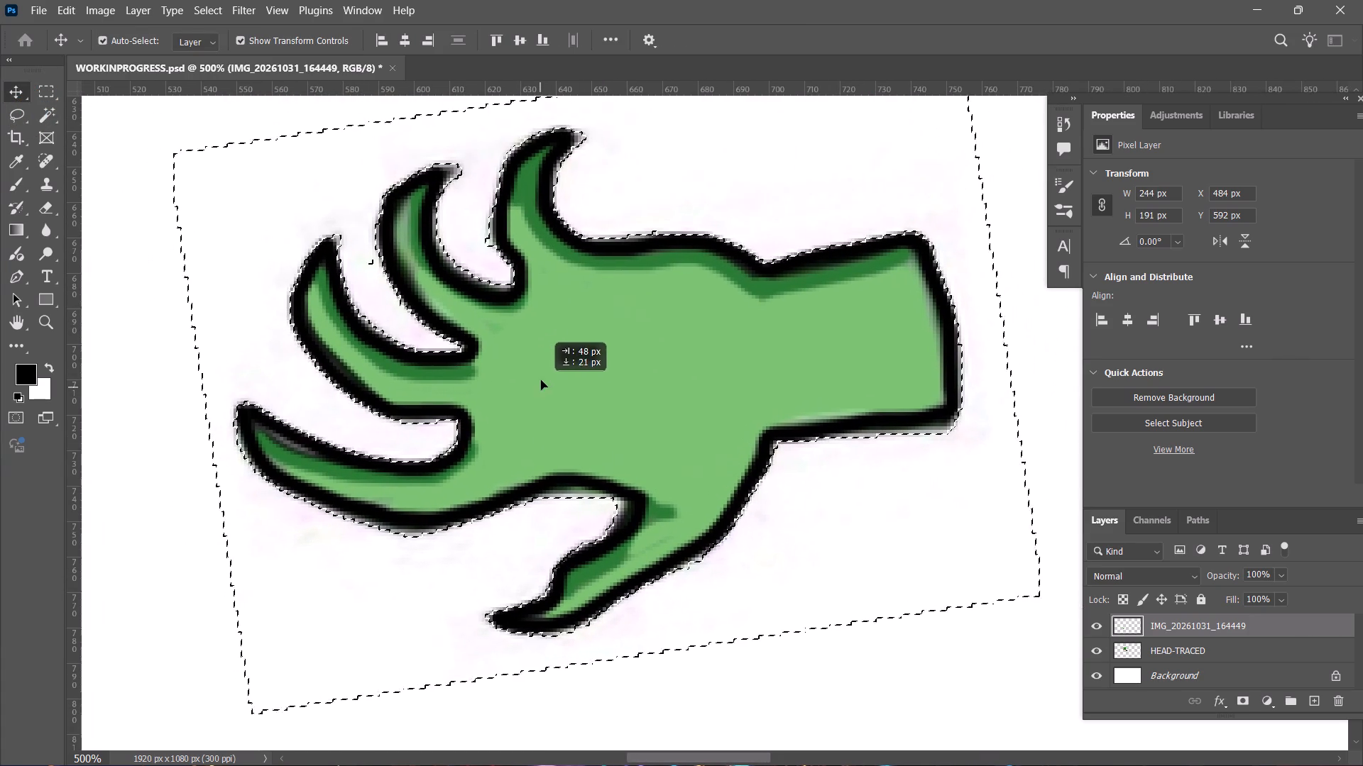
drag(541, 380, 537, 382)
ctrl+scroll(526, 376, down, 8)
ctrl+scroll(524, 375, up, 6)
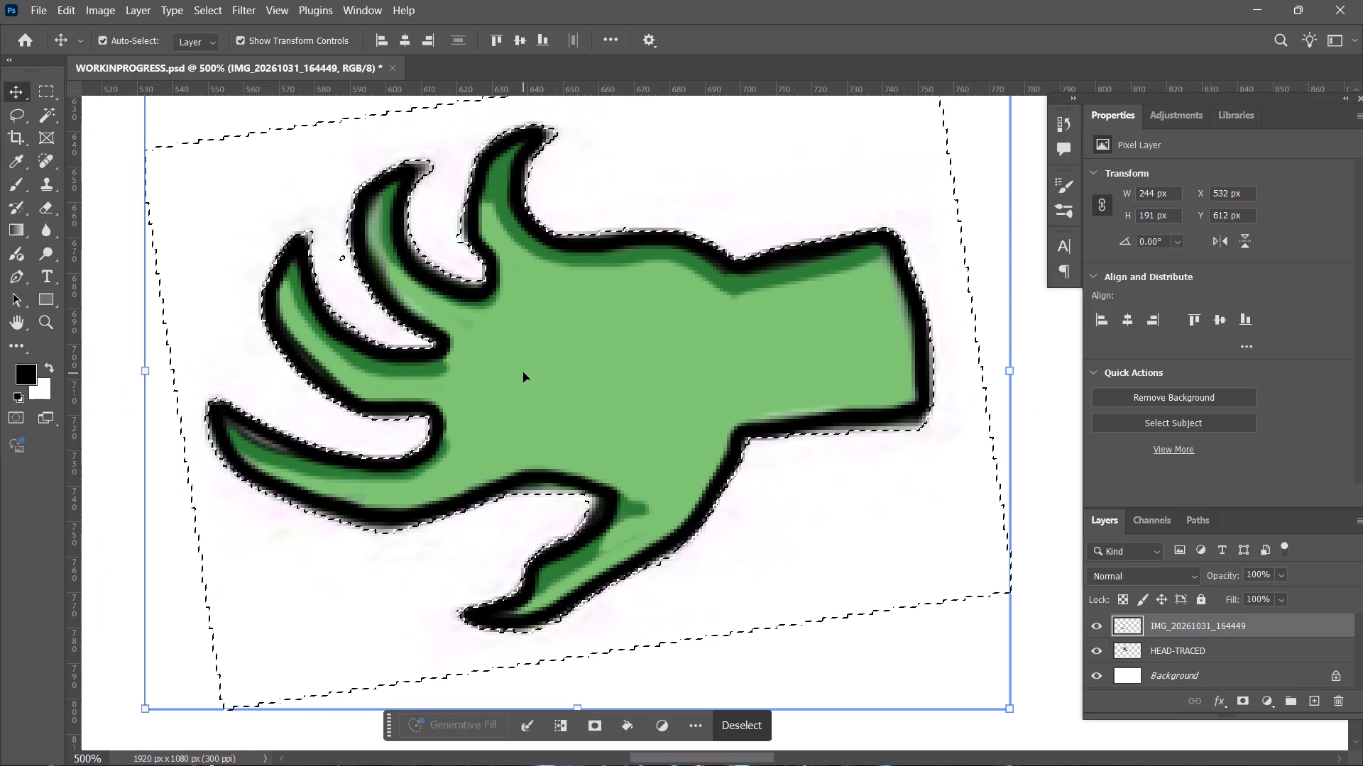
key(ctrl+minus)
key(ctrl+minus)
key(ctrl+minus)
key(ctrl+minus)
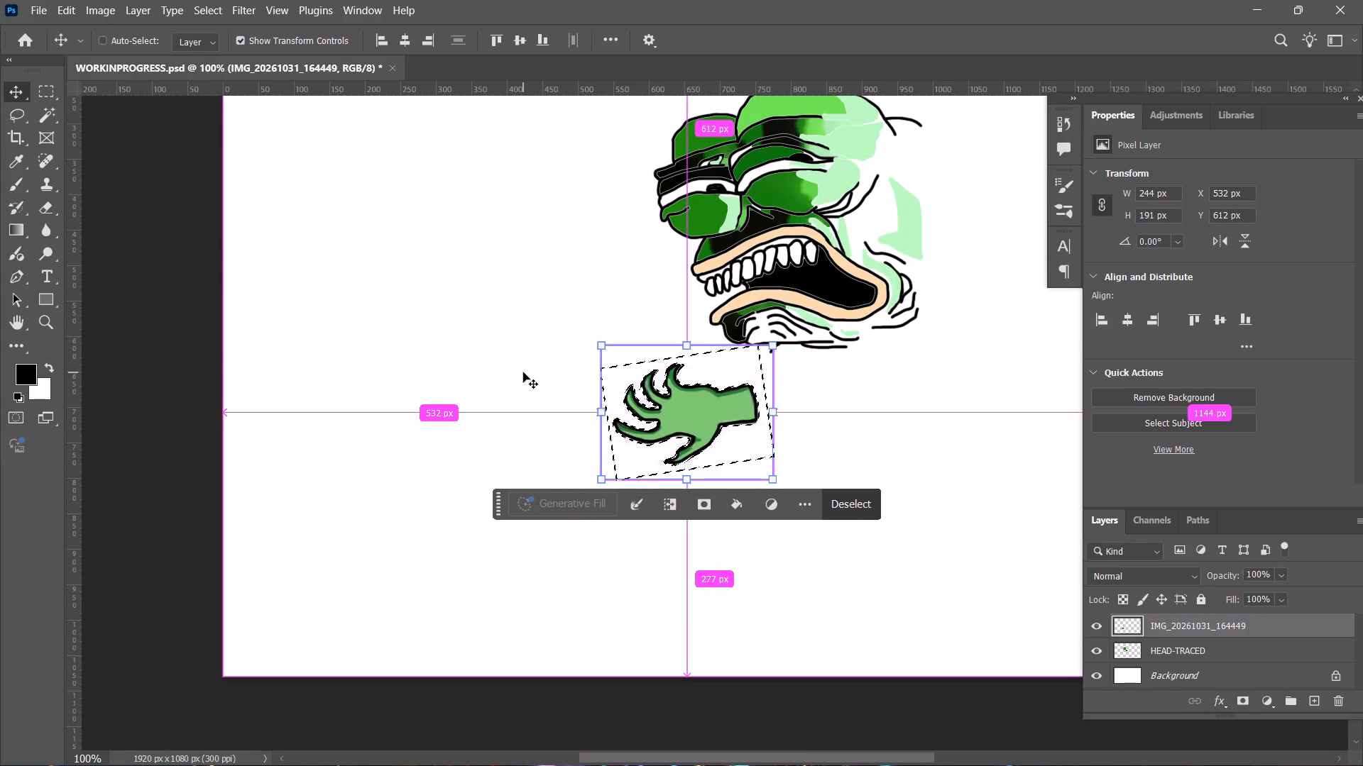
drag(716, 406, 621, 344)
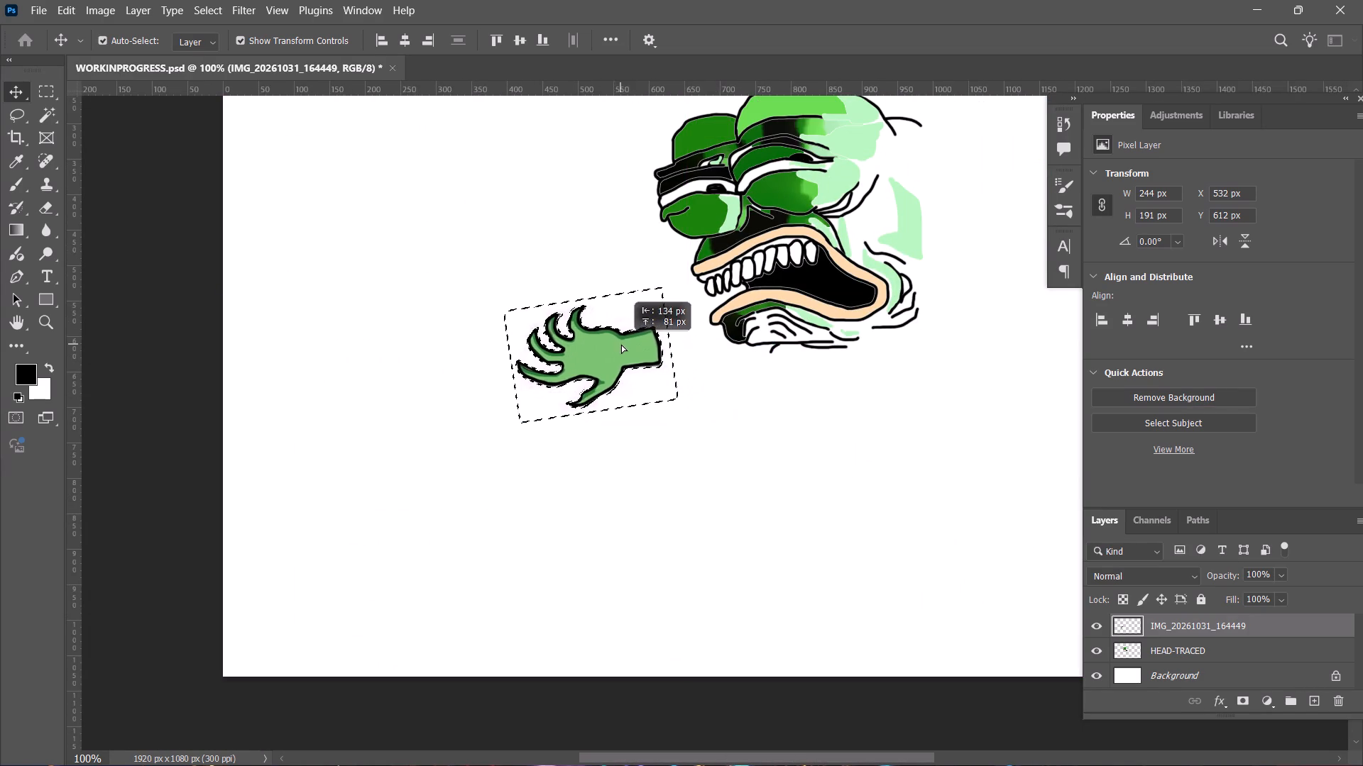
drag(621, 344, 666, 381)
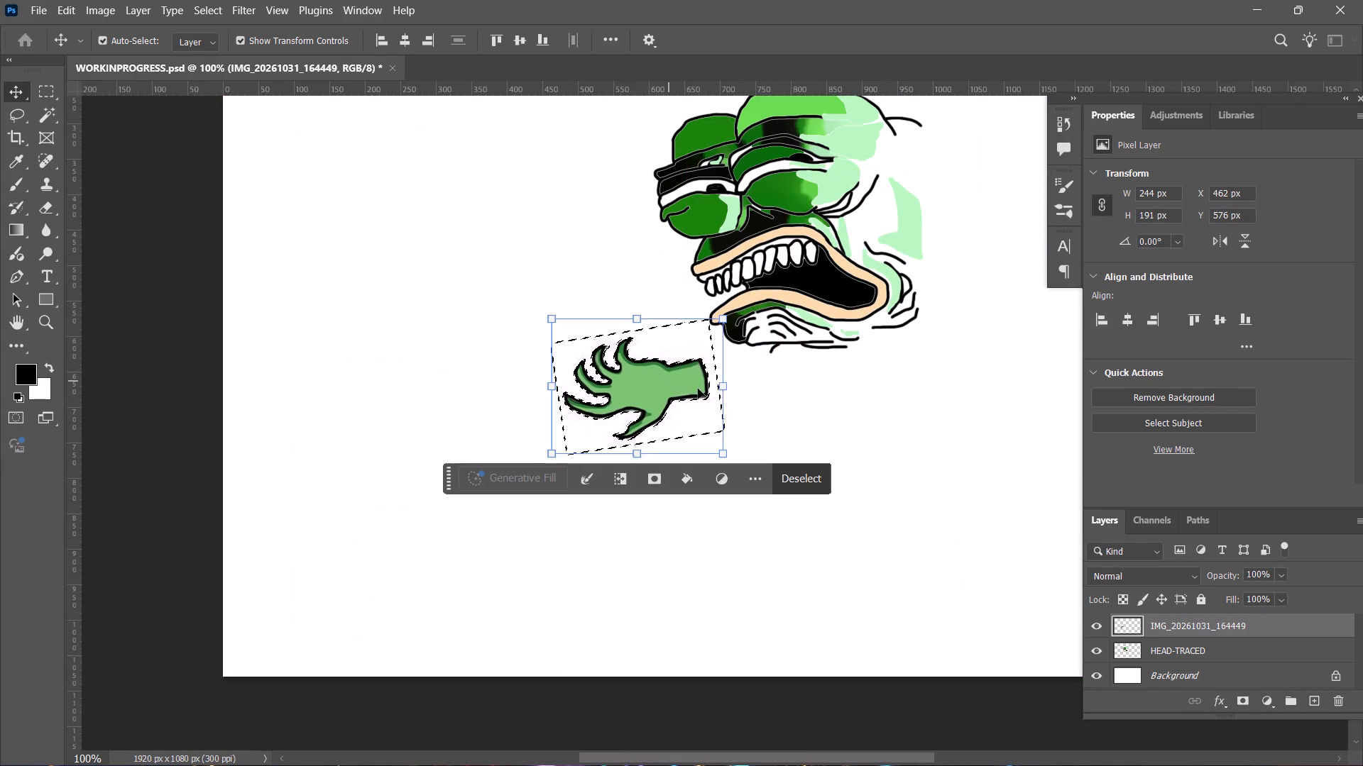
Reposition the hand layer with its active selection just below the head's chin at X 484 px, Y 603 px.
ctrl+scroll(721, 394, up, 4)
ctrl+scroll(721, 394, down, 4)
click(696, 375)
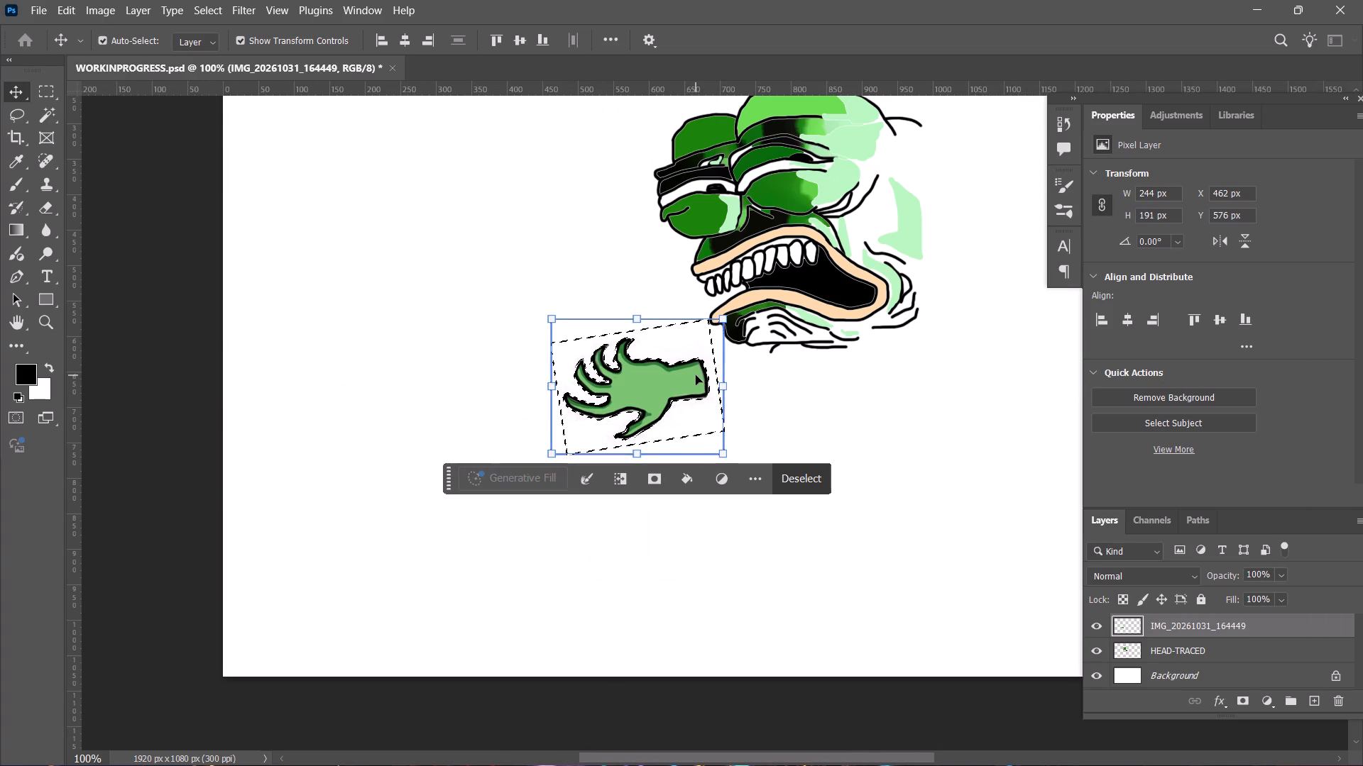
click(787, 396)
drag(647, 382, 649, 376)
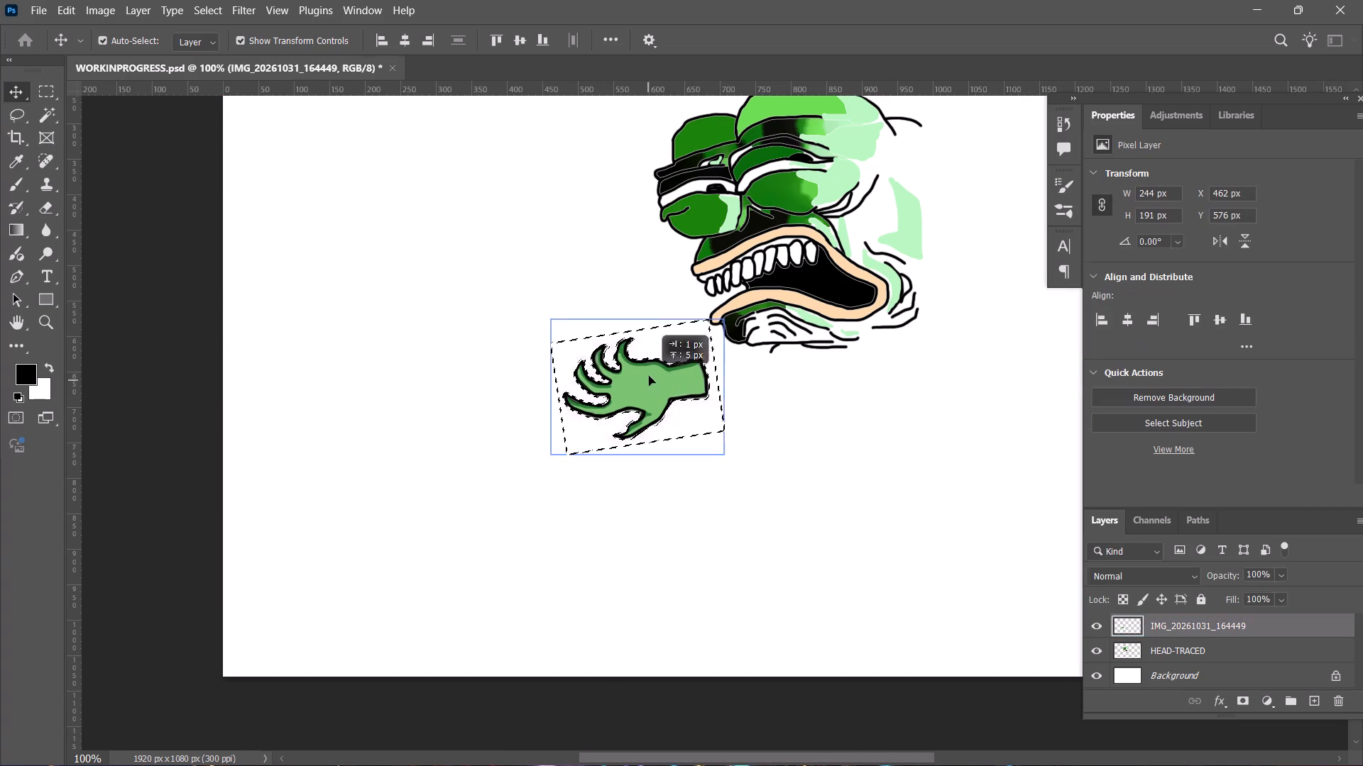
drag(649, 376, 647, 360)
drag(647, 361, 643, 375)
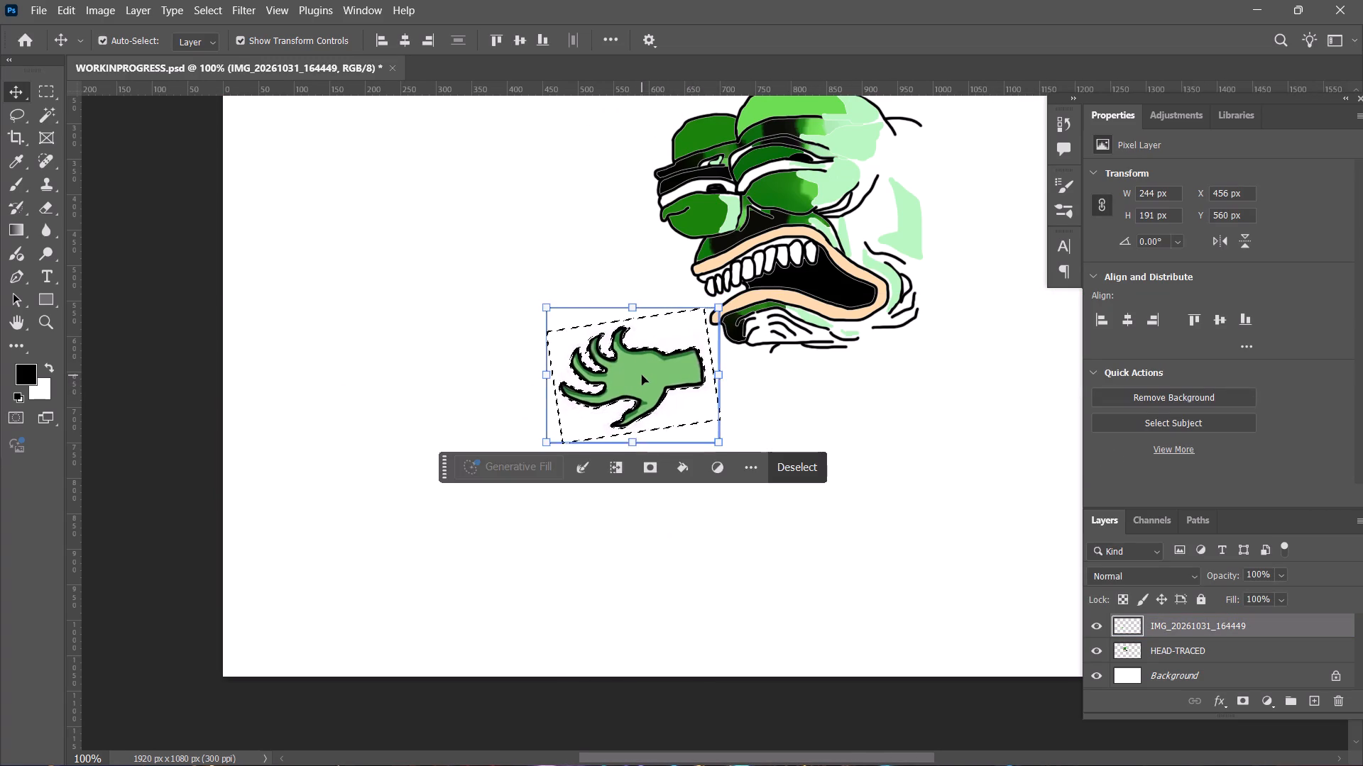
drag(642, 375, 640, 392)
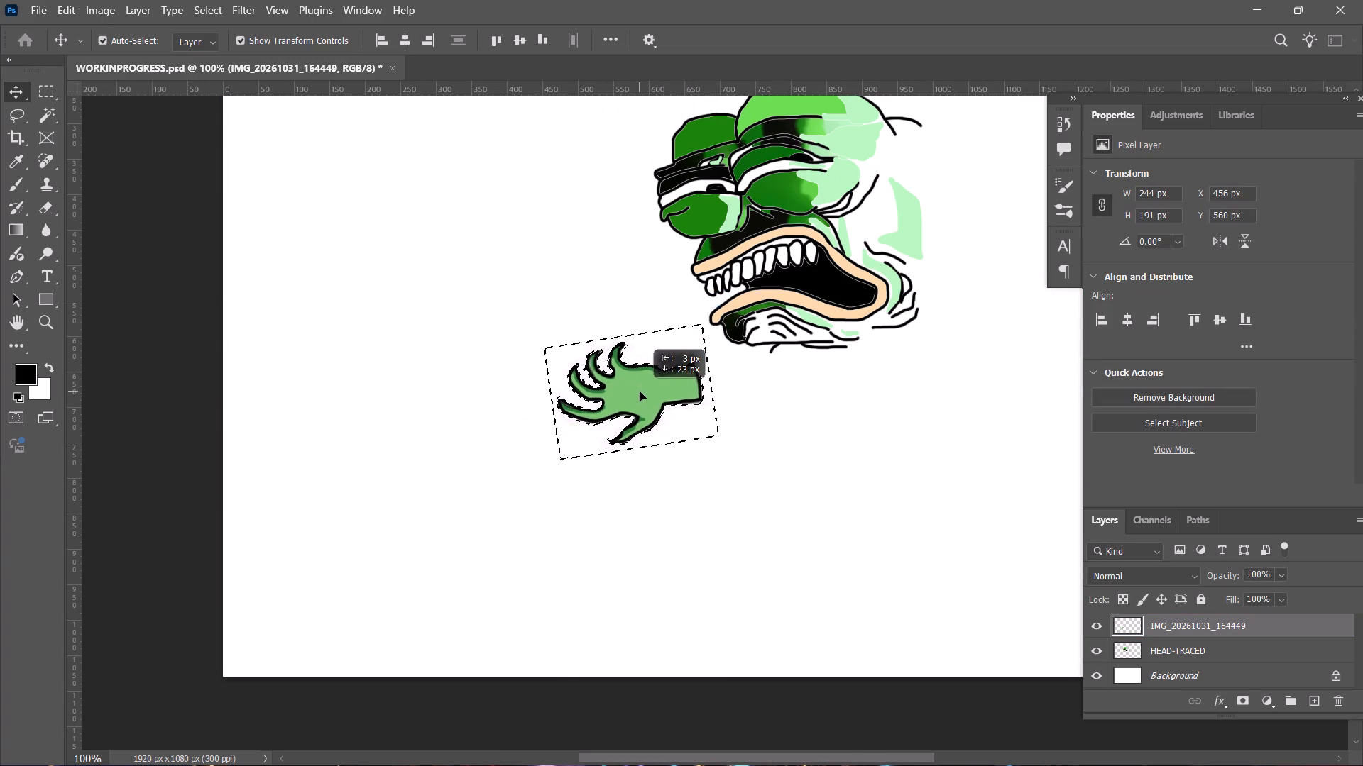
drag(640, 392, 640, 392)
drag(657, 390, 667, 392)
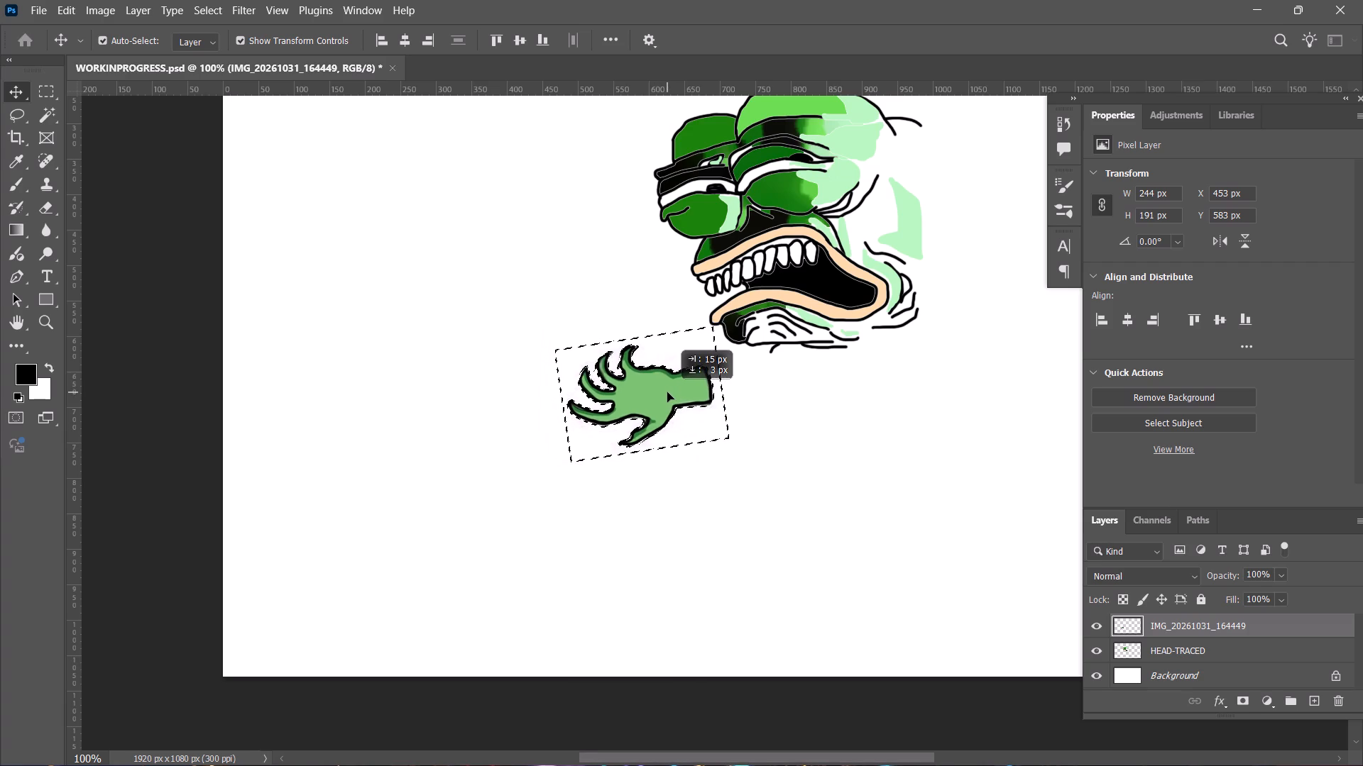
drag(667, 392, 677, 404)
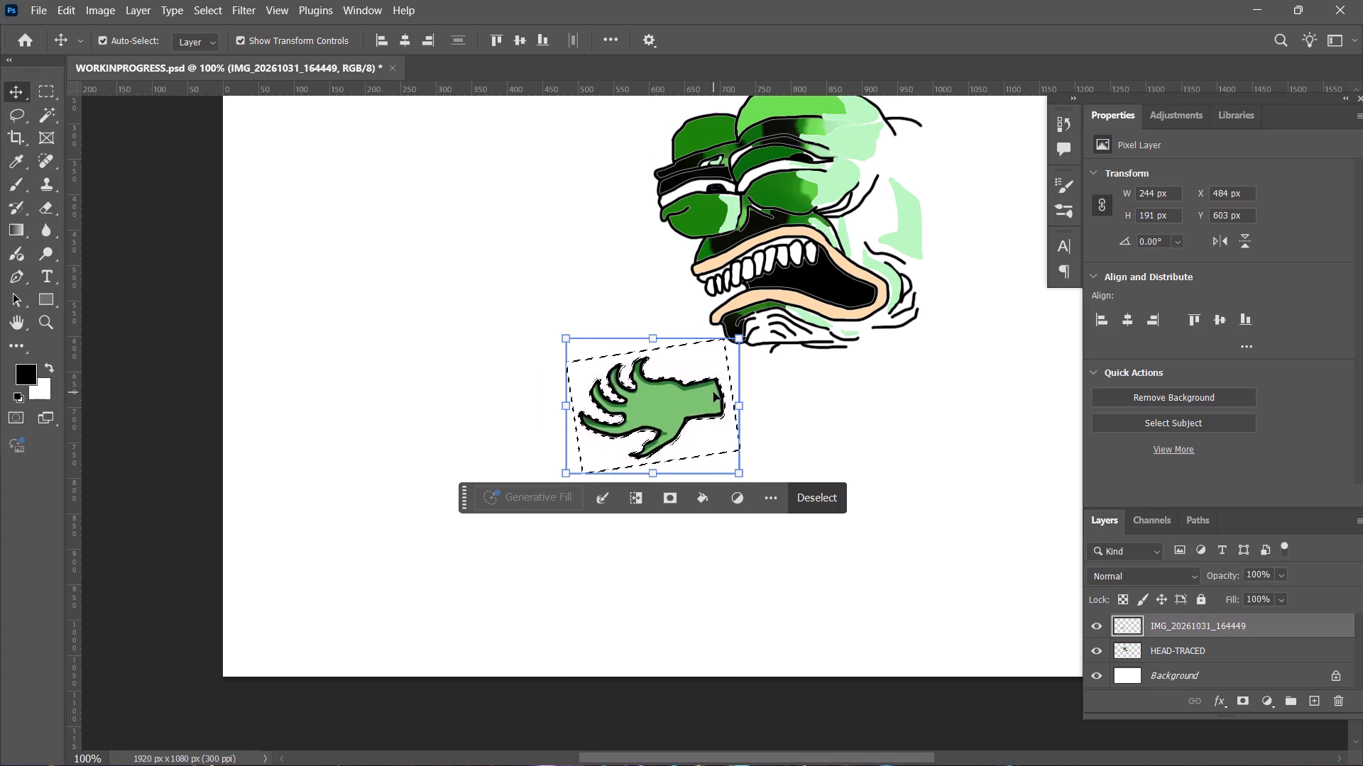
click(713, 392)
right_click(699, 396)
click(691, 398)
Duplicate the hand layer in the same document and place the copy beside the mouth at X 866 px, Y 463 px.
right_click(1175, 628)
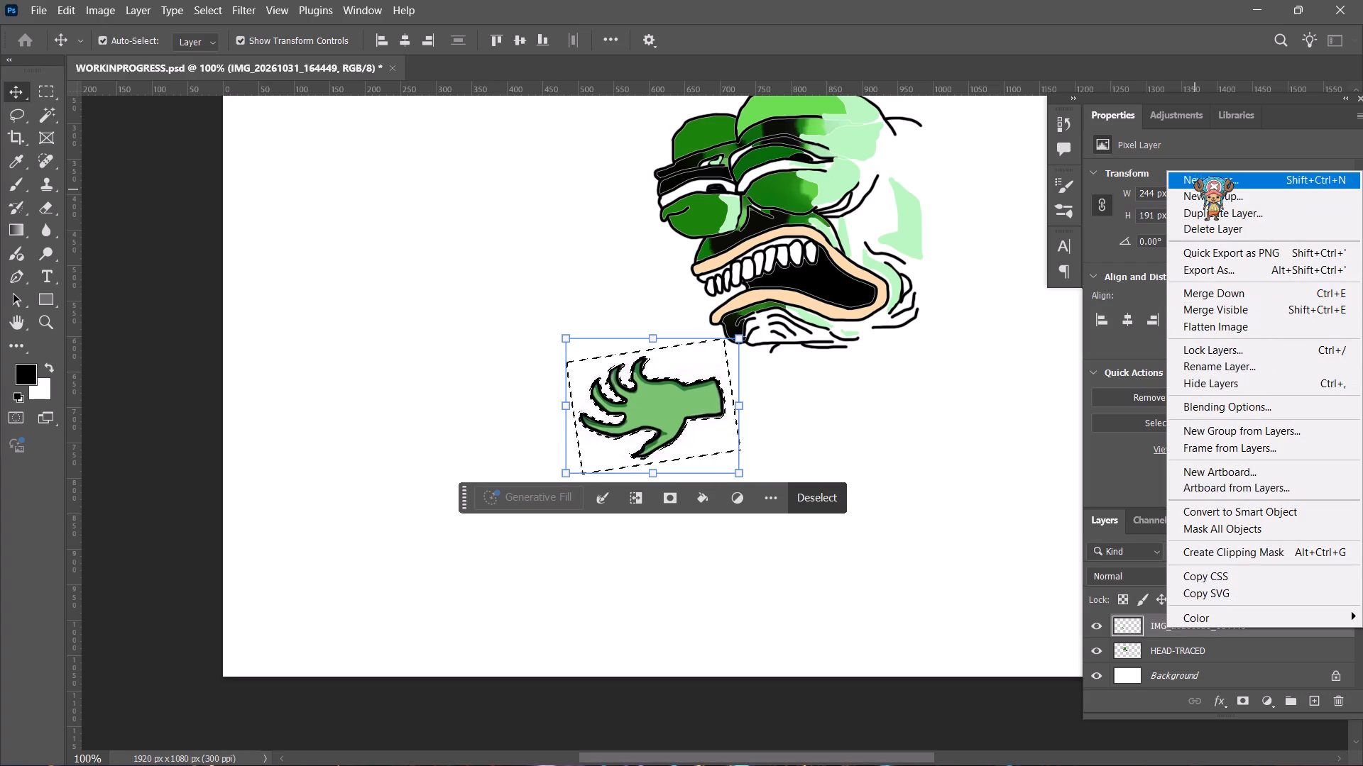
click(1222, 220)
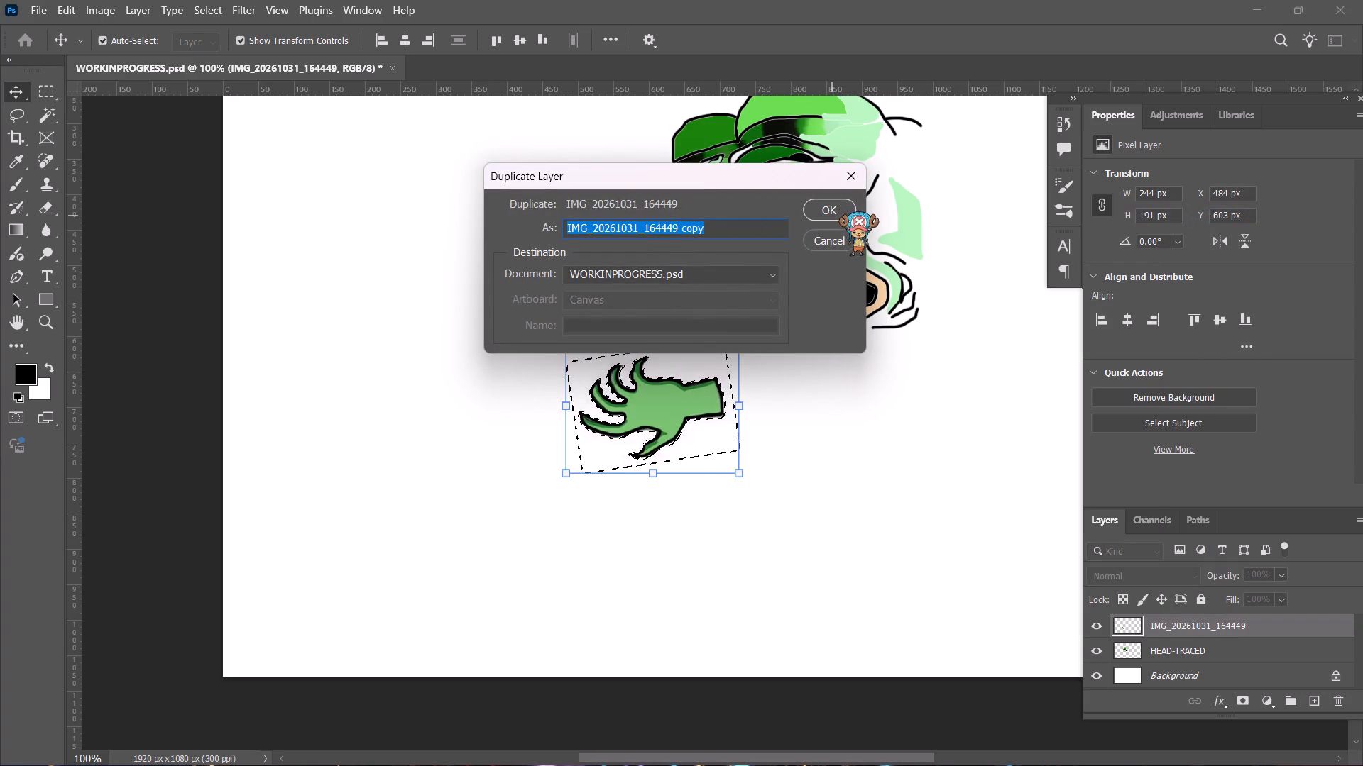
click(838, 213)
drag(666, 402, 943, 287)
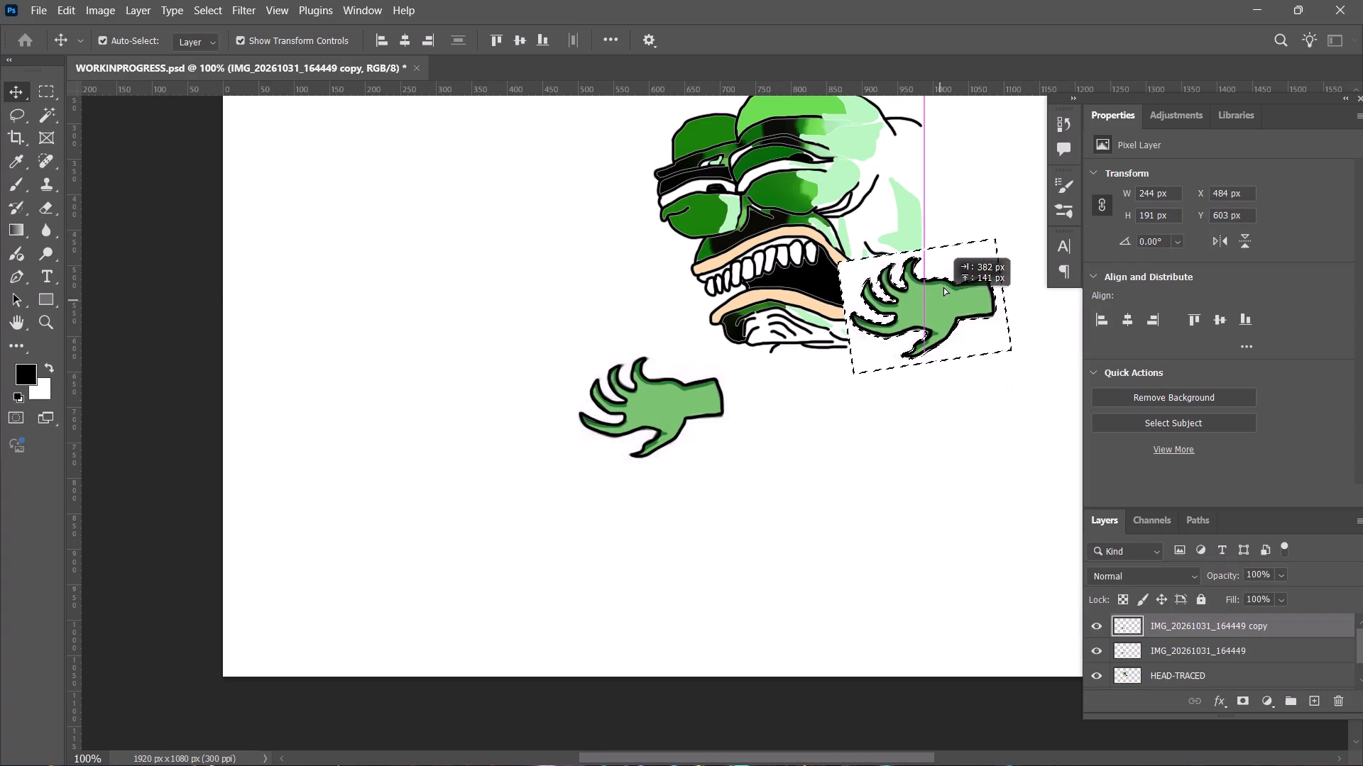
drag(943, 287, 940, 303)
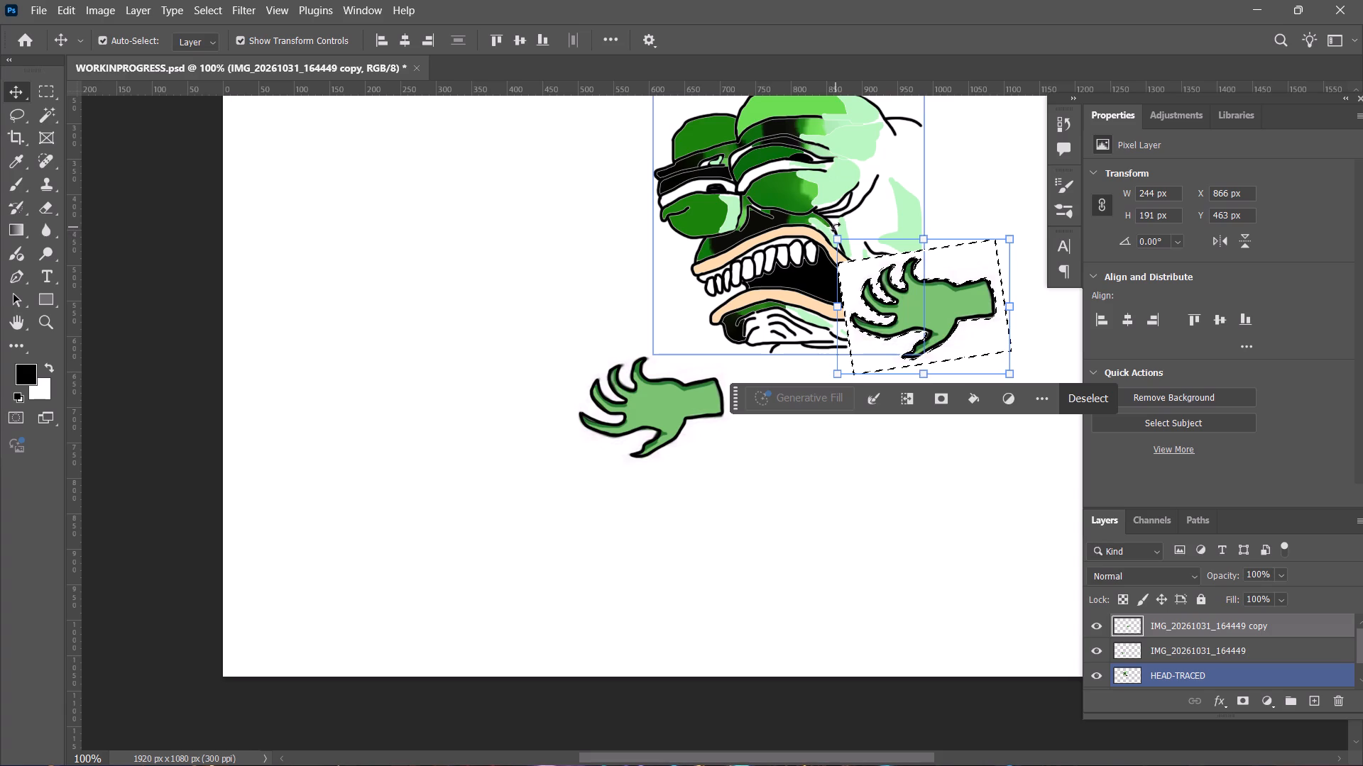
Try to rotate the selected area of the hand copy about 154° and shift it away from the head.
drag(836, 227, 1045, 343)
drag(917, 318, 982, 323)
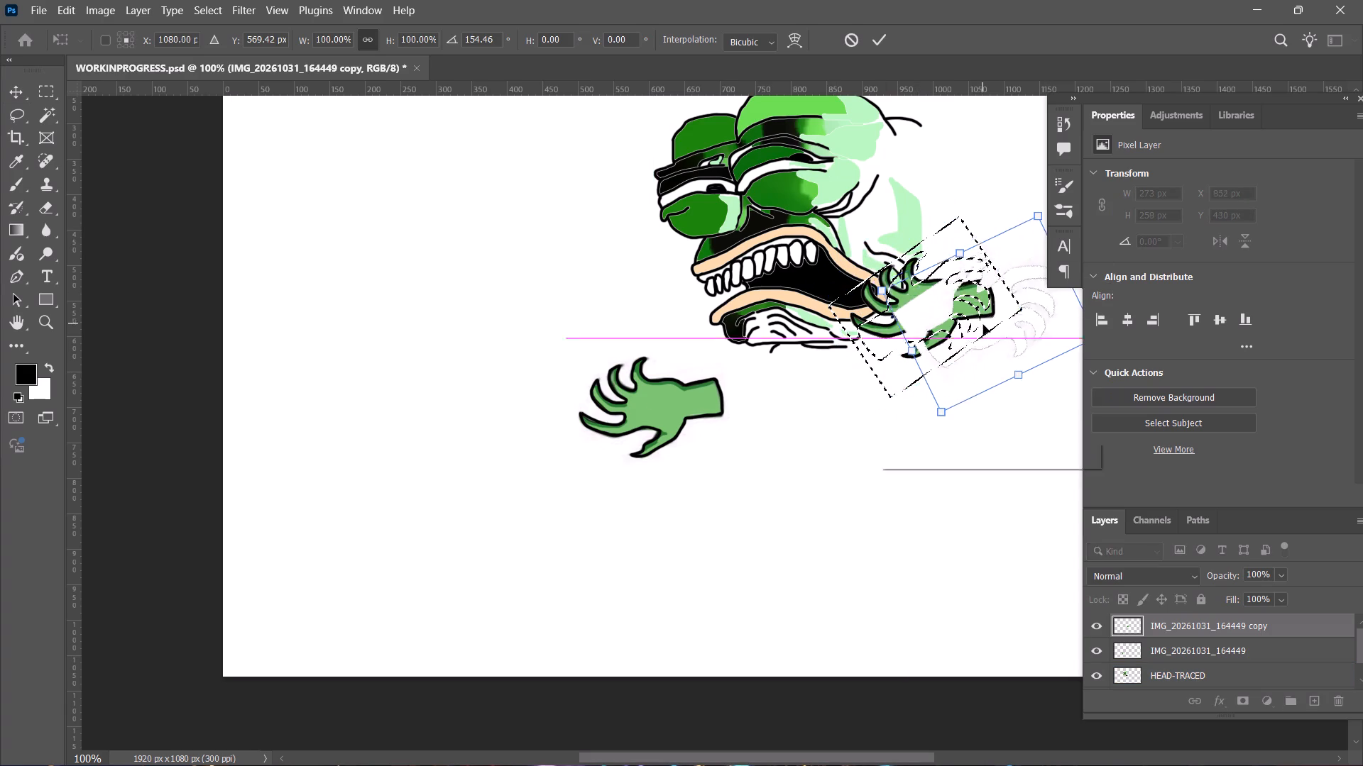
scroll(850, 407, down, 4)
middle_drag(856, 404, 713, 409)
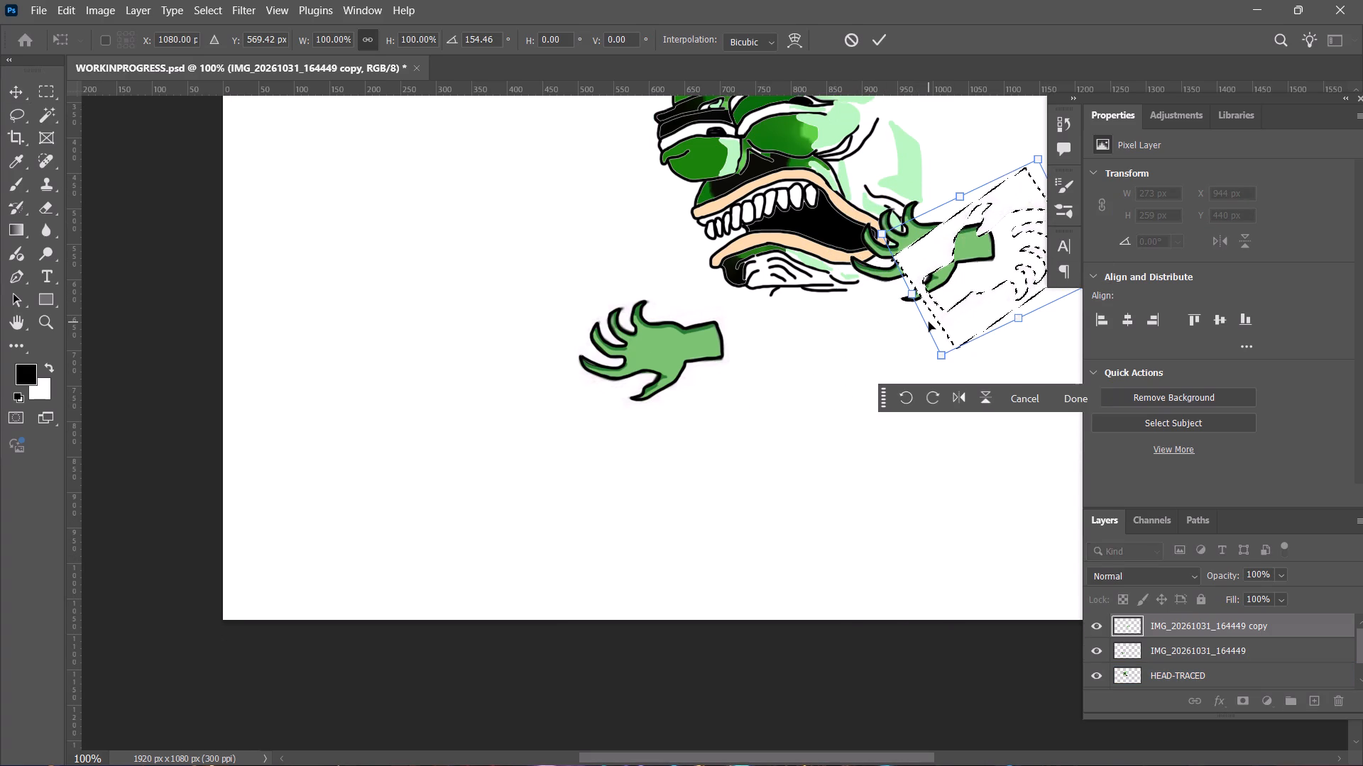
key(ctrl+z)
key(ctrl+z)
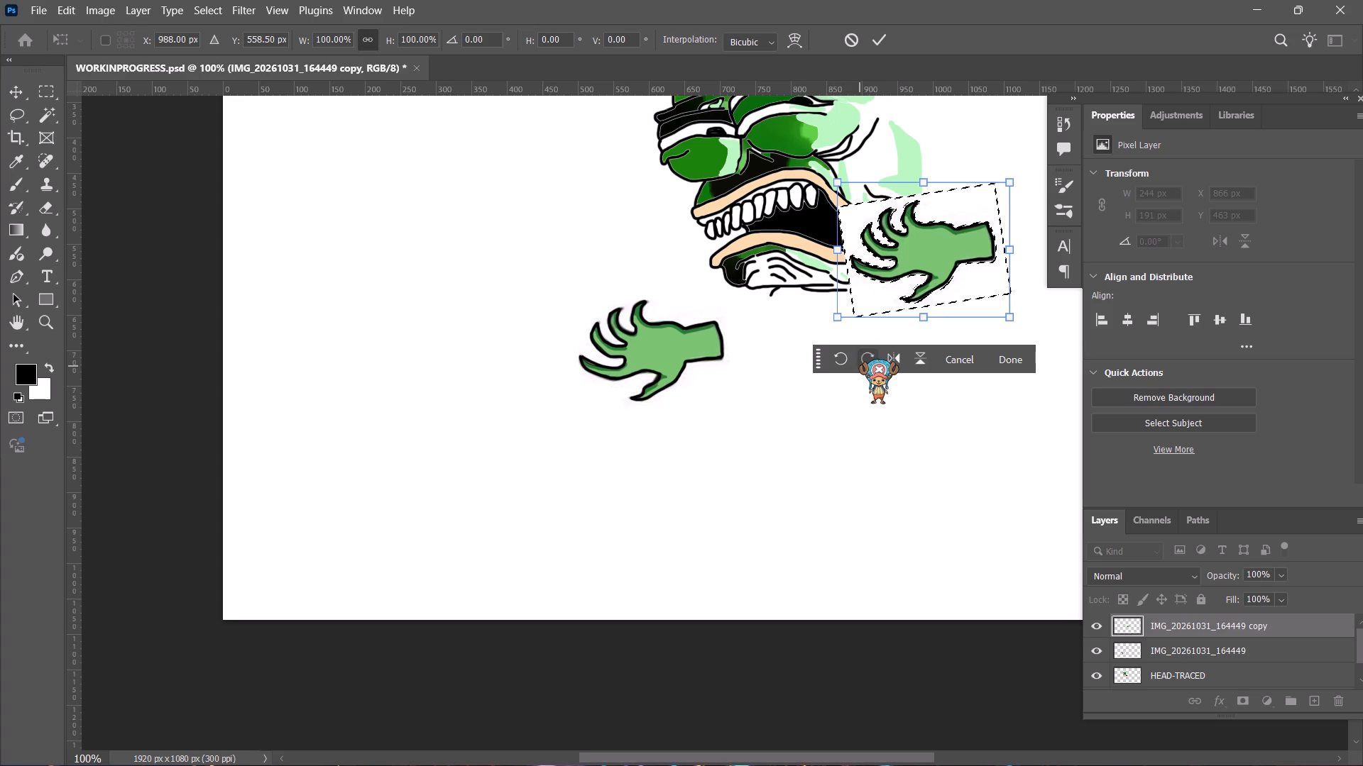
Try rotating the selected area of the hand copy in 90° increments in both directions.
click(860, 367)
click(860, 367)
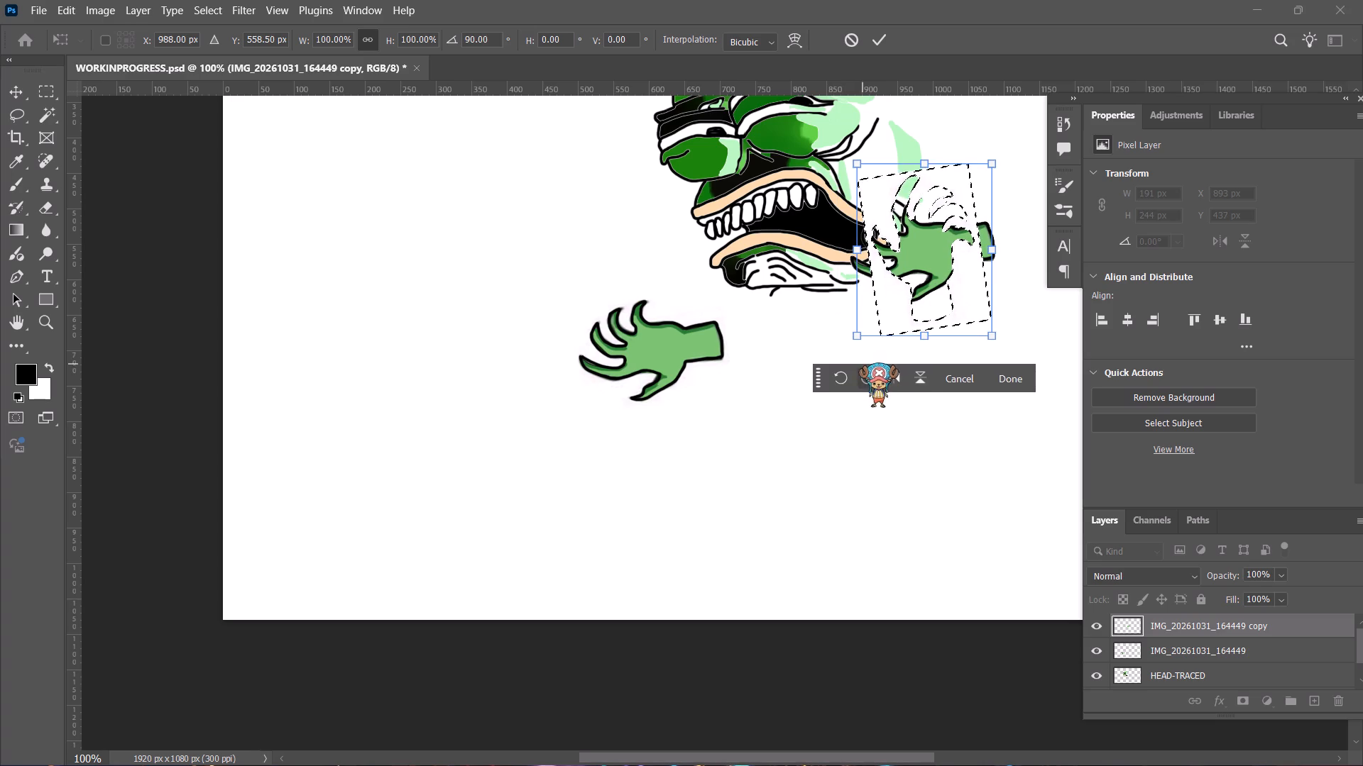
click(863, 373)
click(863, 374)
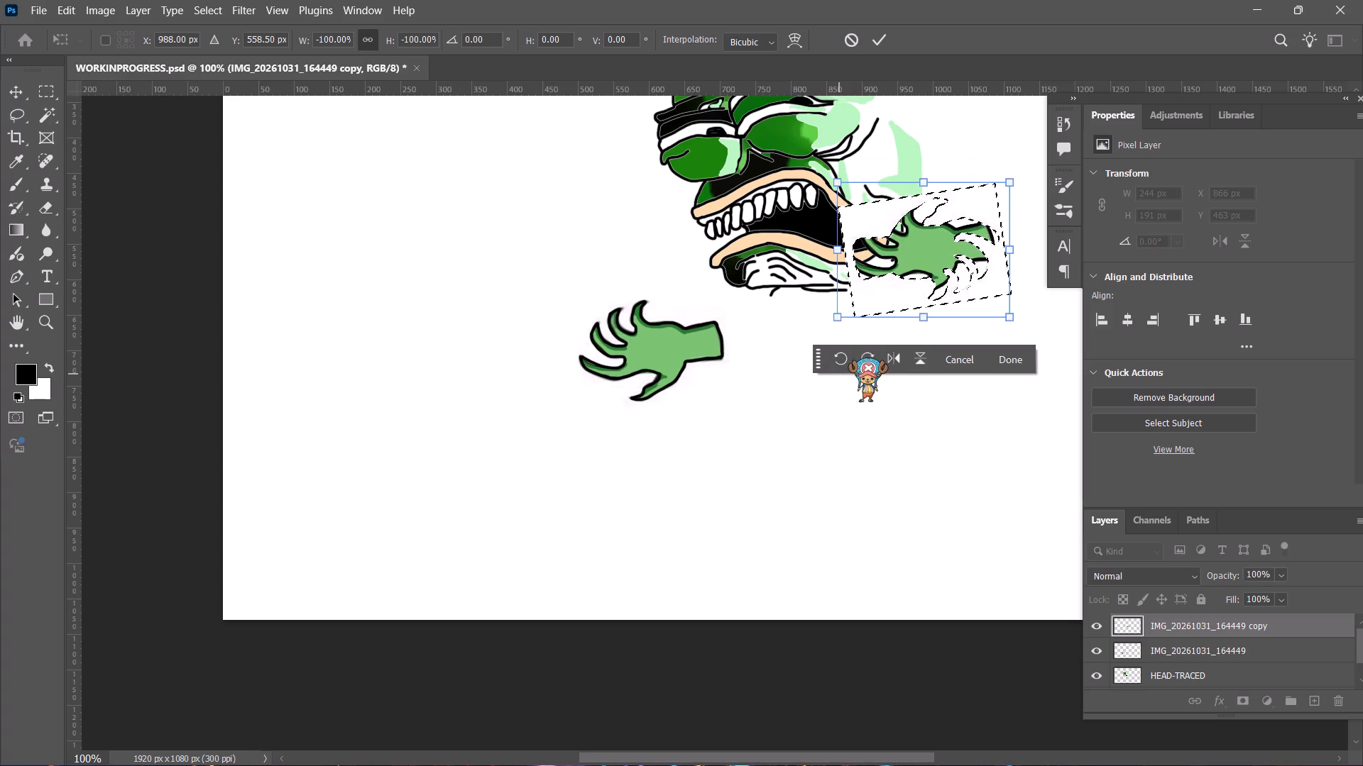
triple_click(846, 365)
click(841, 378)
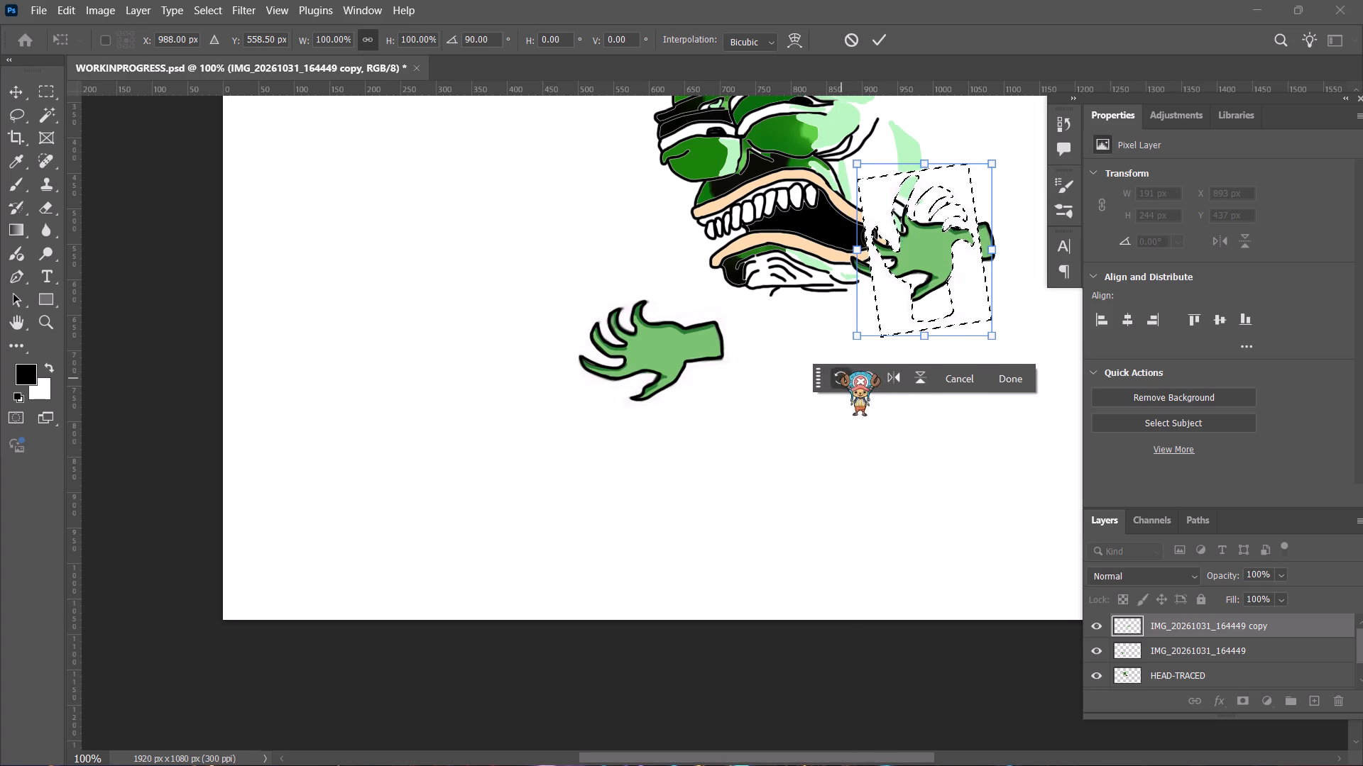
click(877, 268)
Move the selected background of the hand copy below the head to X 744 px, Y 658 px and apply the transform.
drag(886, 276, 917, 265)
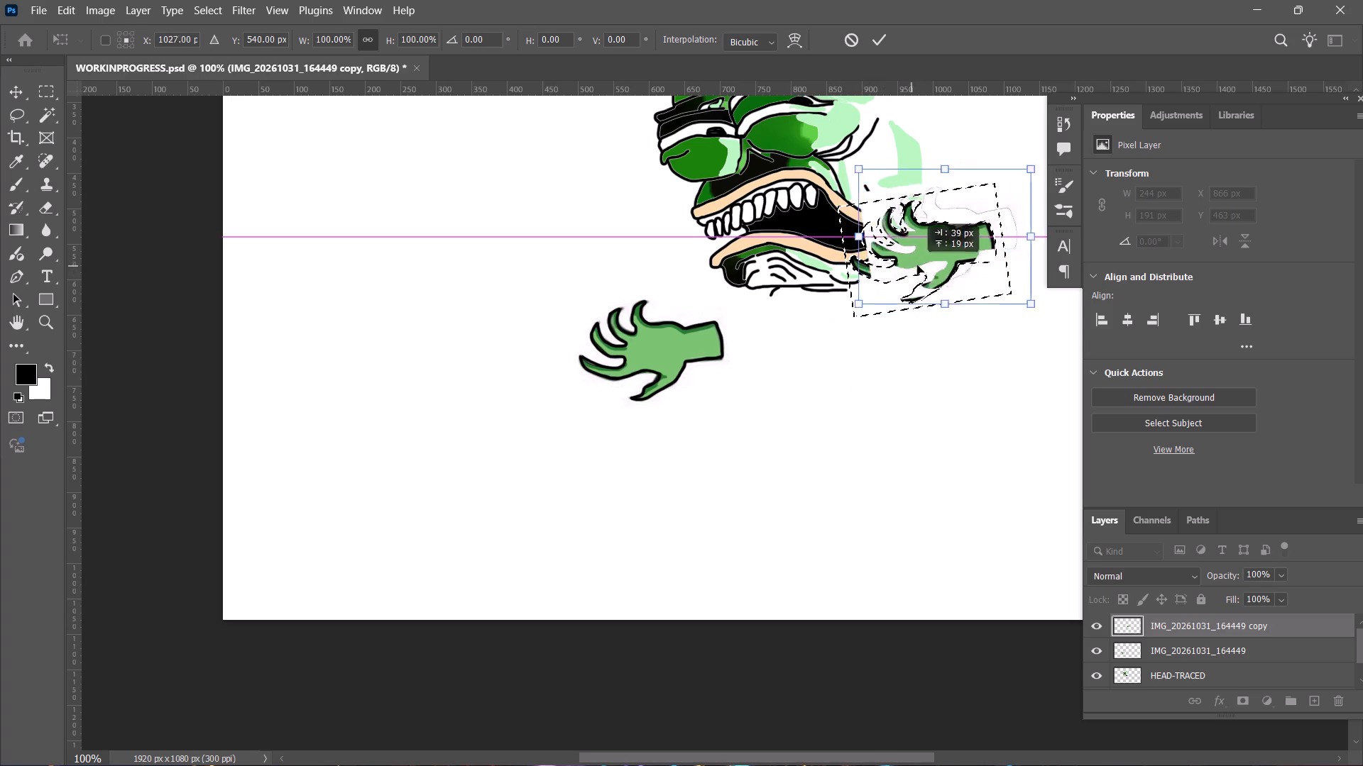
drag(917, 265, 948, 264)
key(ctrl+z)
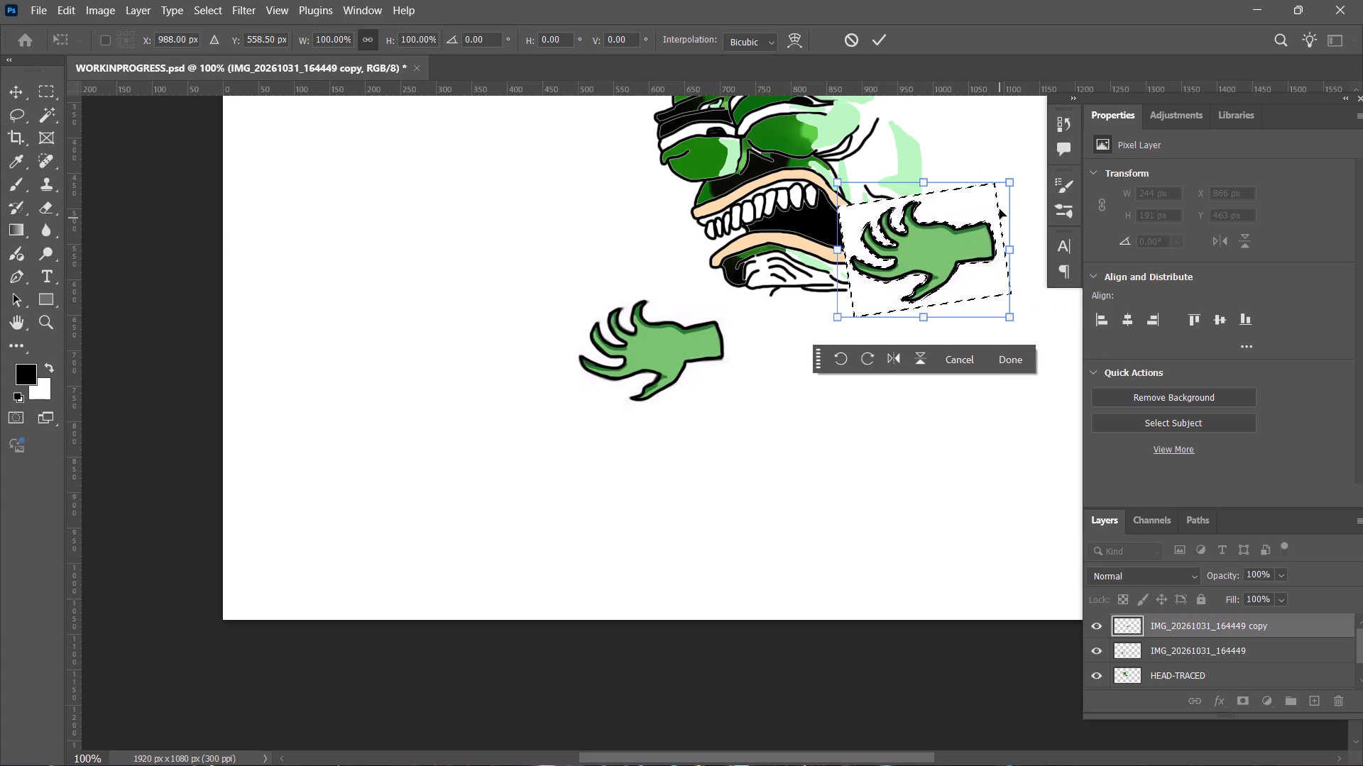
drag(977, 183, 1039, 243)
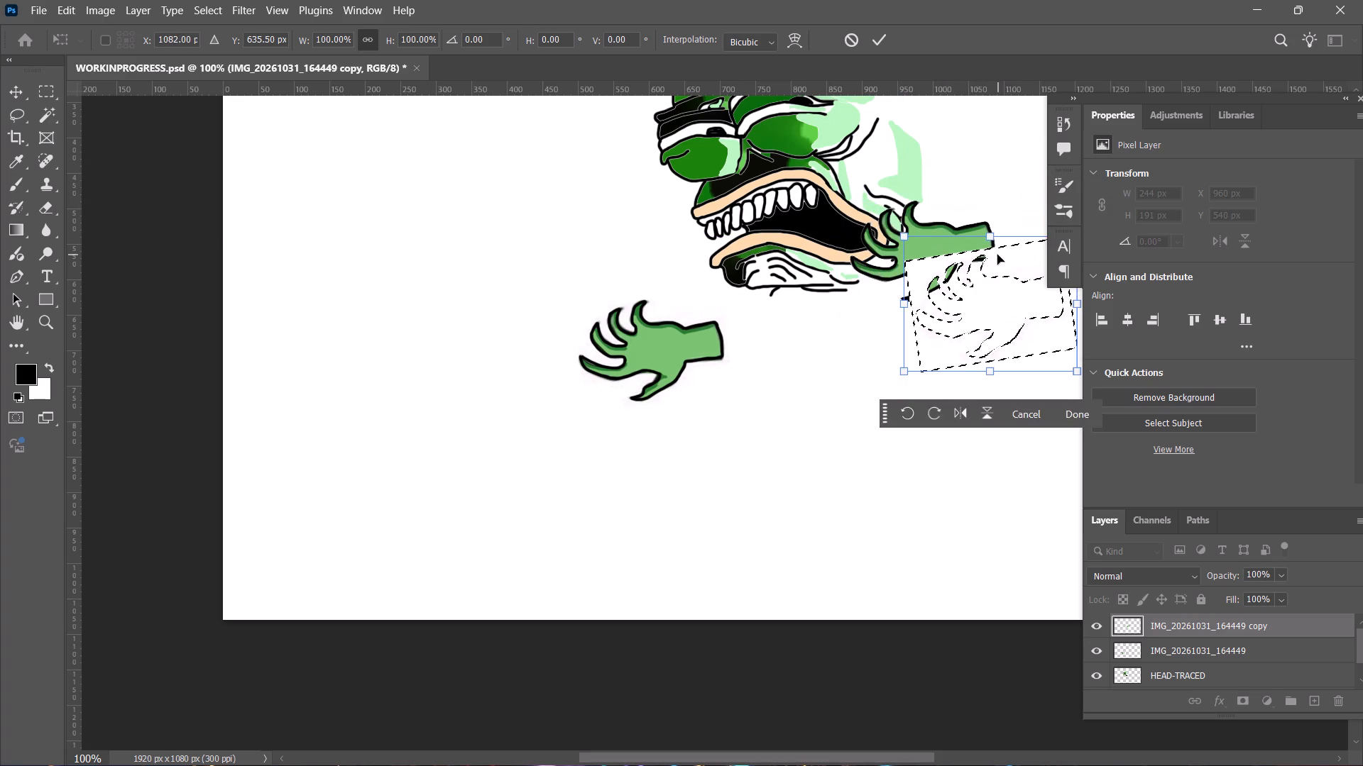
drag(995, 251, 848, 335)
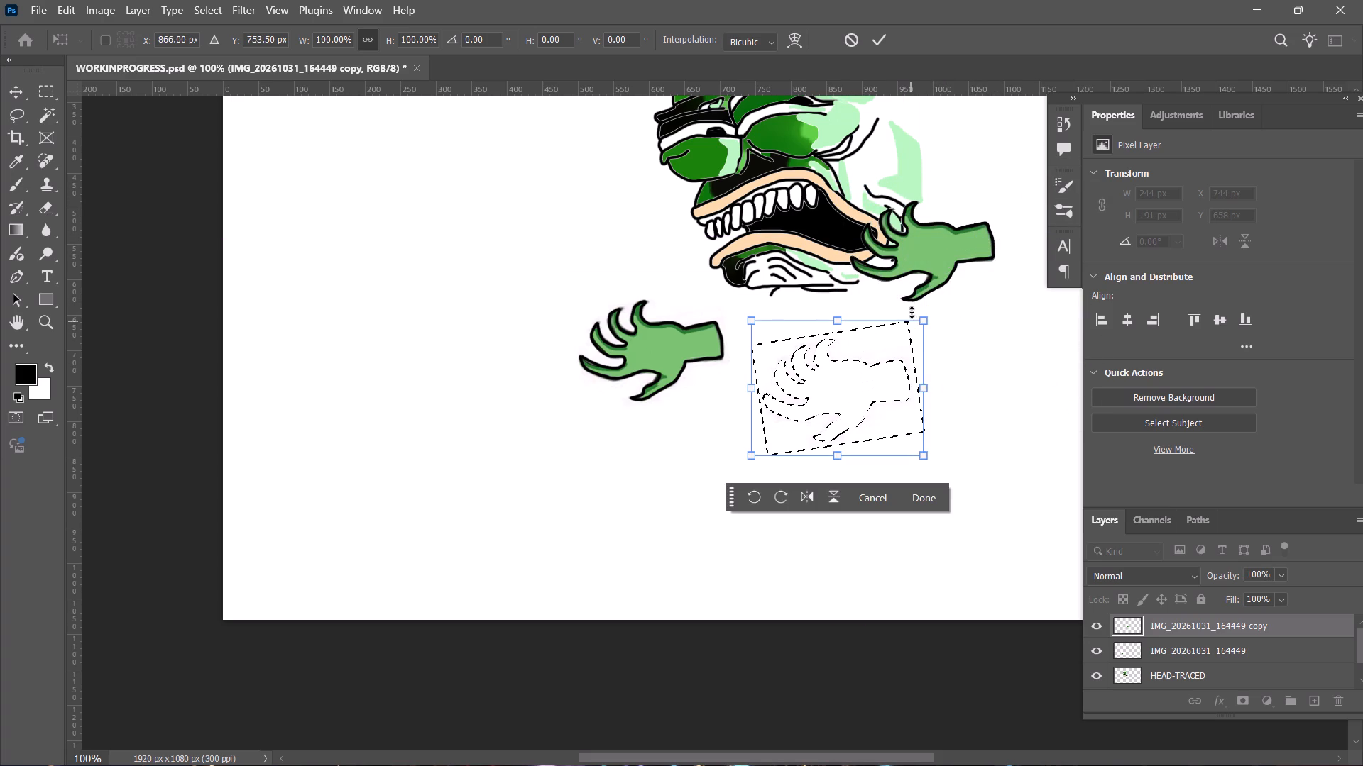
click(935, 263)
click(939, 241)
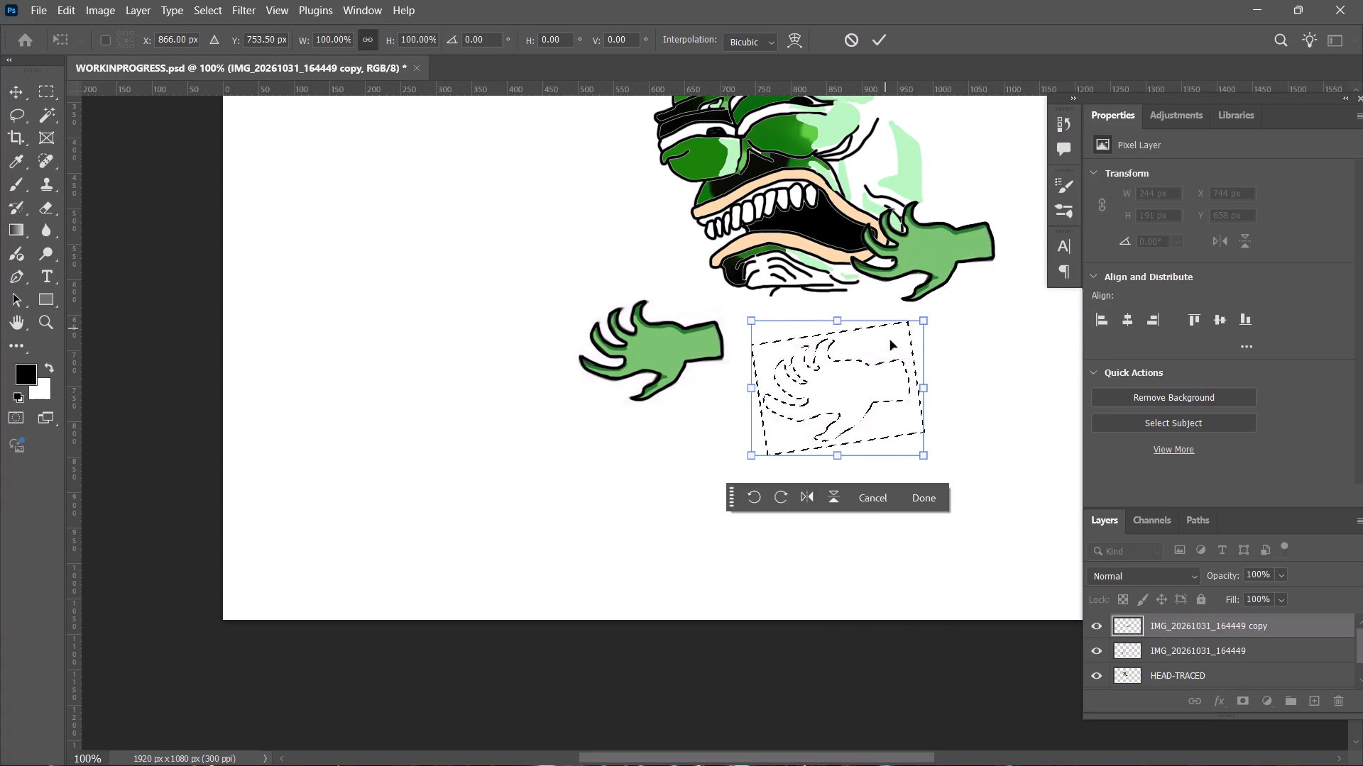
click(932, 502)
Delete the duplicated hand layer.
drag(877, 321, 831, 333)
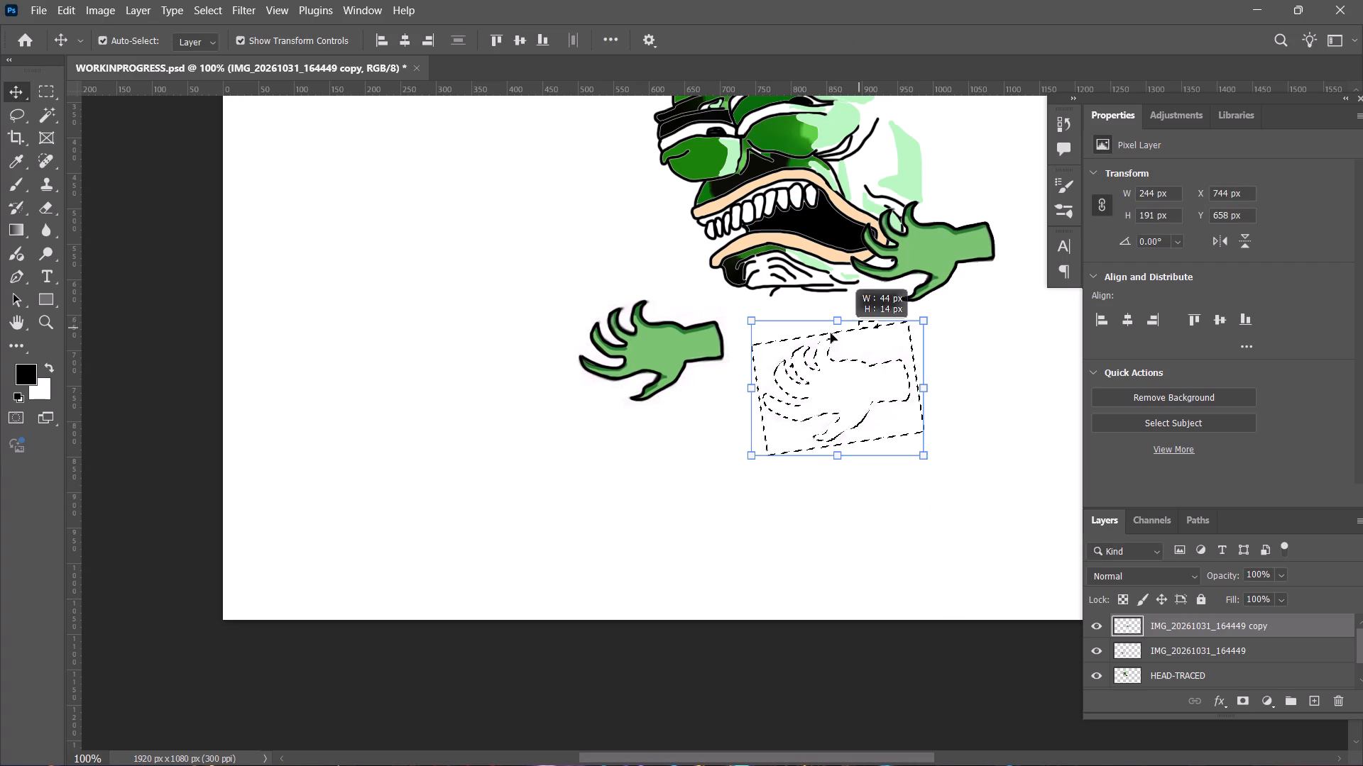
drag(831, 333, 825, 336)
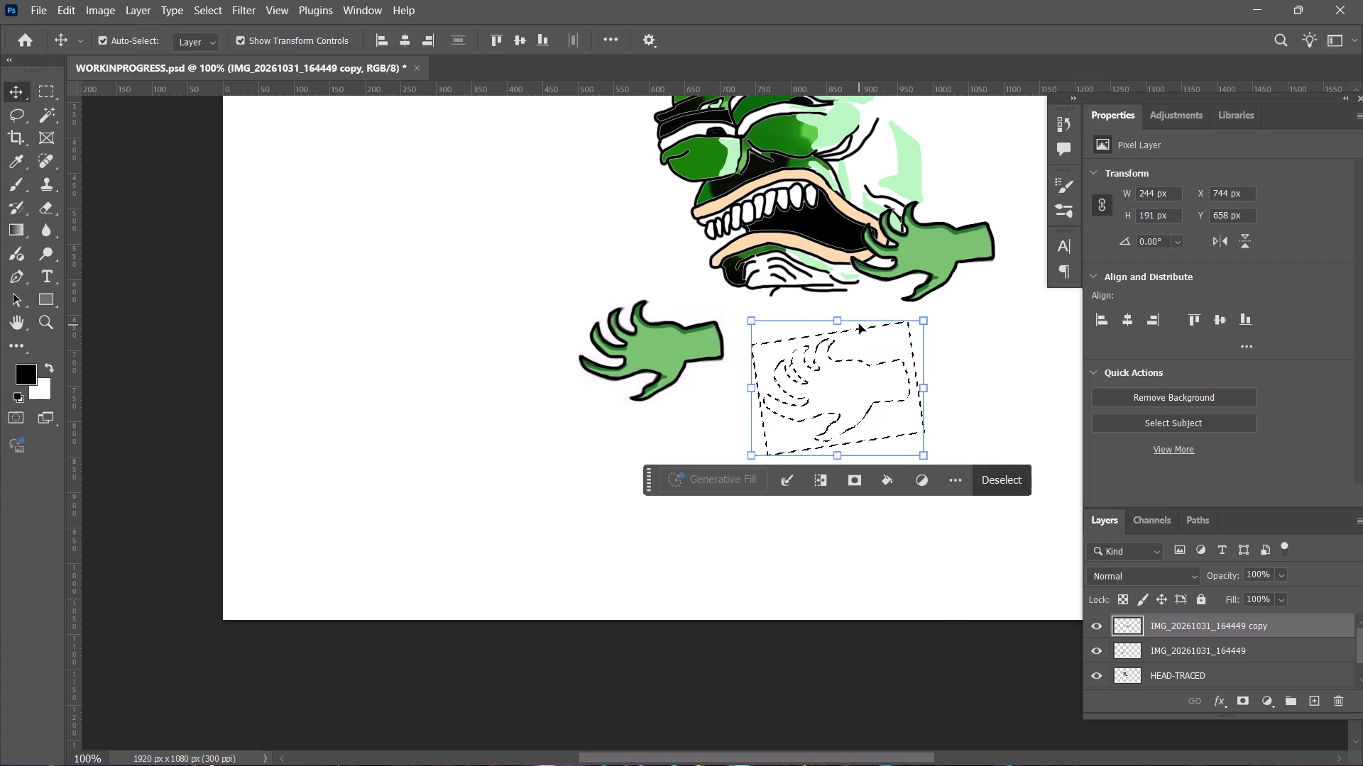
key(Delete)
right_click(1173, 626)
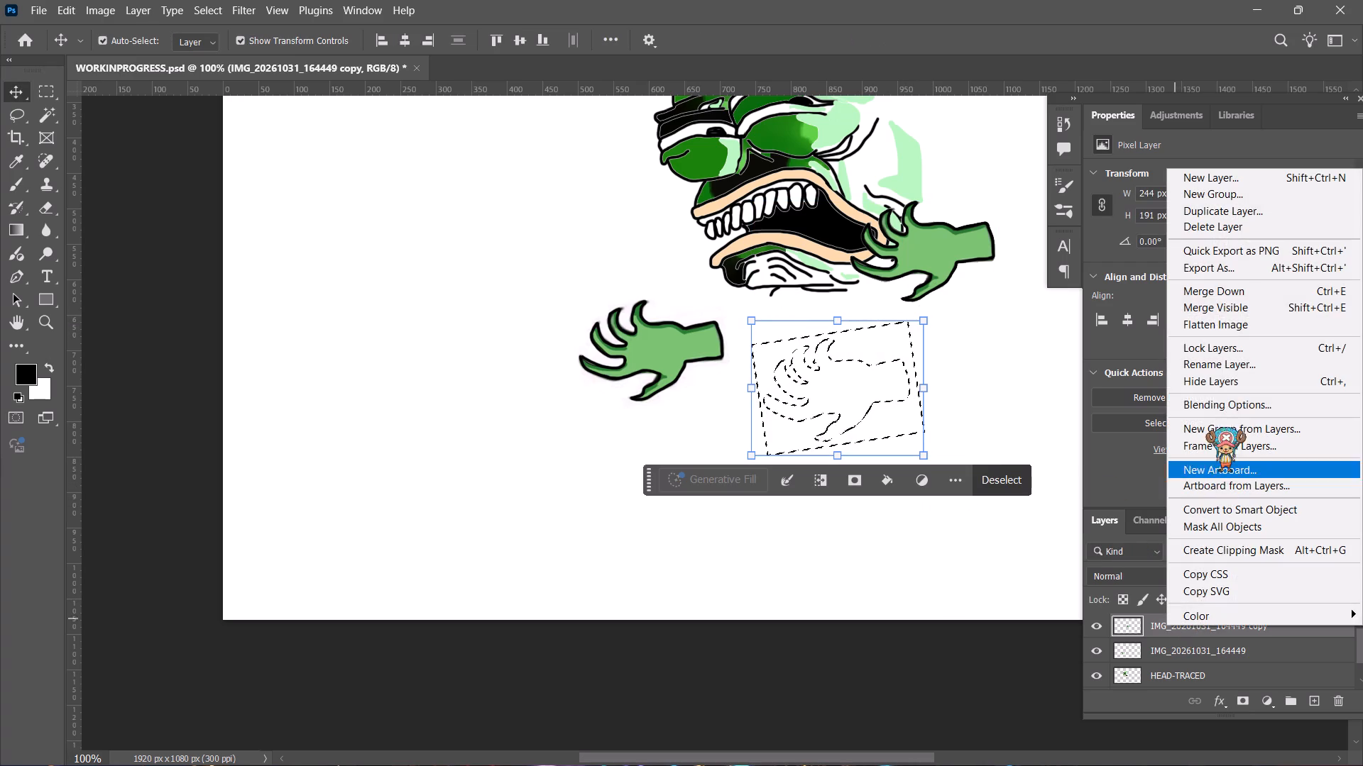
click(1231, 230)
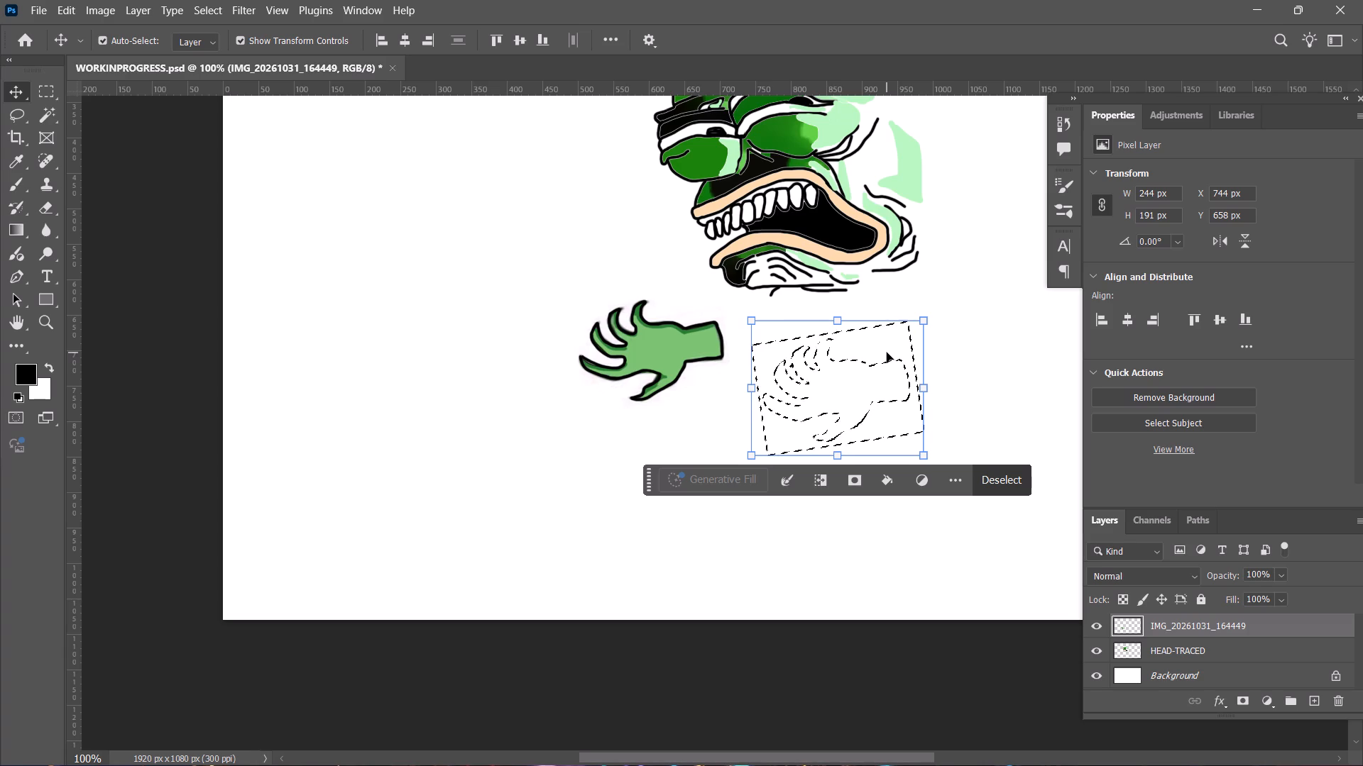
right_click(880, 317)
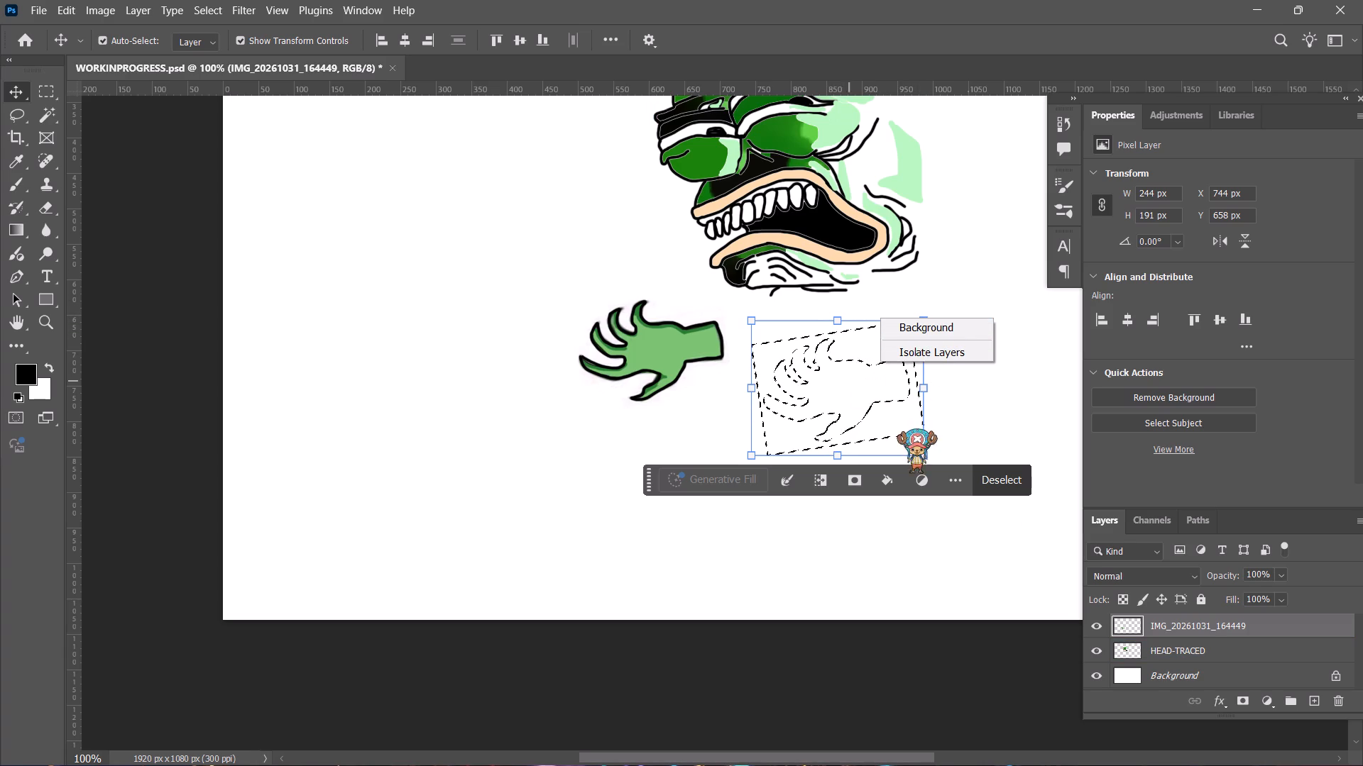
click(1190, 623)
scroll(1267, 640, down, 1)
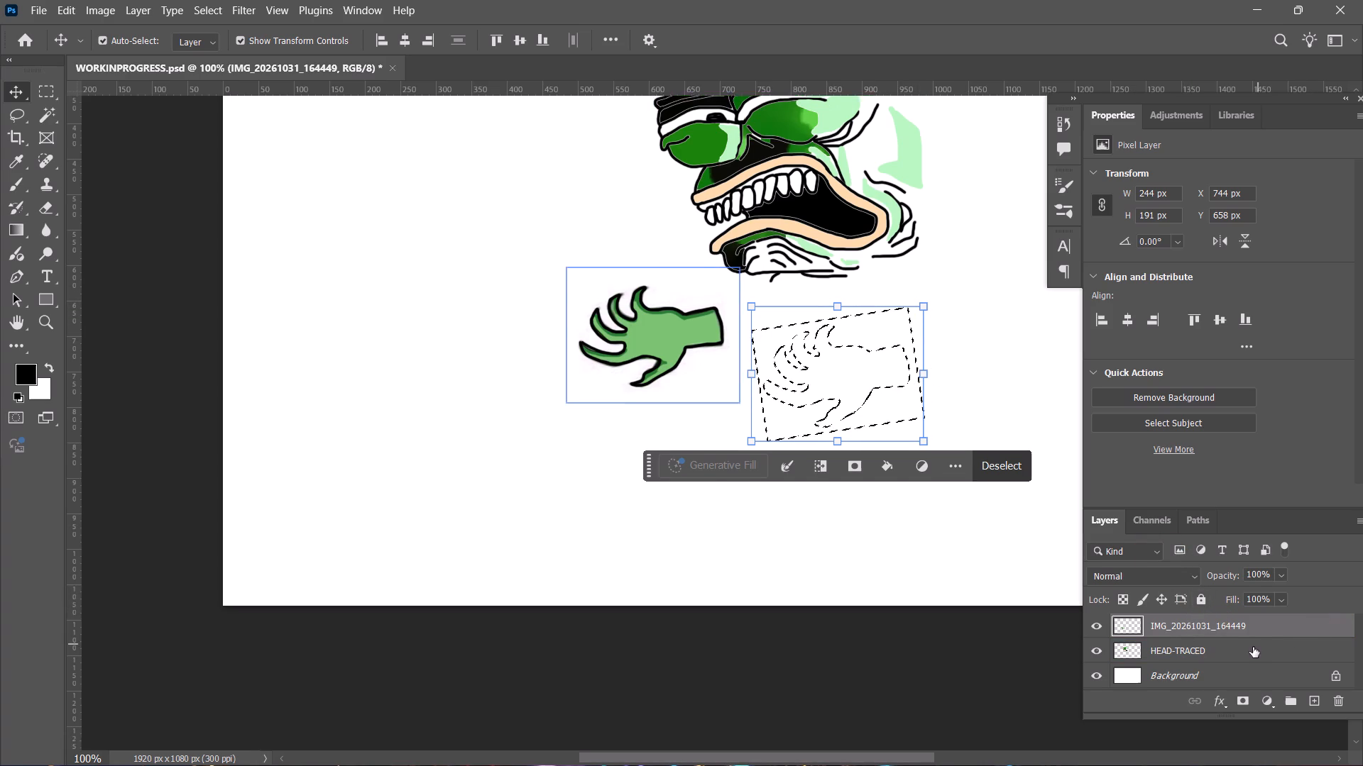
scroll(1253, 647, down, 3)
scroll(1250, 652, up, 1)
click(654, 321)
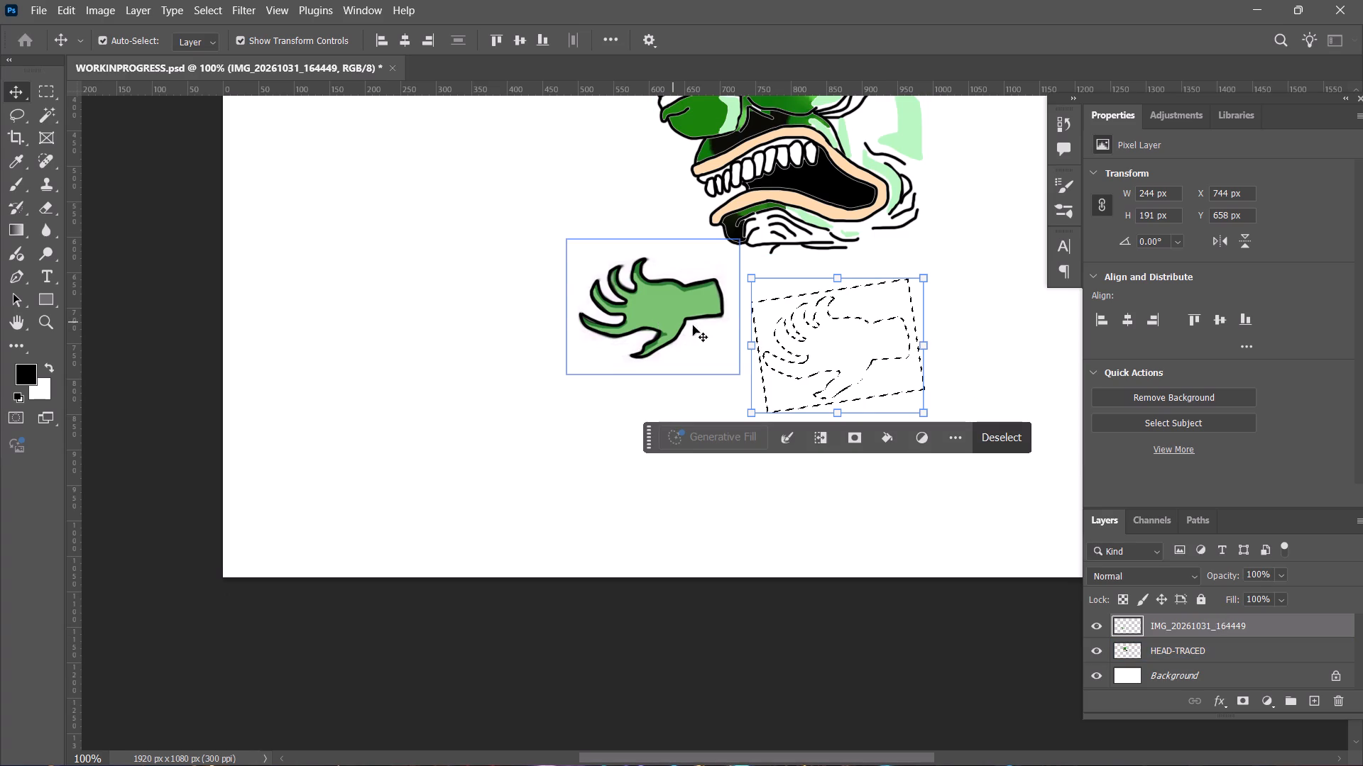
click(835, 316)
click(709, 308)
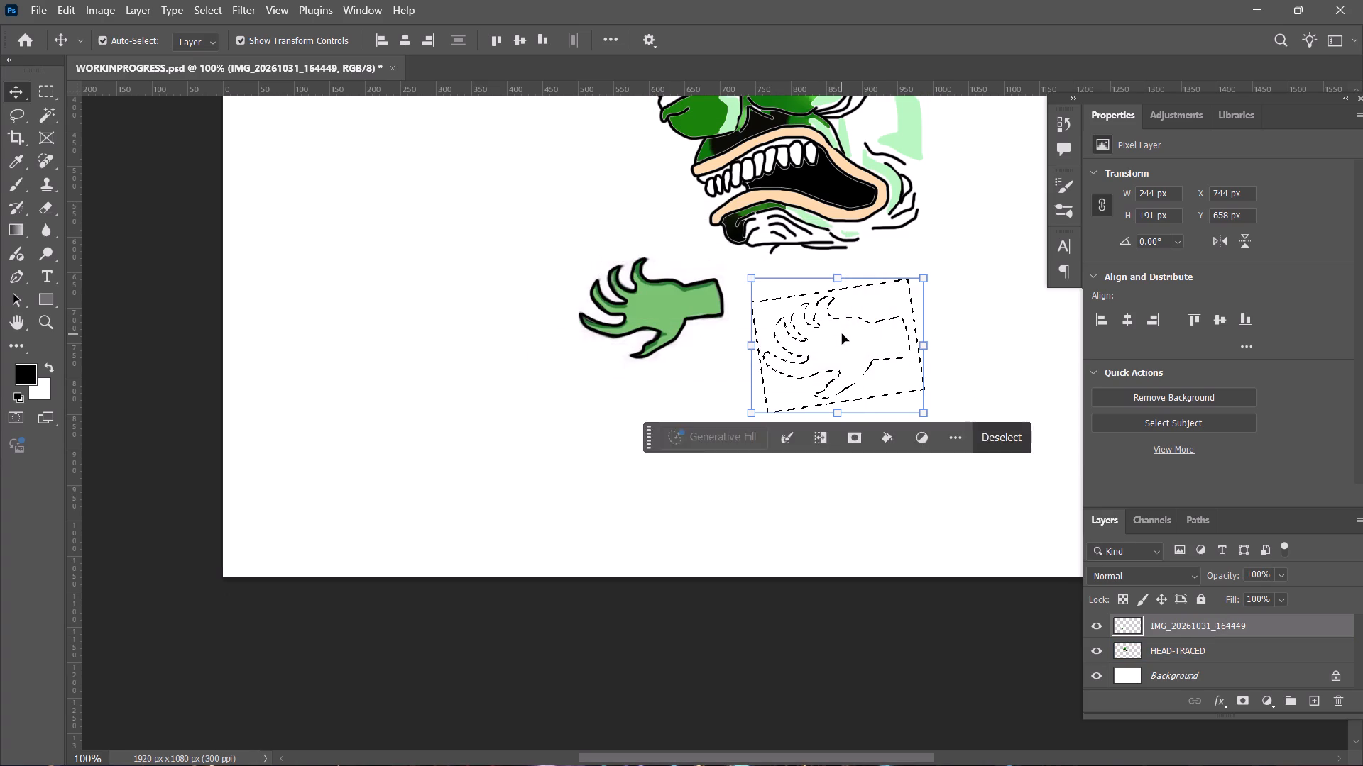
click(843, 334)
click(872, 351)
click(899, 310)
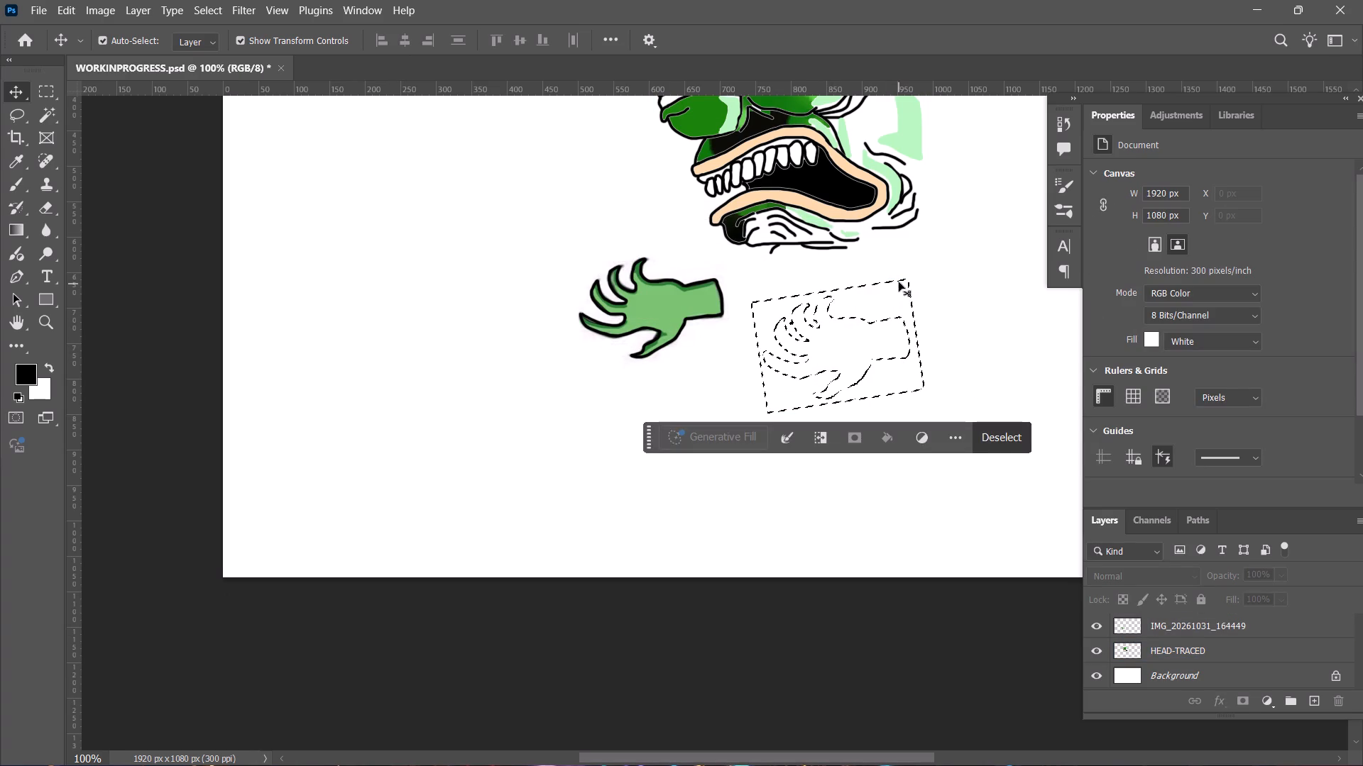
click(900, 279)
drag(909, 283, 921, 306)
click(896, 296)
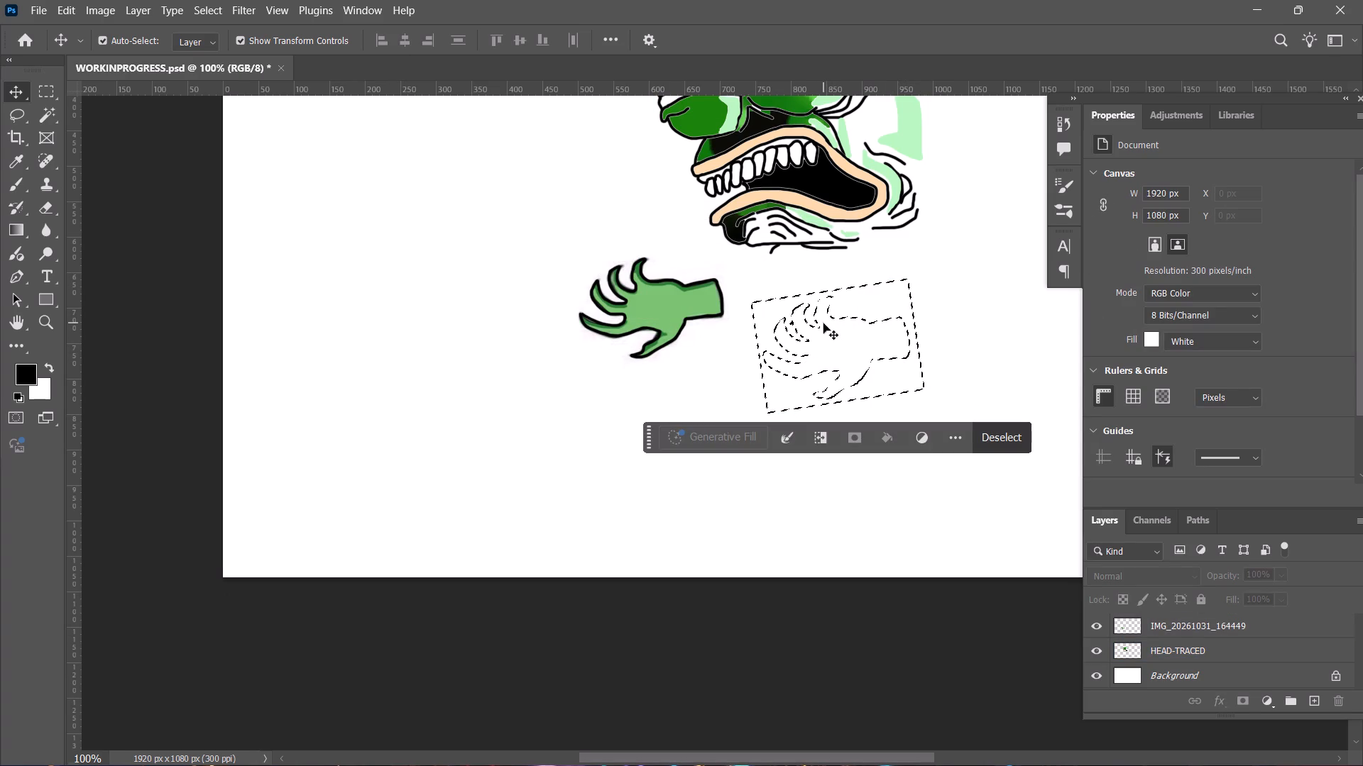
Deselect the leftover hand-background selection on the blank canvas beside the hand.
key(Delete)
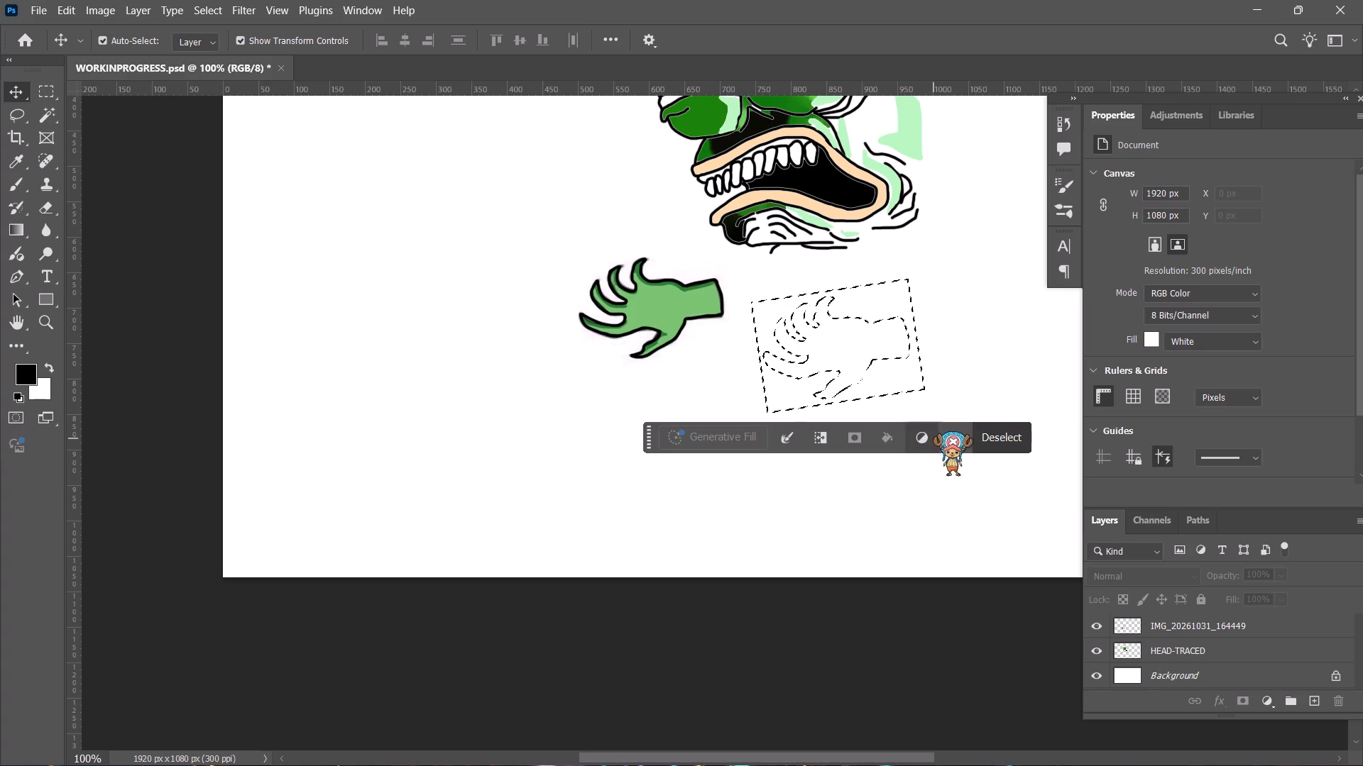
click(962, 445)
click(1007, 439)
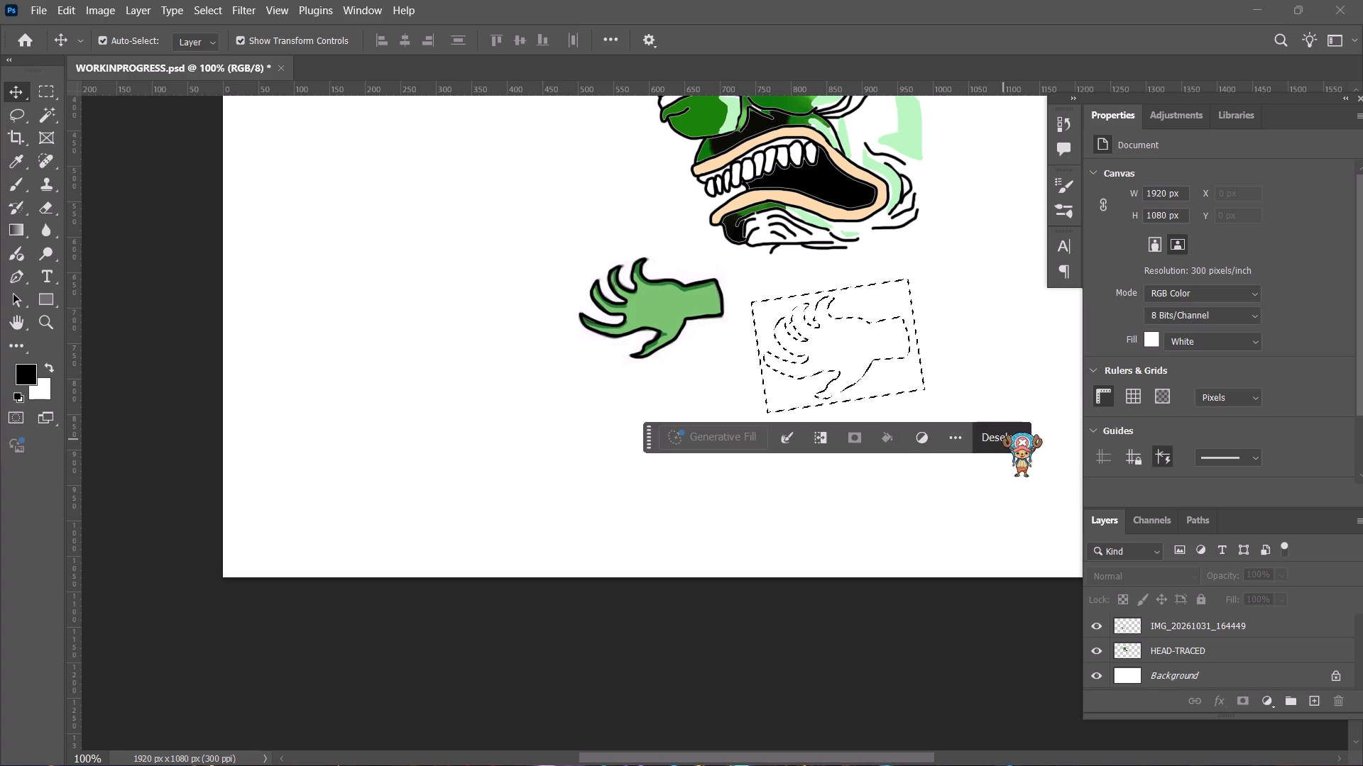
click(1003, 440)
click(849, 357)
drag(823, 338, 860, 360)
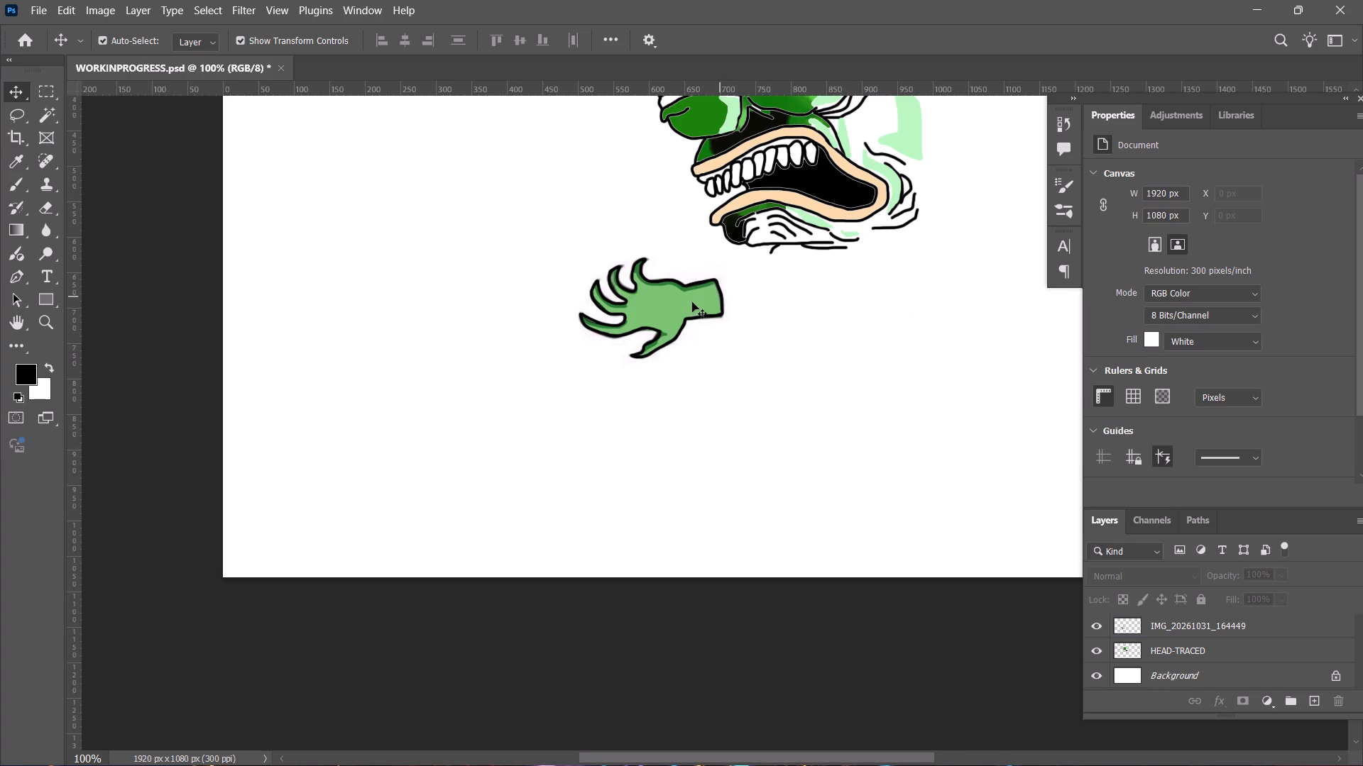
Scale the clawed hand below the head proportionally to about 97.5% and rotate it 180°.
click(686, 306)
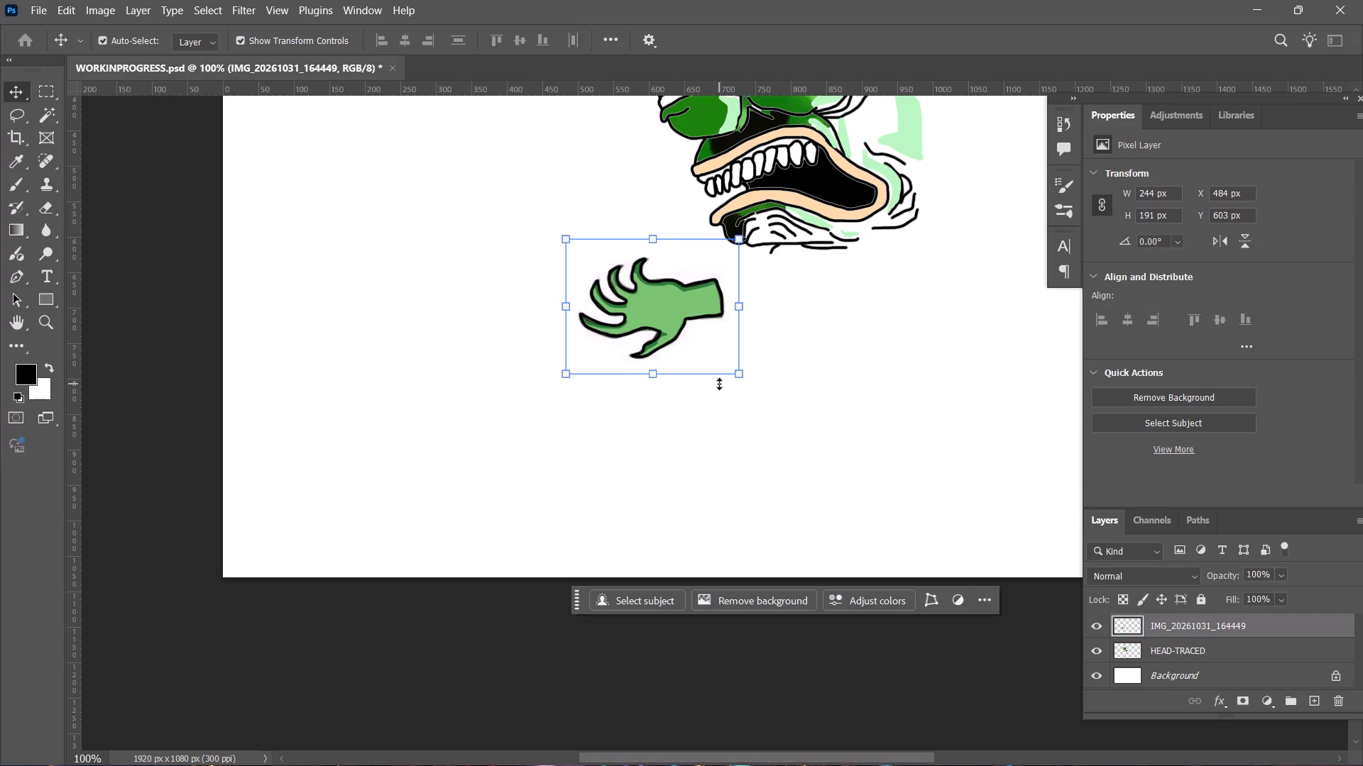
right_click(676, 304)
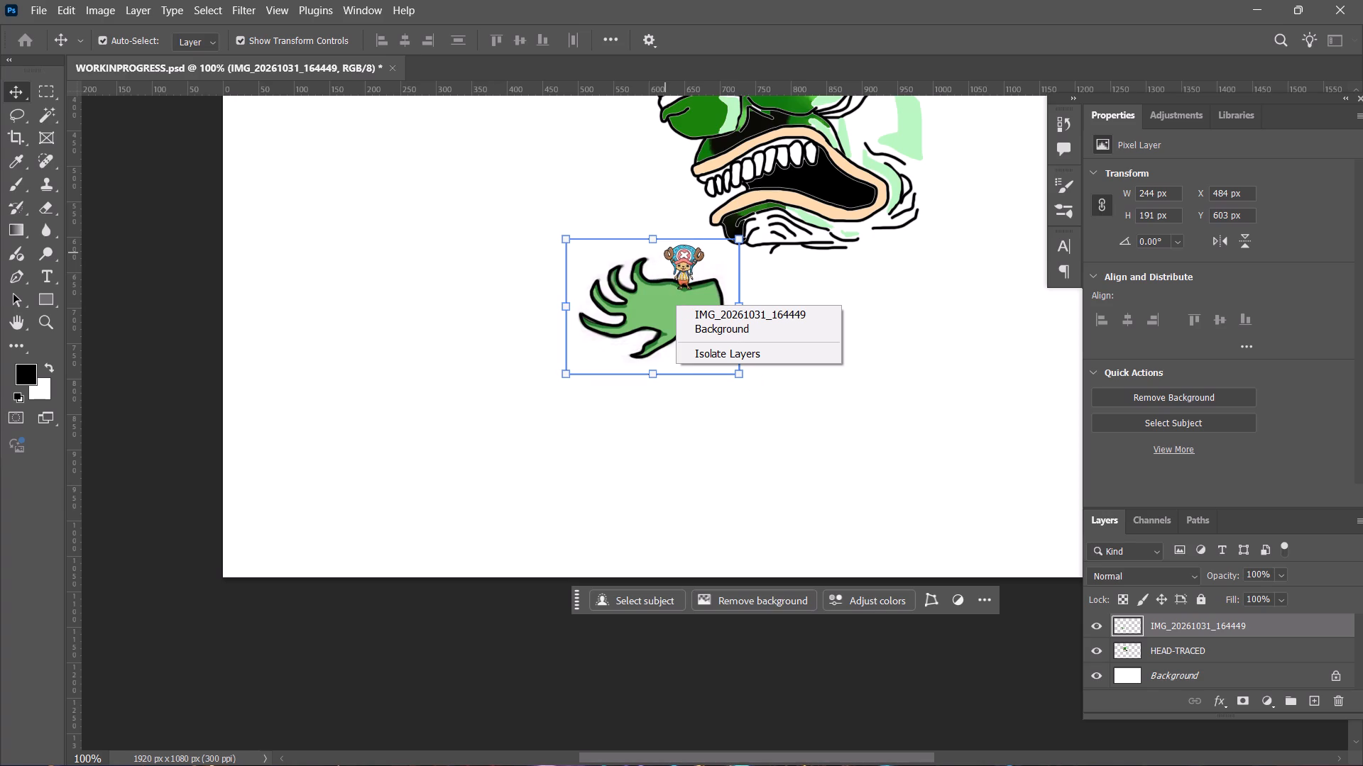
drag(673, 243, 728, 258)
drag(694, 239, 763, 294)
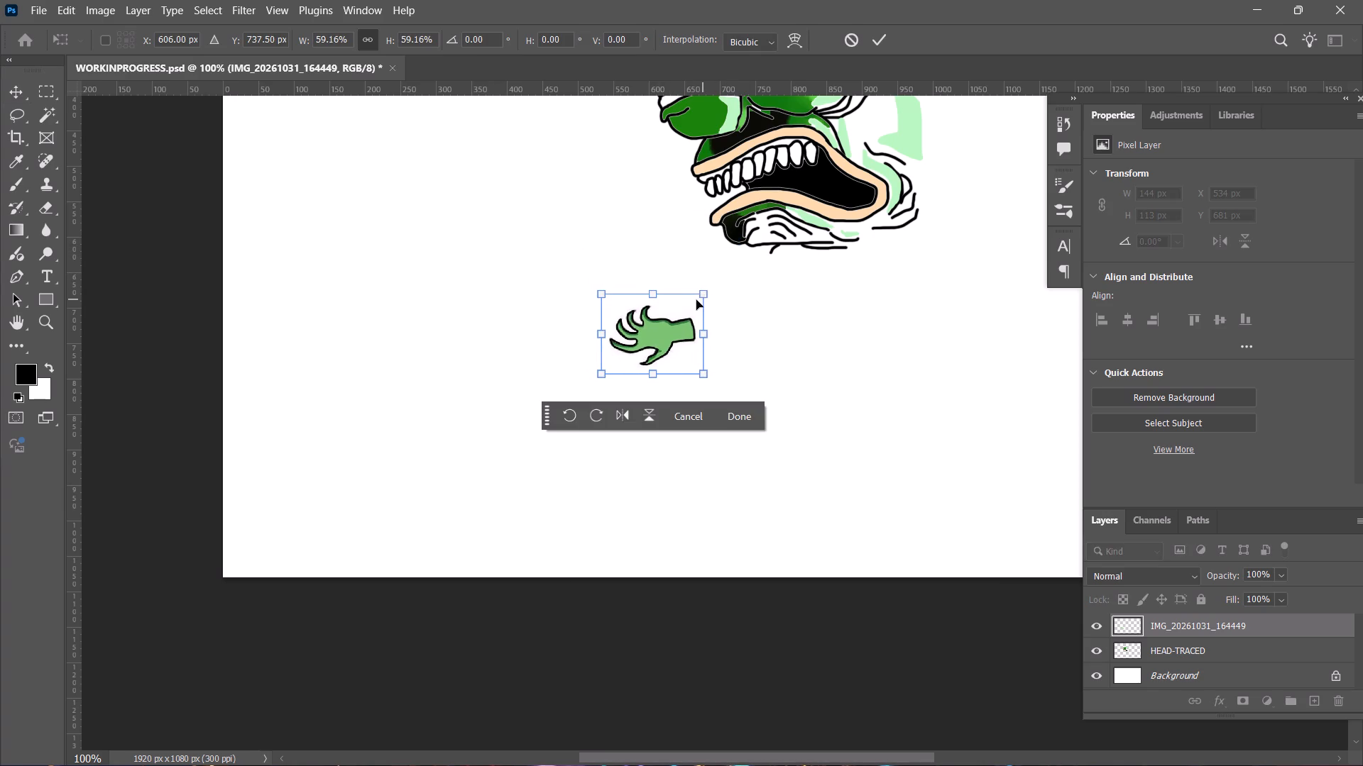
drag(702, 292, 801, 282)
drag(728, 301, 679, 266)
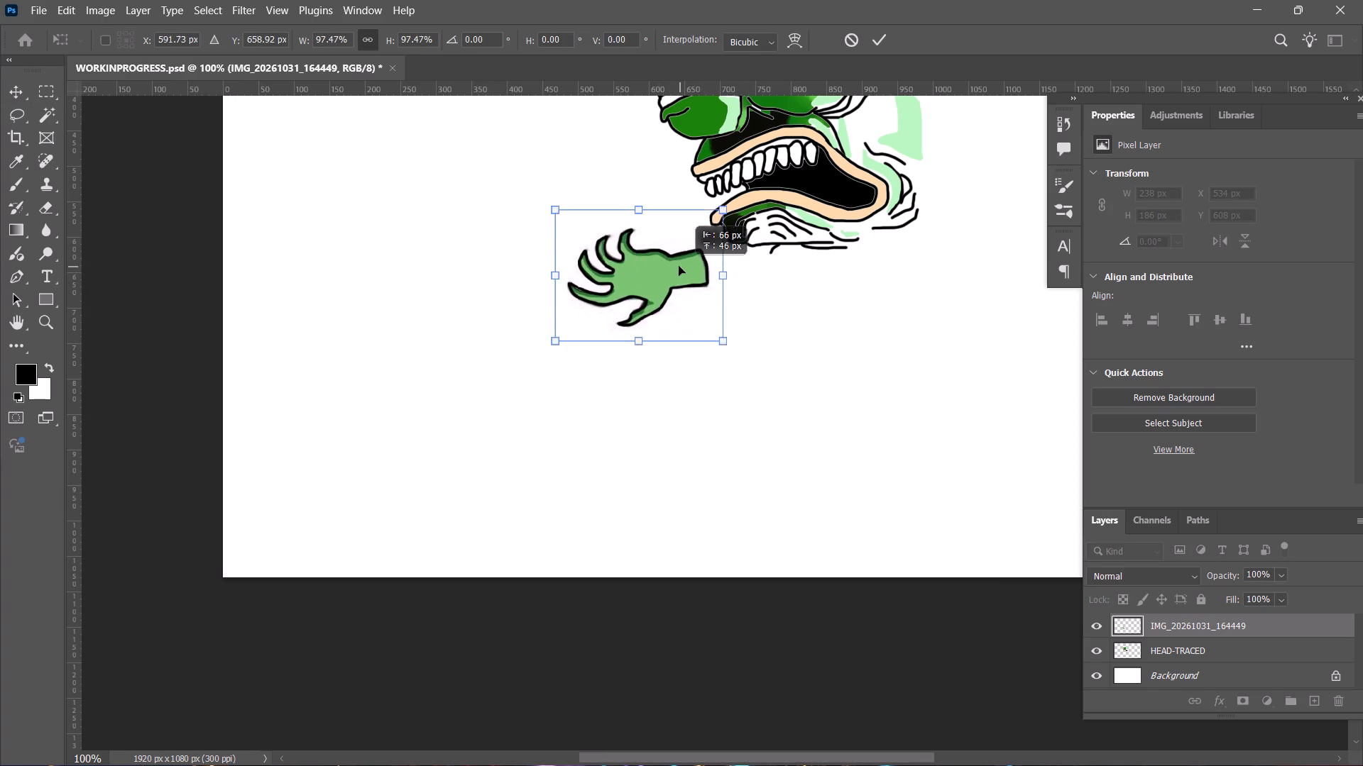
drag(679, 266, 708, 298)
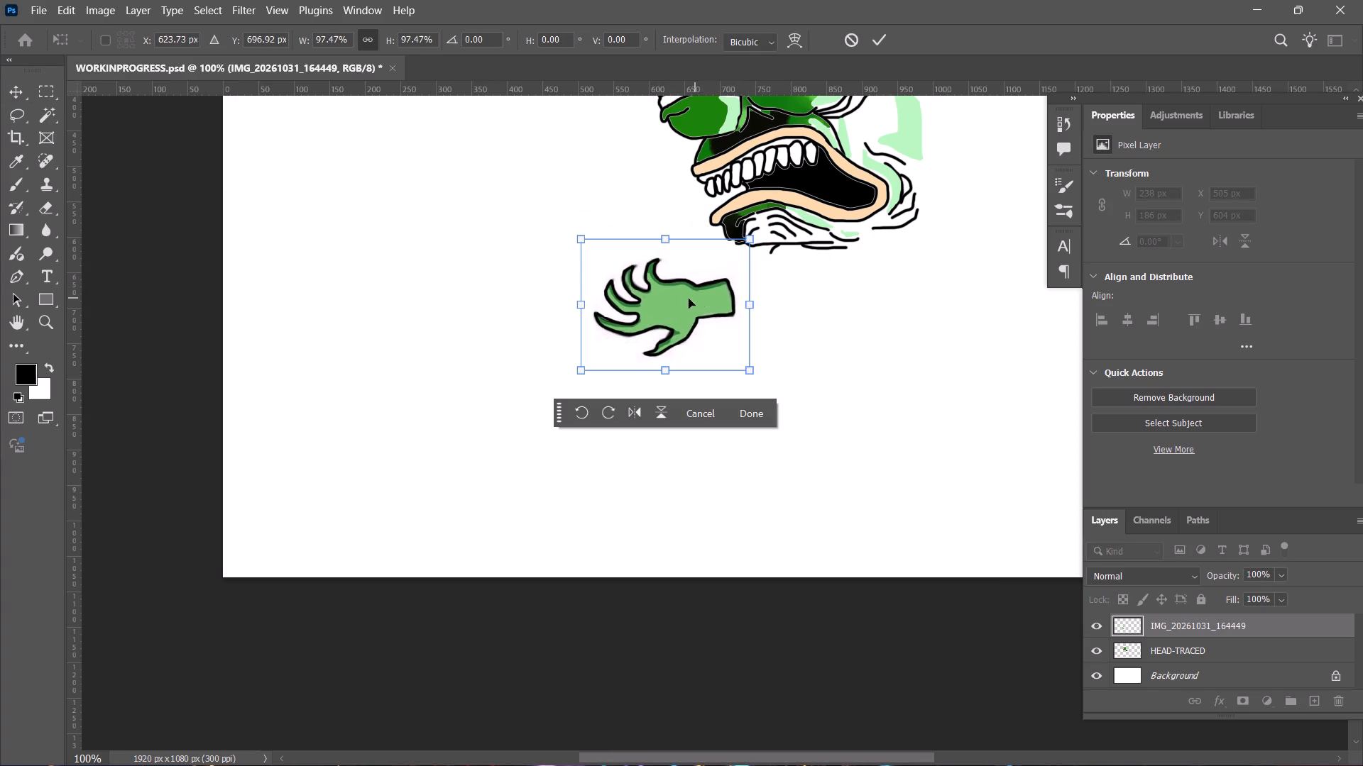
right_click(680, 300)
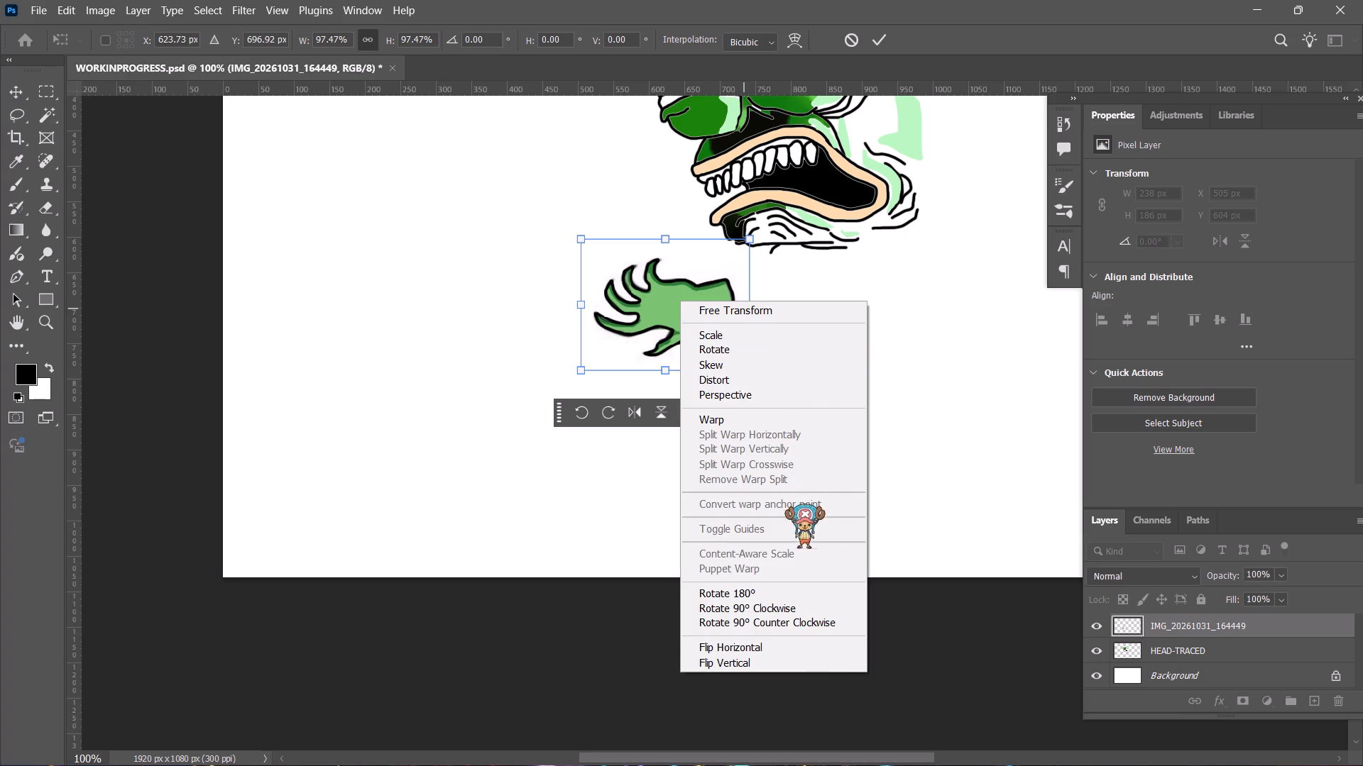
click(775, 600)
Move the rotated hand to the blank canvas at the right side of the head, about X 1237 px, Y 470 px.
drag(653, 305, 850, 265)
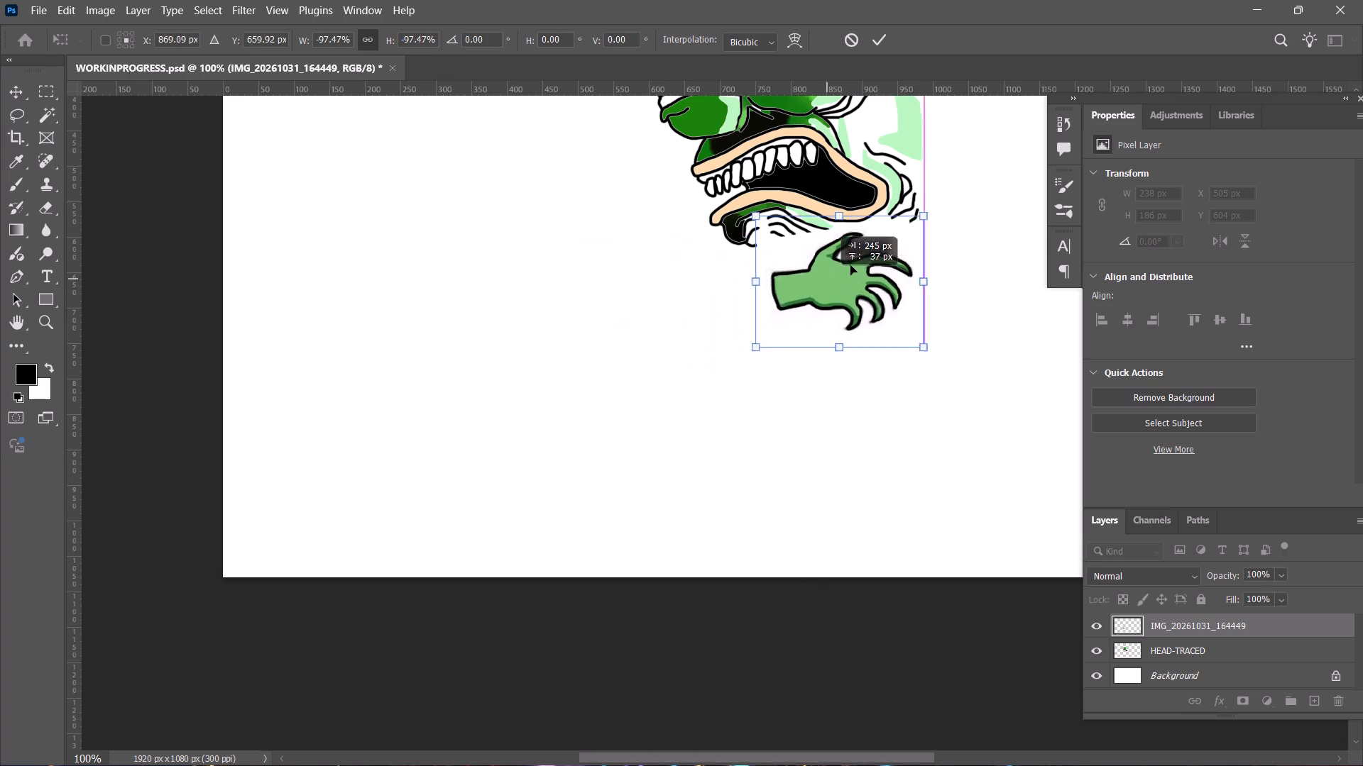
drag(850, 265, 863, 260)
scroll(642, 377, down, 5)
scroll(645, 381, up, 8)
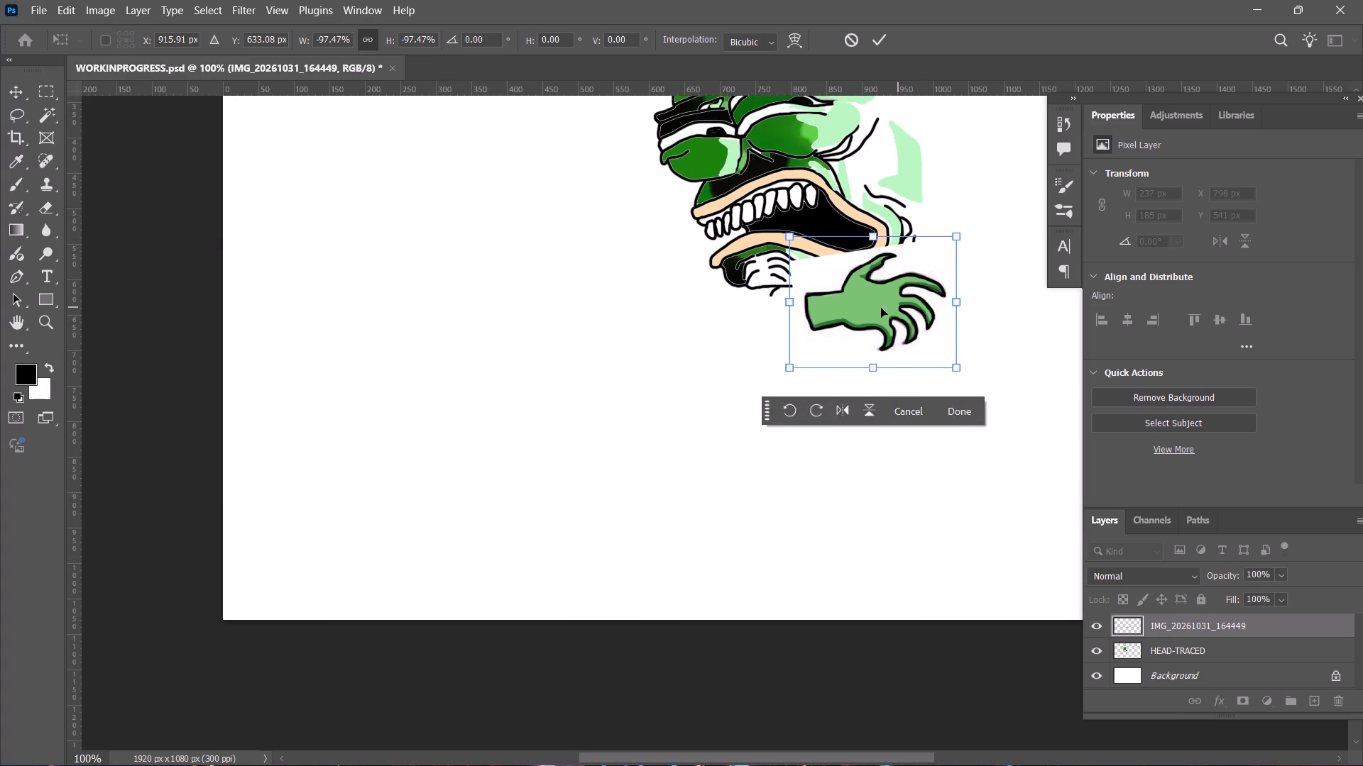
drag(871, 312, 1038, 272)
drag(1029, 275, 1011, 282)
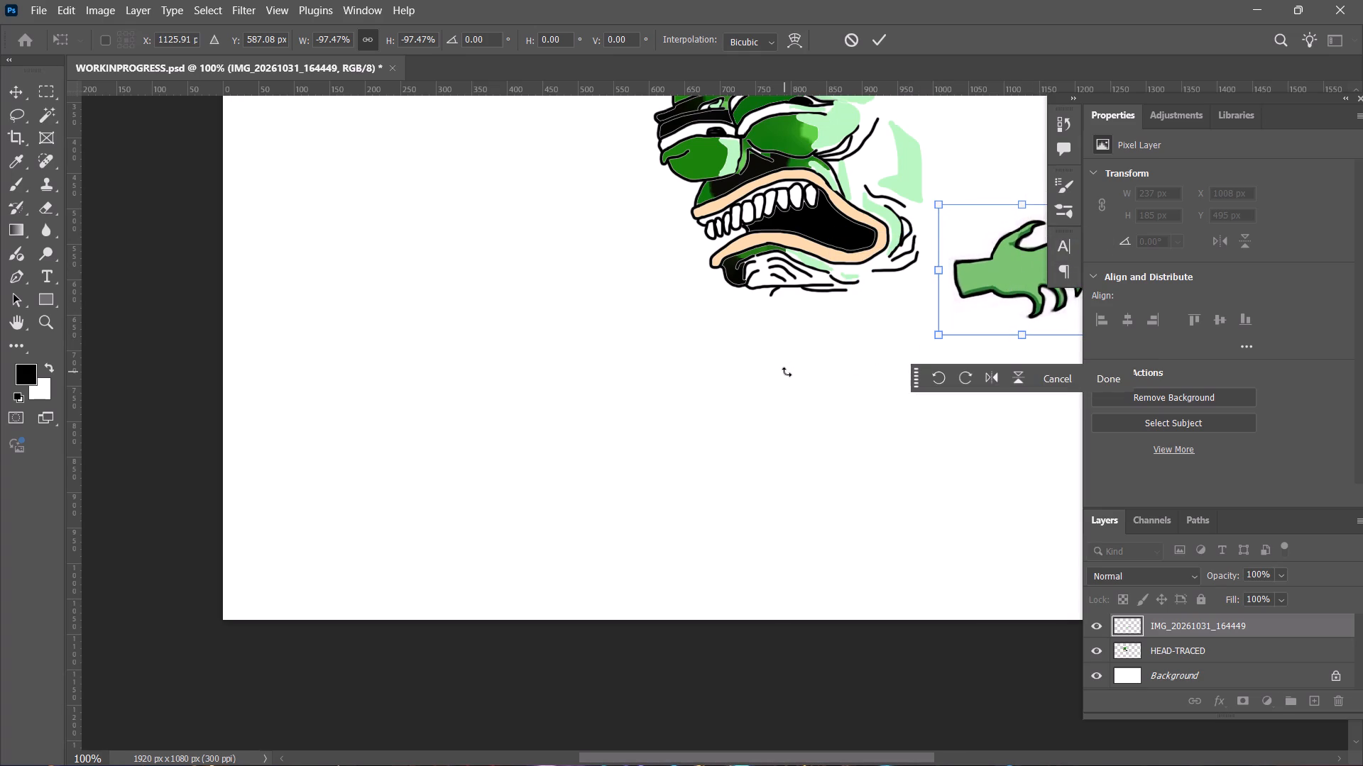
key(space)
key(space)
key(space)
key(space)
key(space)
key(space)
key(space)
key(space)
key(space)
key(space)
key(space)
key(space)
key(space)
key(space)
key(space)
key(space)
key(space)
drag(757, 389, 395, 540)
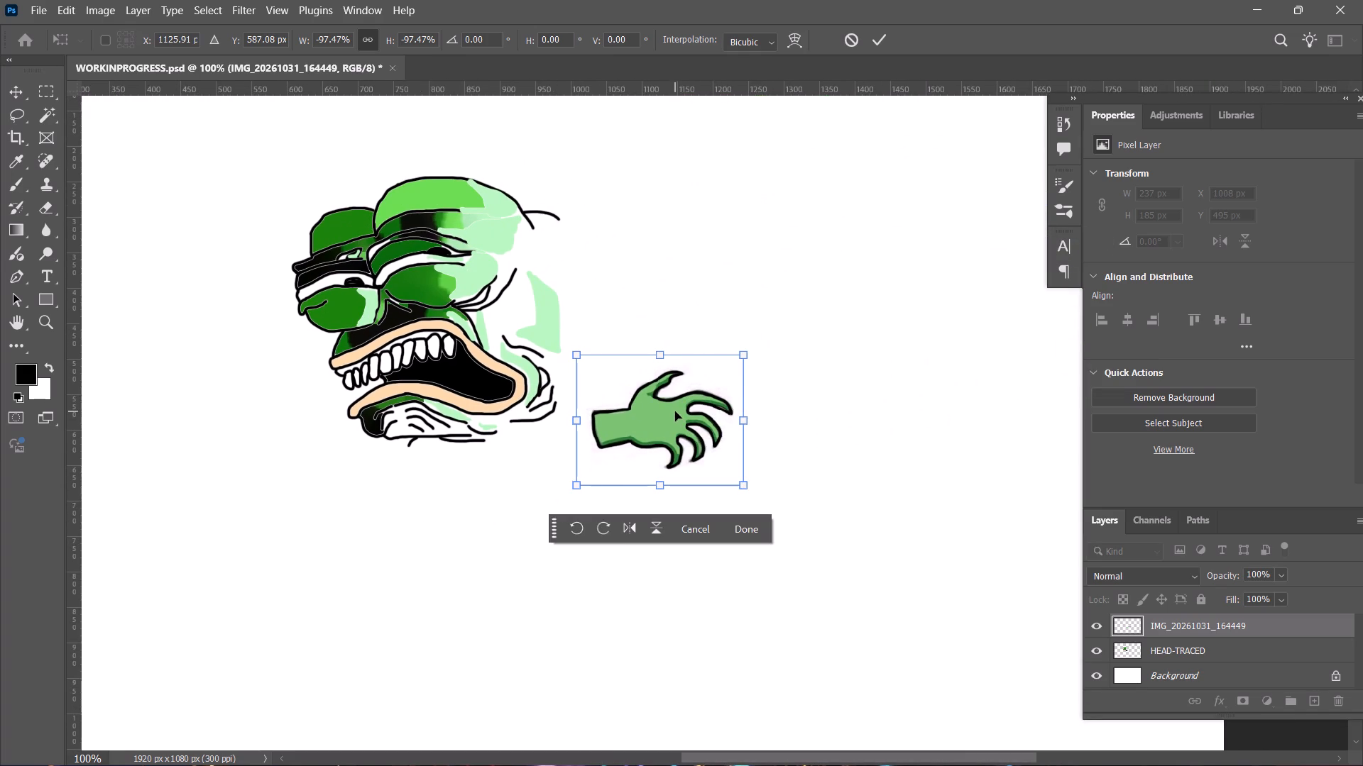
drag(674, 411, 753, 328)
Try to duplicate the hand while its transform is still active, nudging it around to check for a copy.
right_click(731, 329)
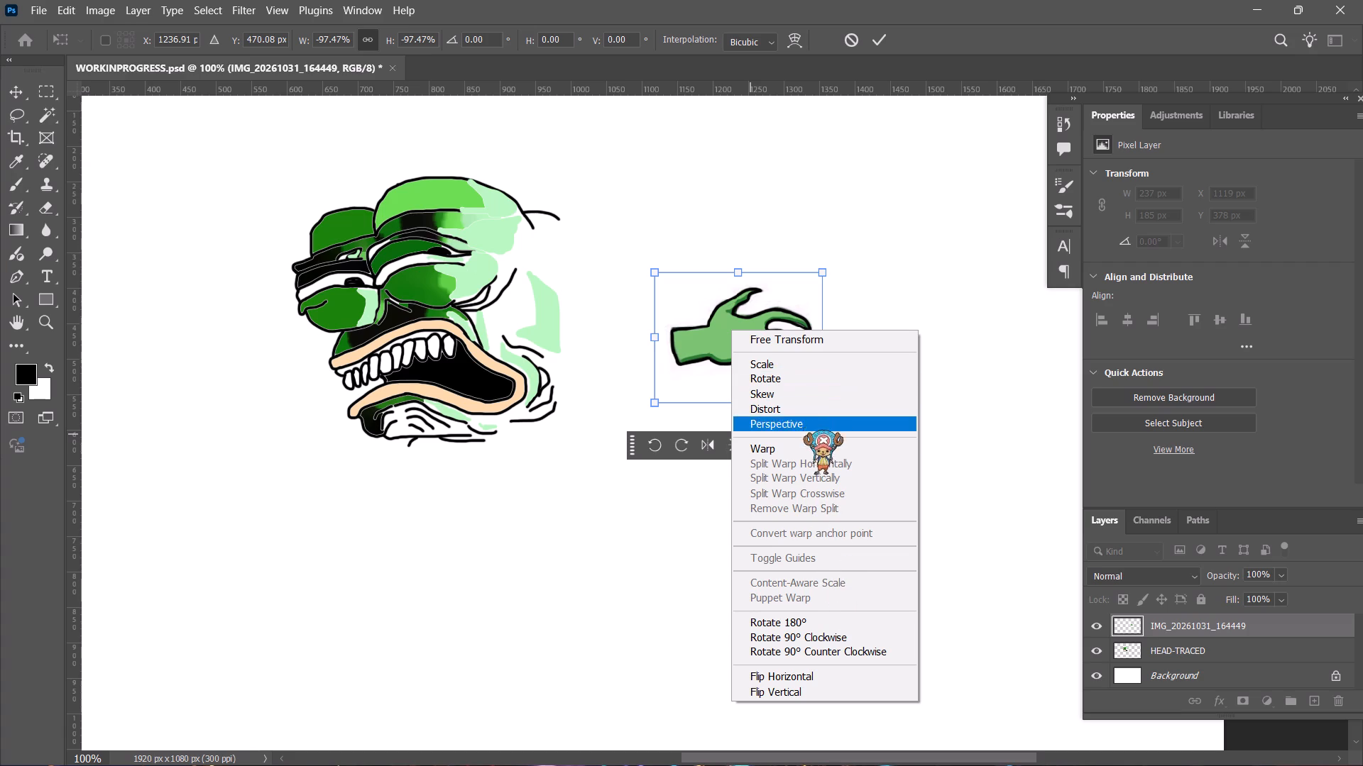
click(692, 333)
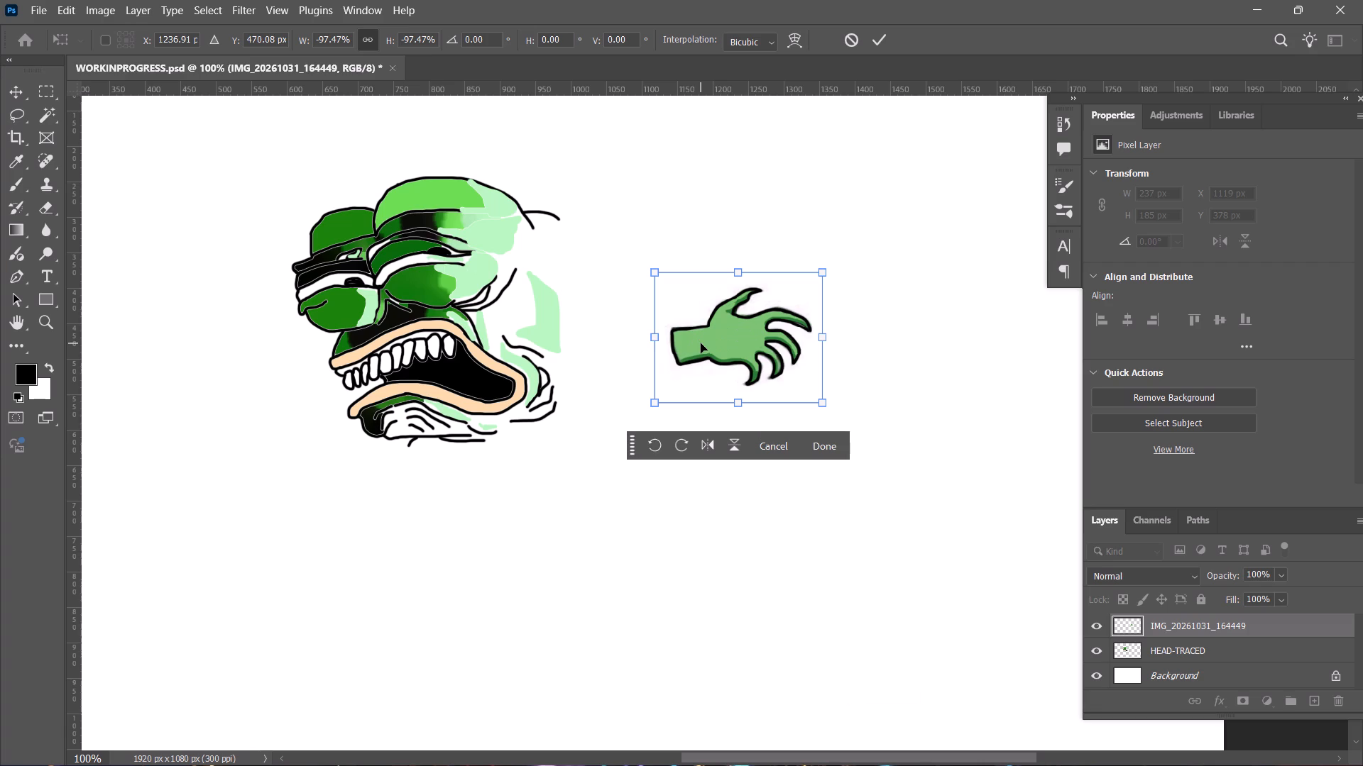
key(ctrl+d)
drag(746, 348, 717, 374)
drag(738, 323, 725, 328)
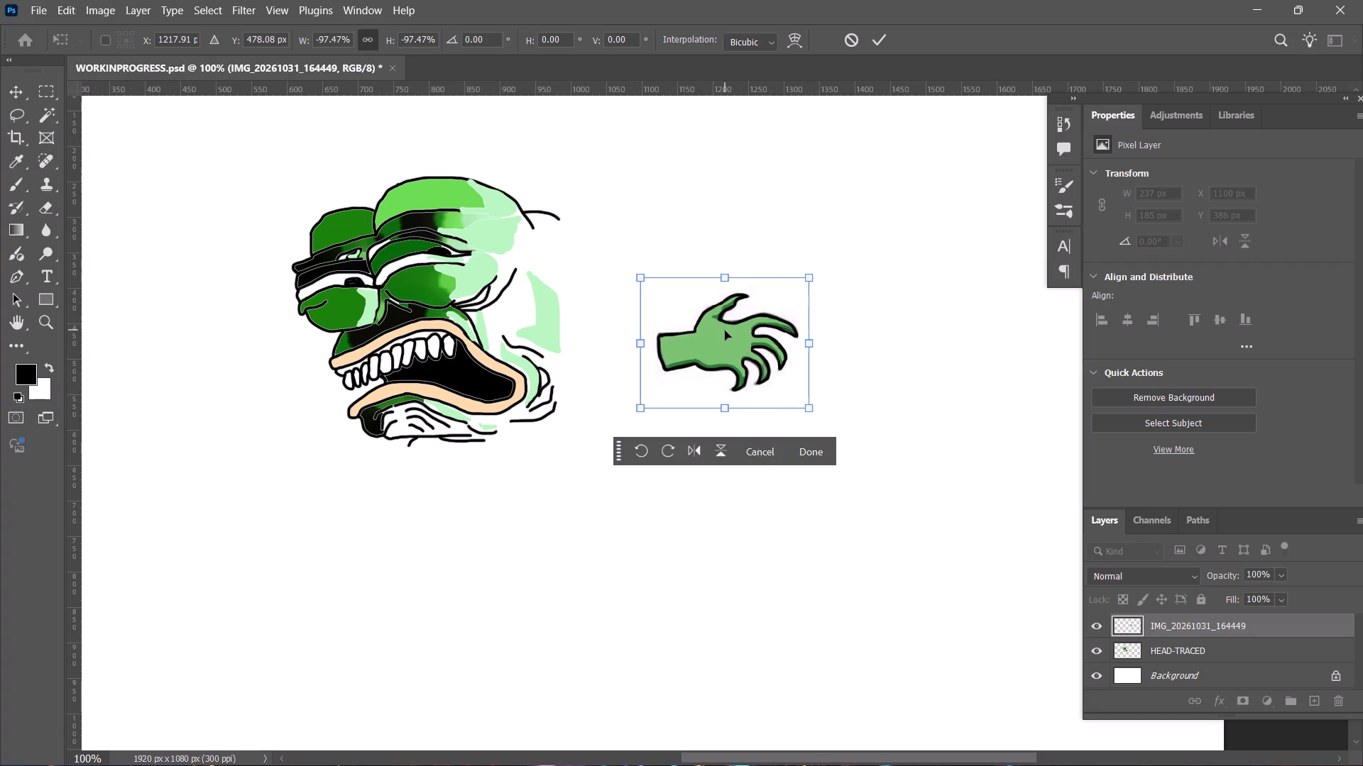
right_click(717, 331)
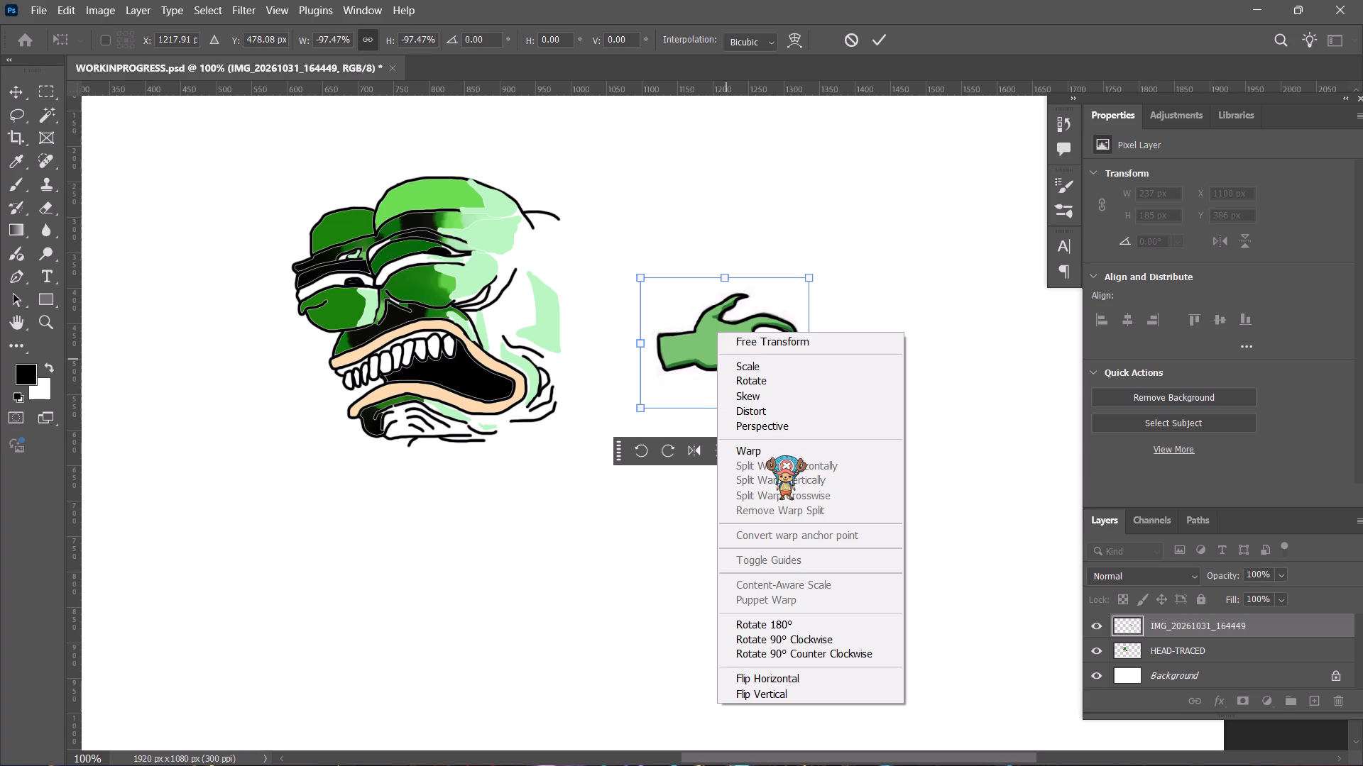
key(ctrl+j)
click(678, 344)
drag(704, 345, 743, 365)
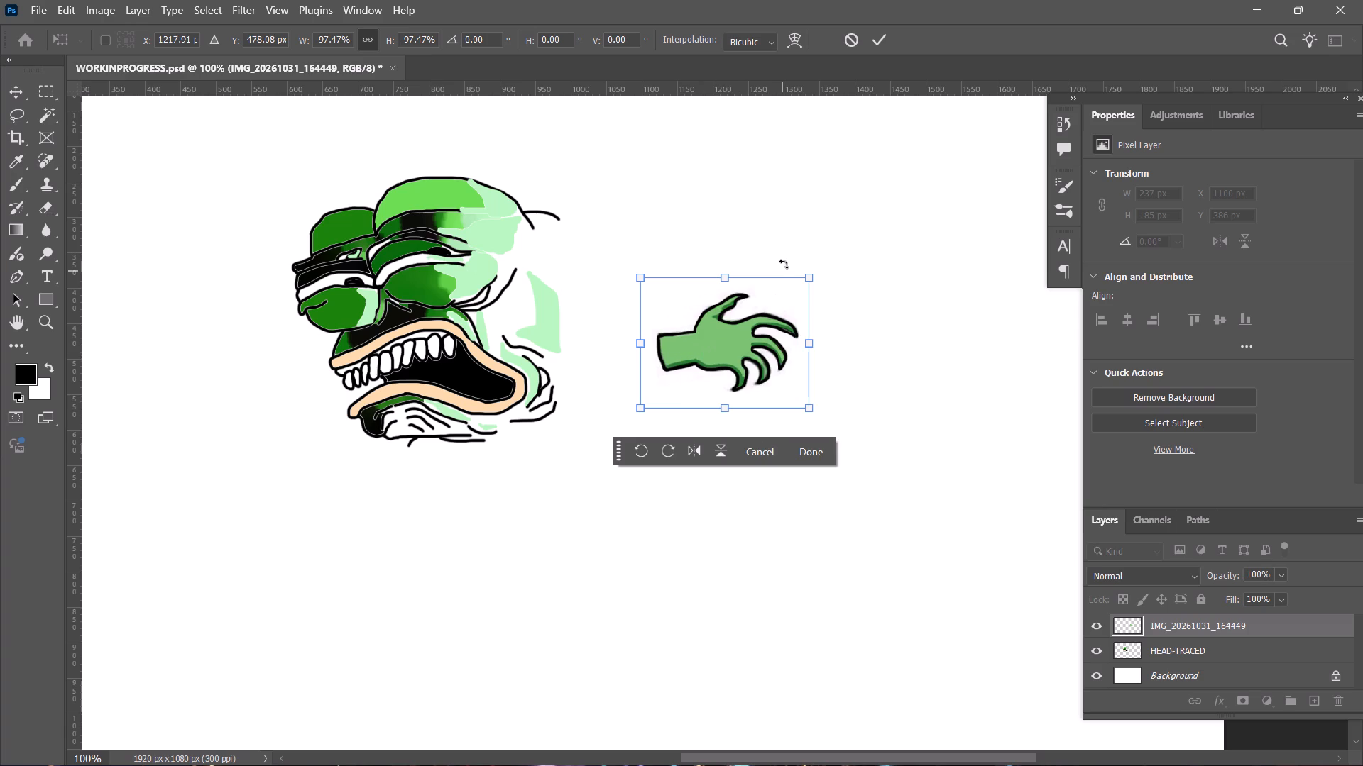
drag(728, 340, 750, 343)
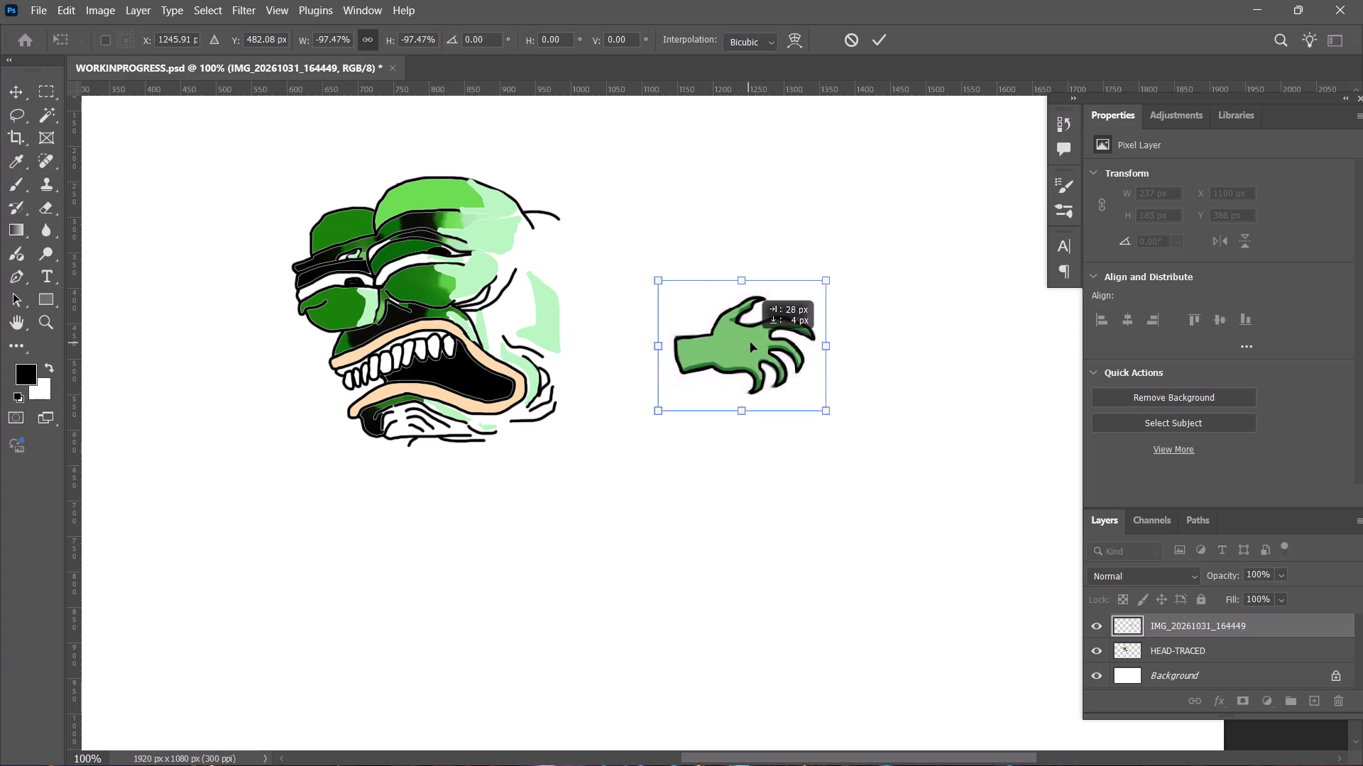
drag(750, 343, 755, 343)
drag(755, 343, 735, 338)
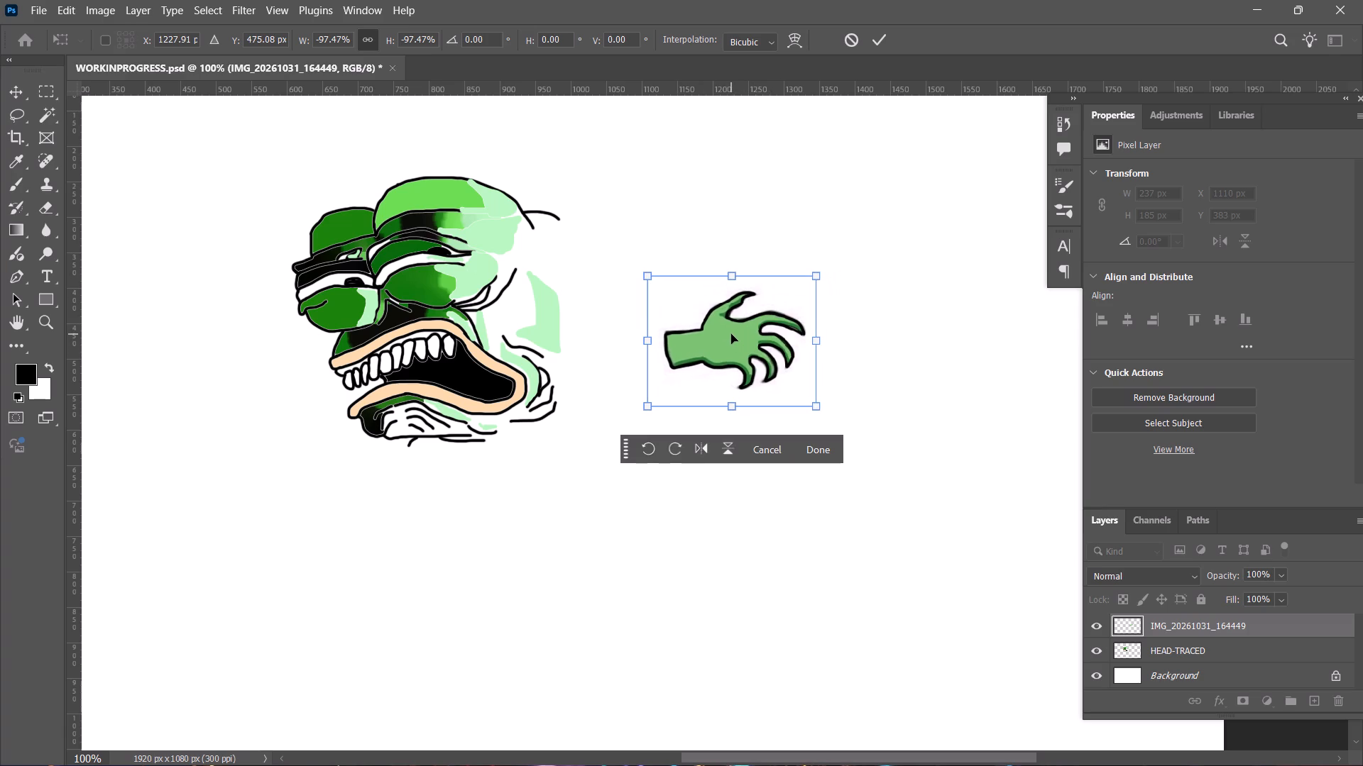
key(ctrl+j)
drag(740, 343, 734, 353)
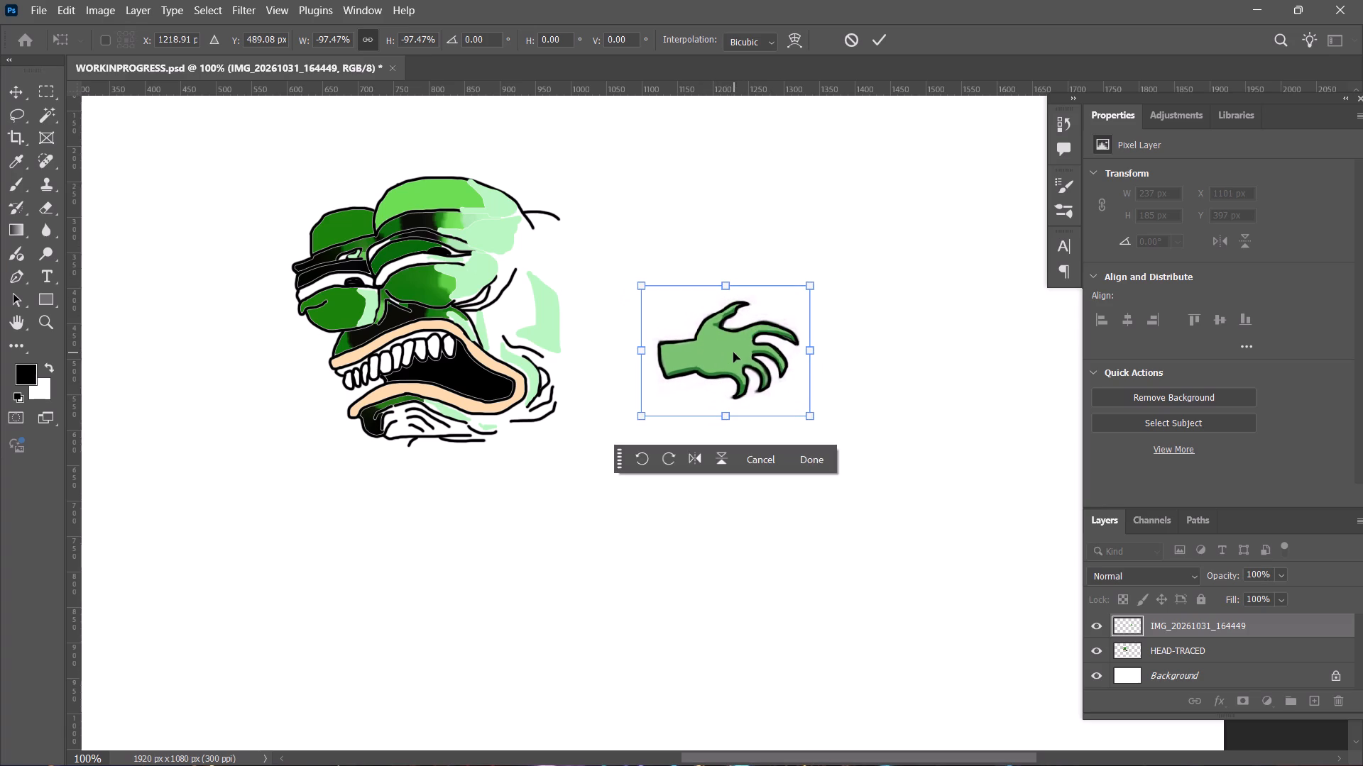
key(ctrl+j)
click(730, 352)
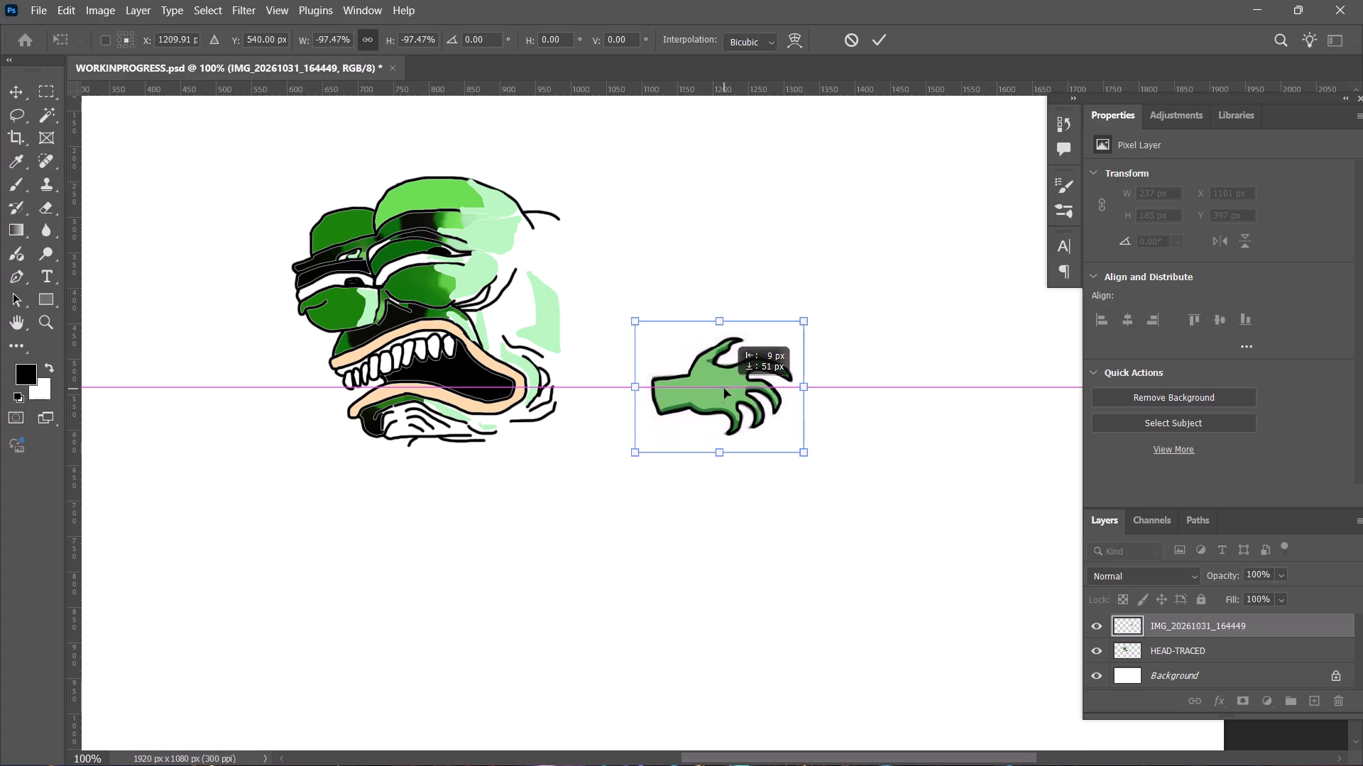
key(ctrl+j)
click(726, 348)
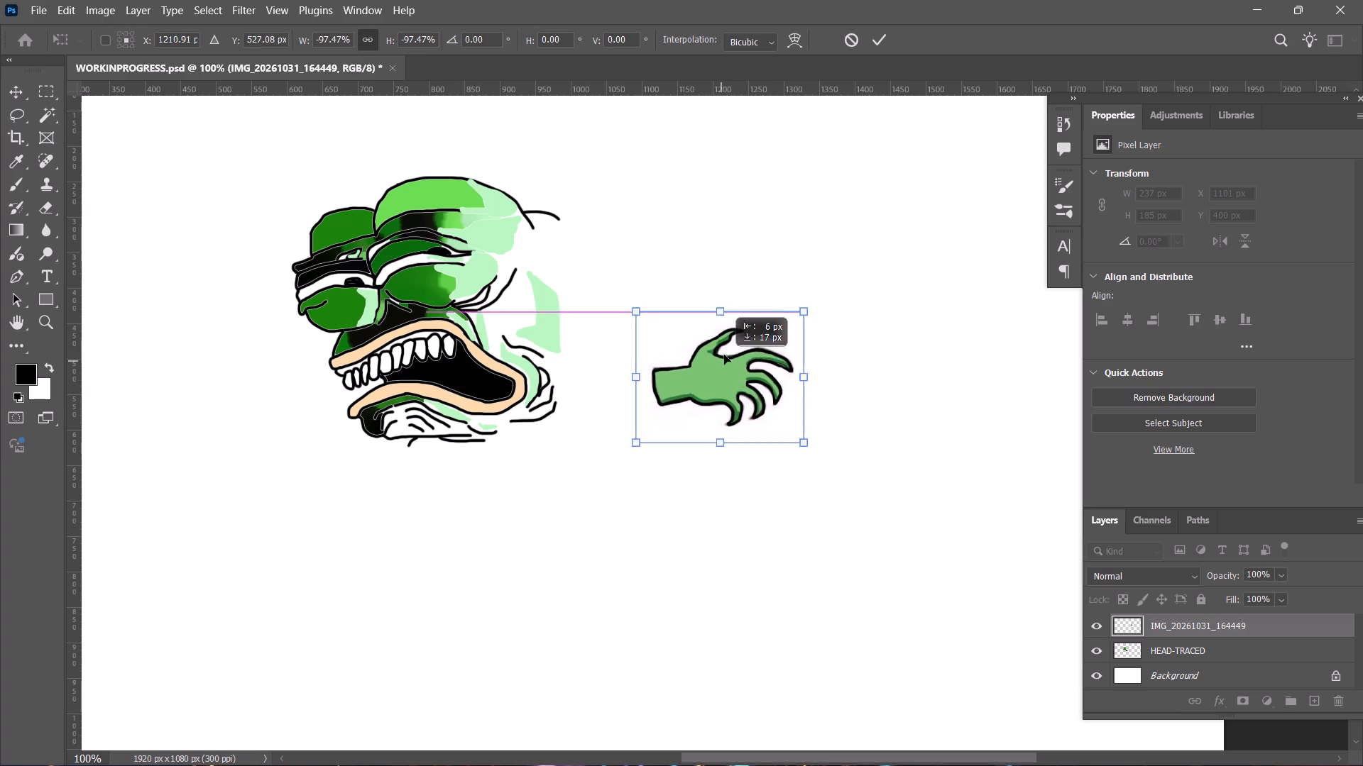
Move the hand closer to the head at about X 1161 px, Y 504 px and apply the transform.
drag(728, 342, 674, 364)
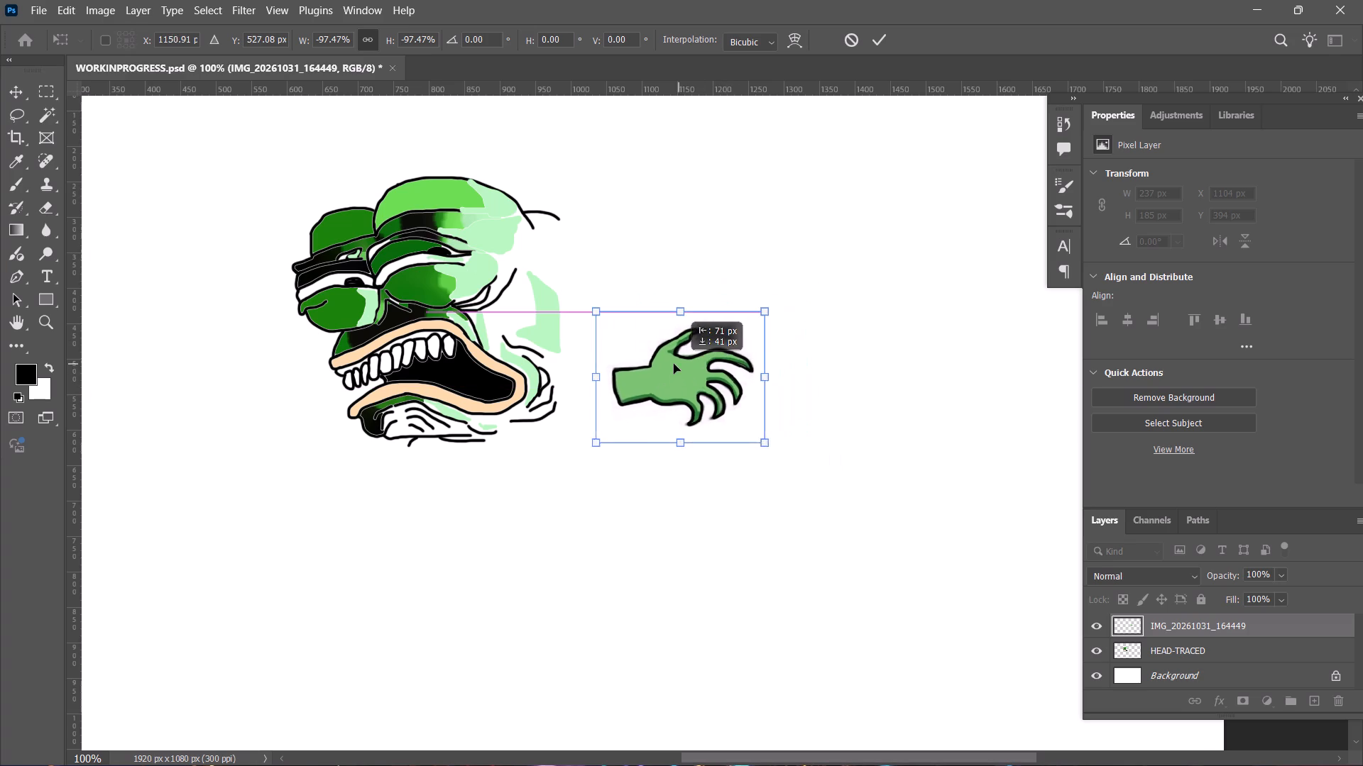
drag(674, 364, 684, 355)
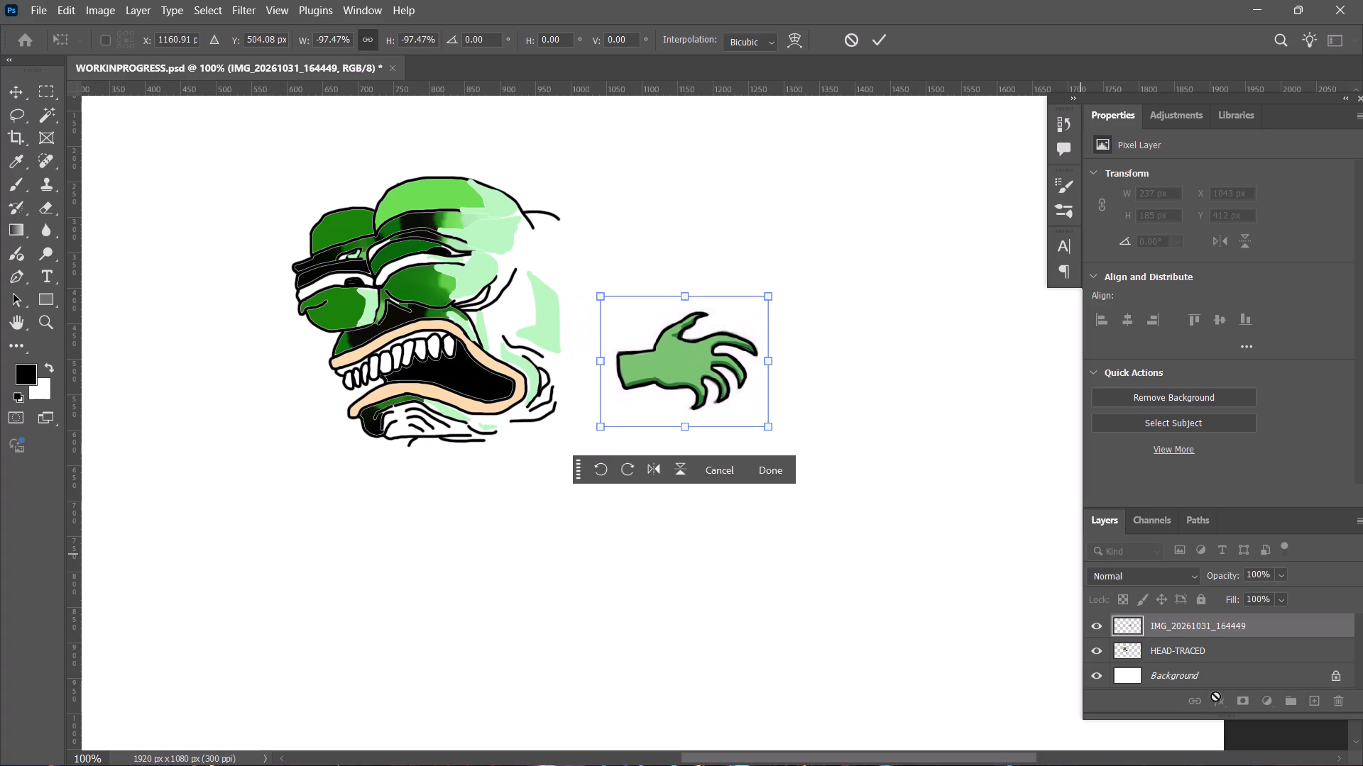
right_click(1180, 629)
Duplicate the hand layer within WORKINPROGRESS.psd and move the copy below the head to X 487 px, Y 610 px.
right_click(1181, 628)
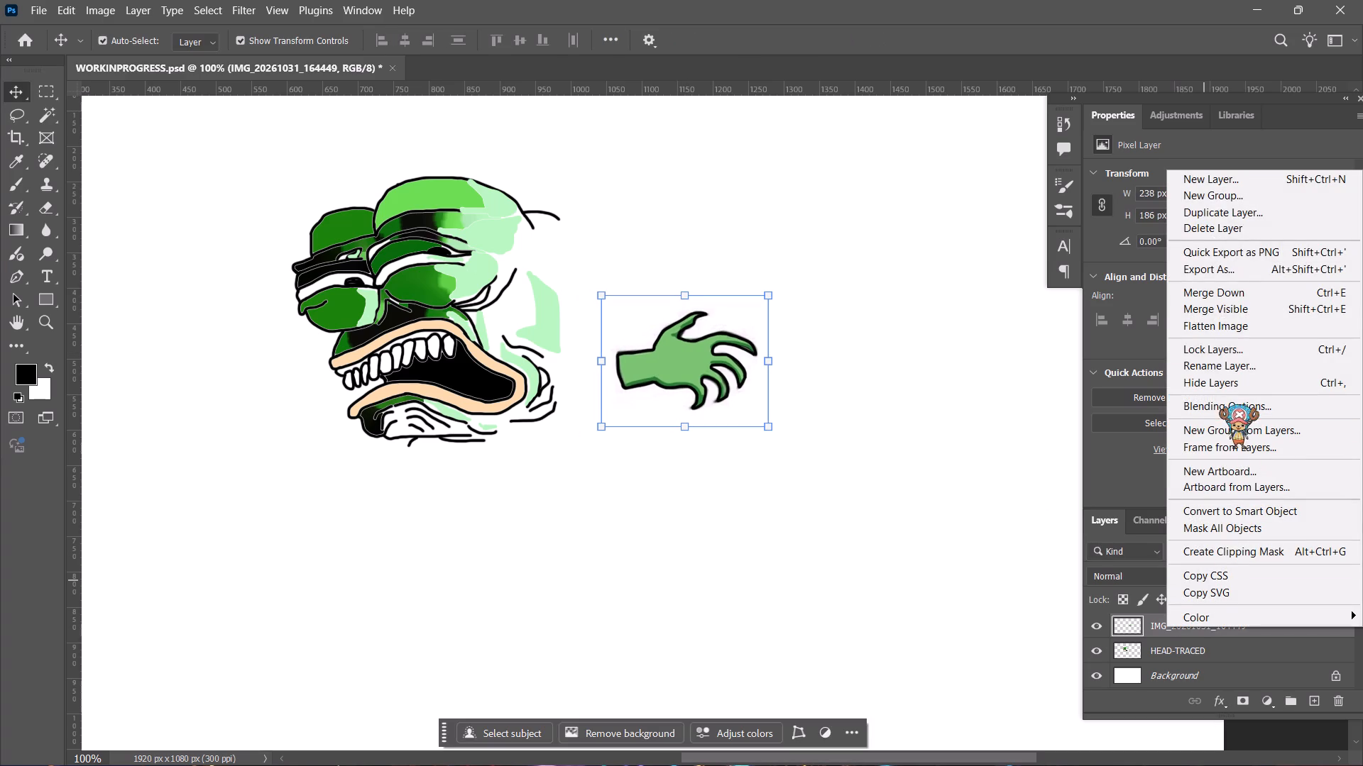
click(1229, 216)
click(831, 209)
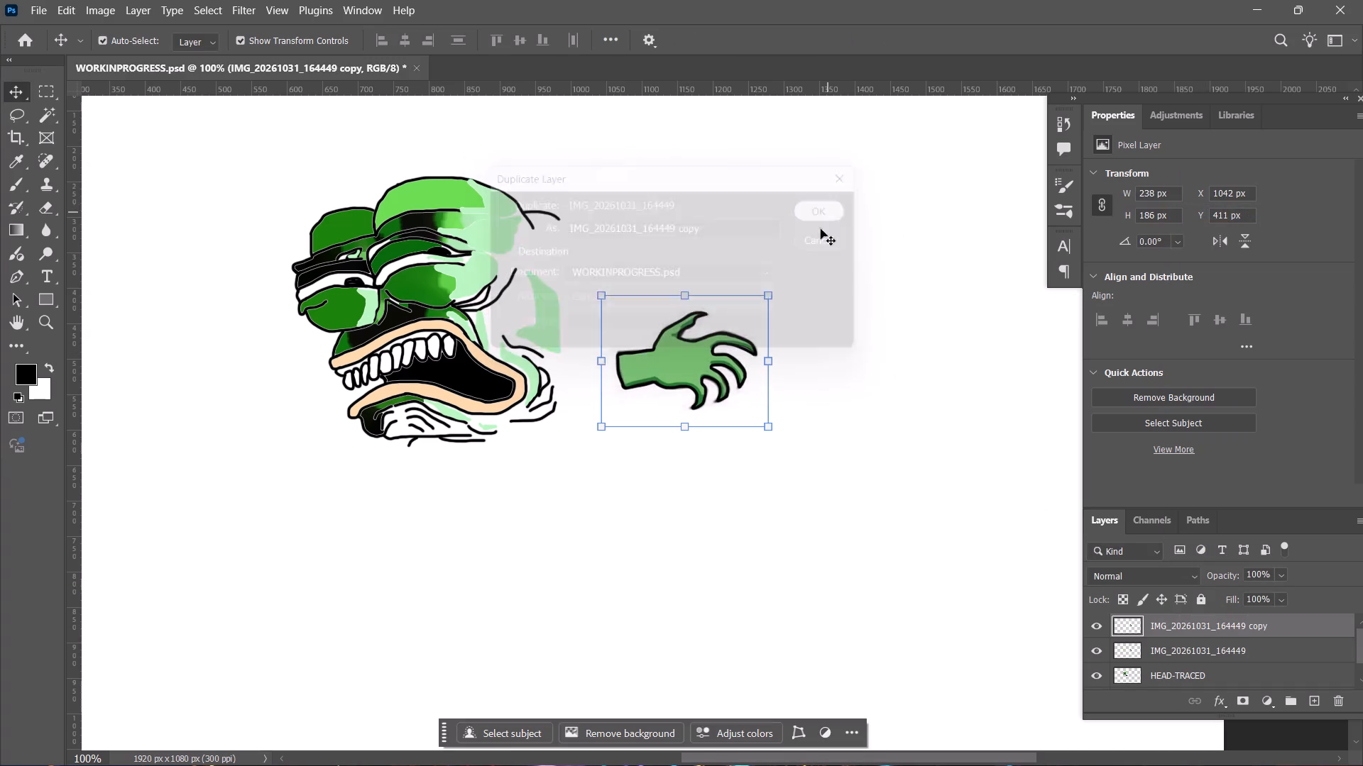
drag(691, 365, 319, 523)
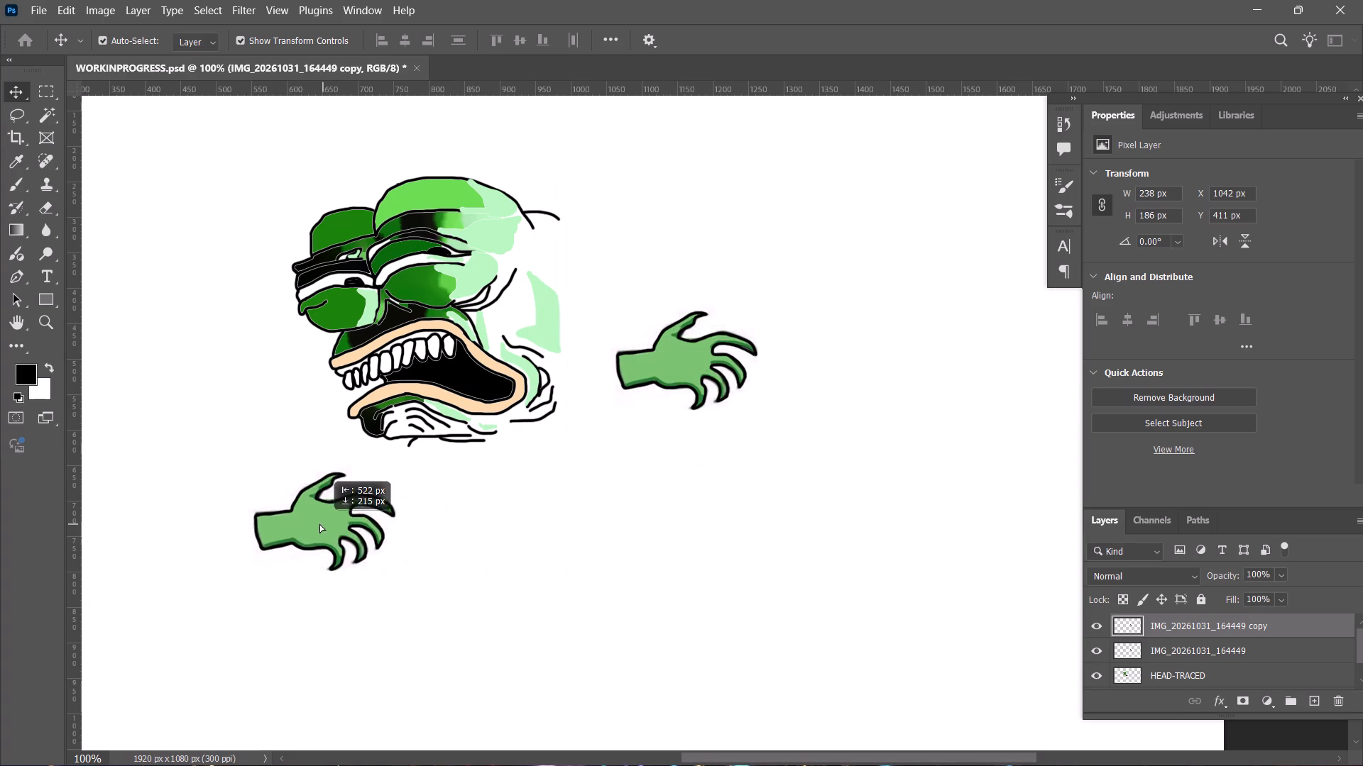
drag(319, 523, 300, 506)
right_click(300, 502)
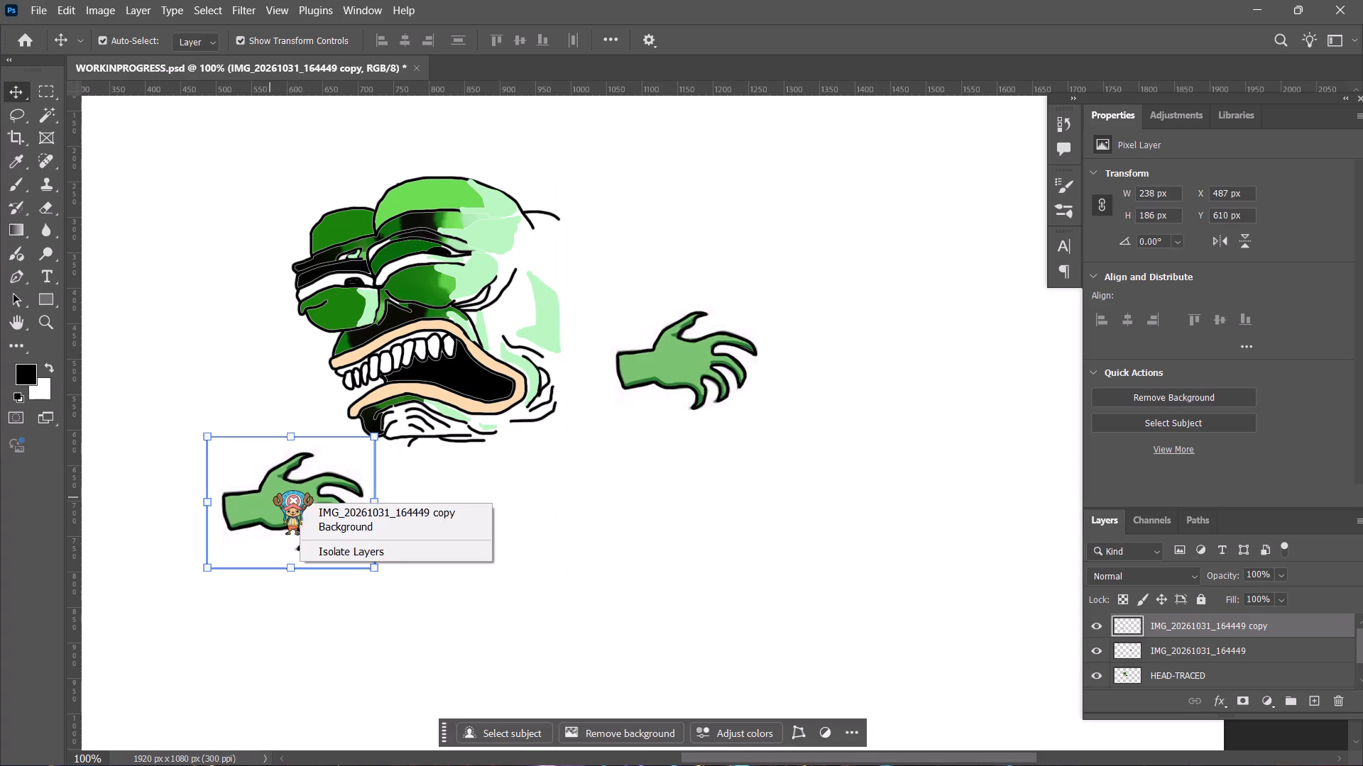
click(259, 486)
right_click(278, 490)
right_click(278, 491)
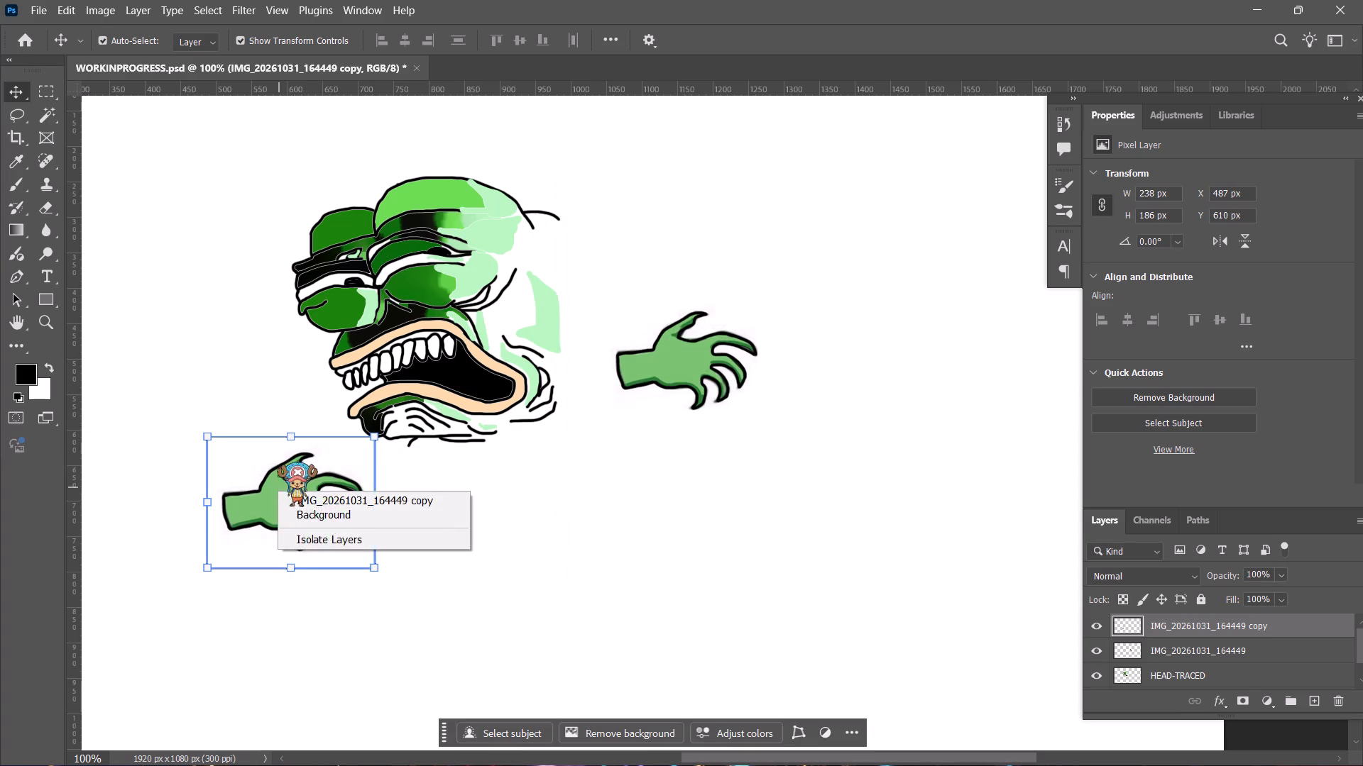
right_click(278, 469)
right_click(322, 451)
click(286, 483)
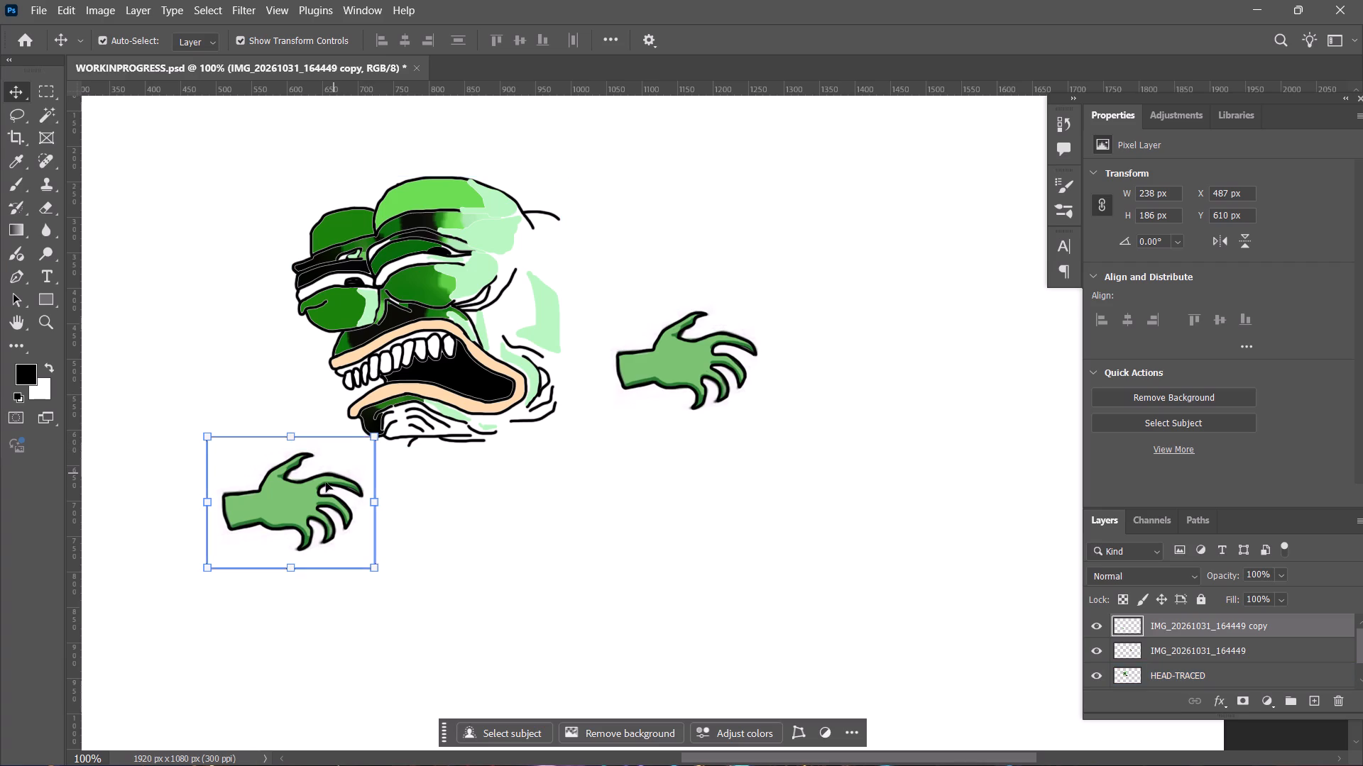
Shift the hand copy to X 559 px, Y 611 px and scale it proportionally to about 92.3%.
drag(315, 489, 367, 490)
drag(429, 572, 439, 543)
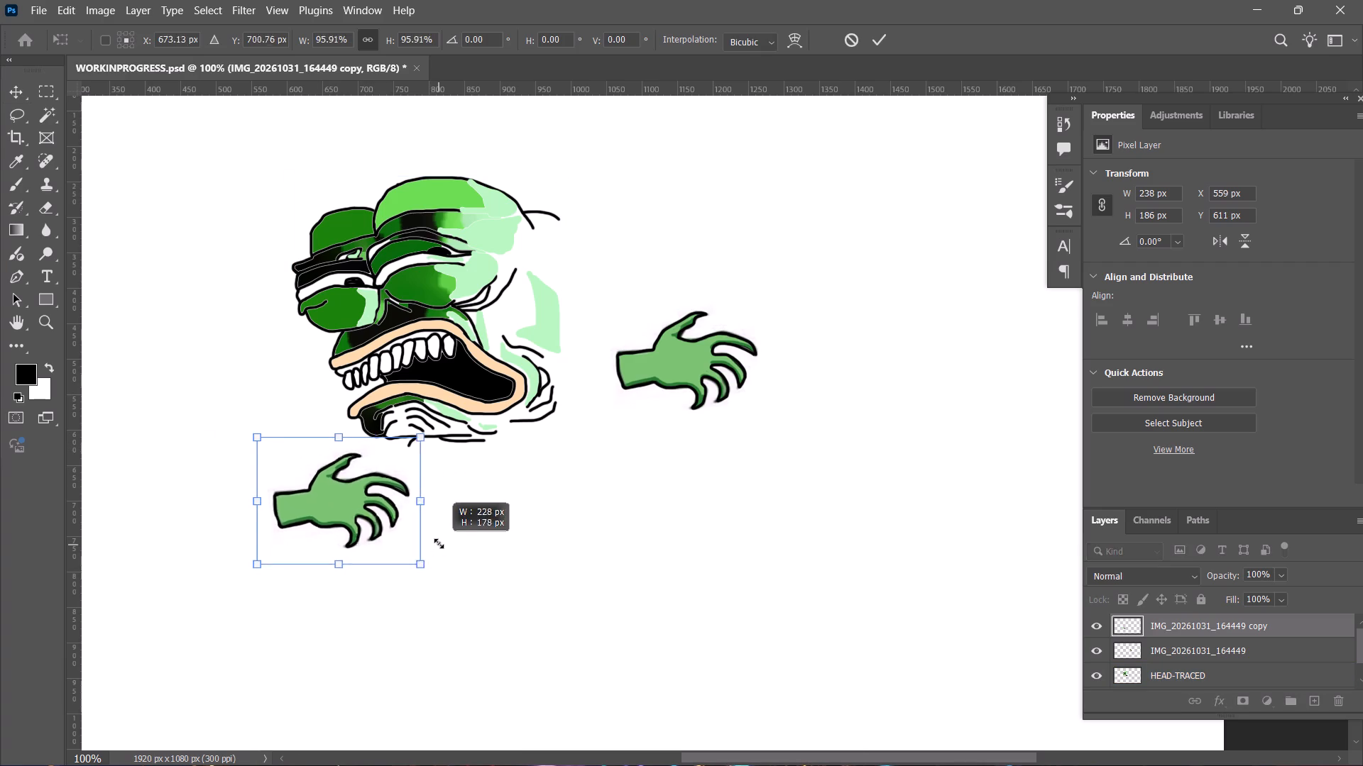
drag(439, 543, 432, 541)
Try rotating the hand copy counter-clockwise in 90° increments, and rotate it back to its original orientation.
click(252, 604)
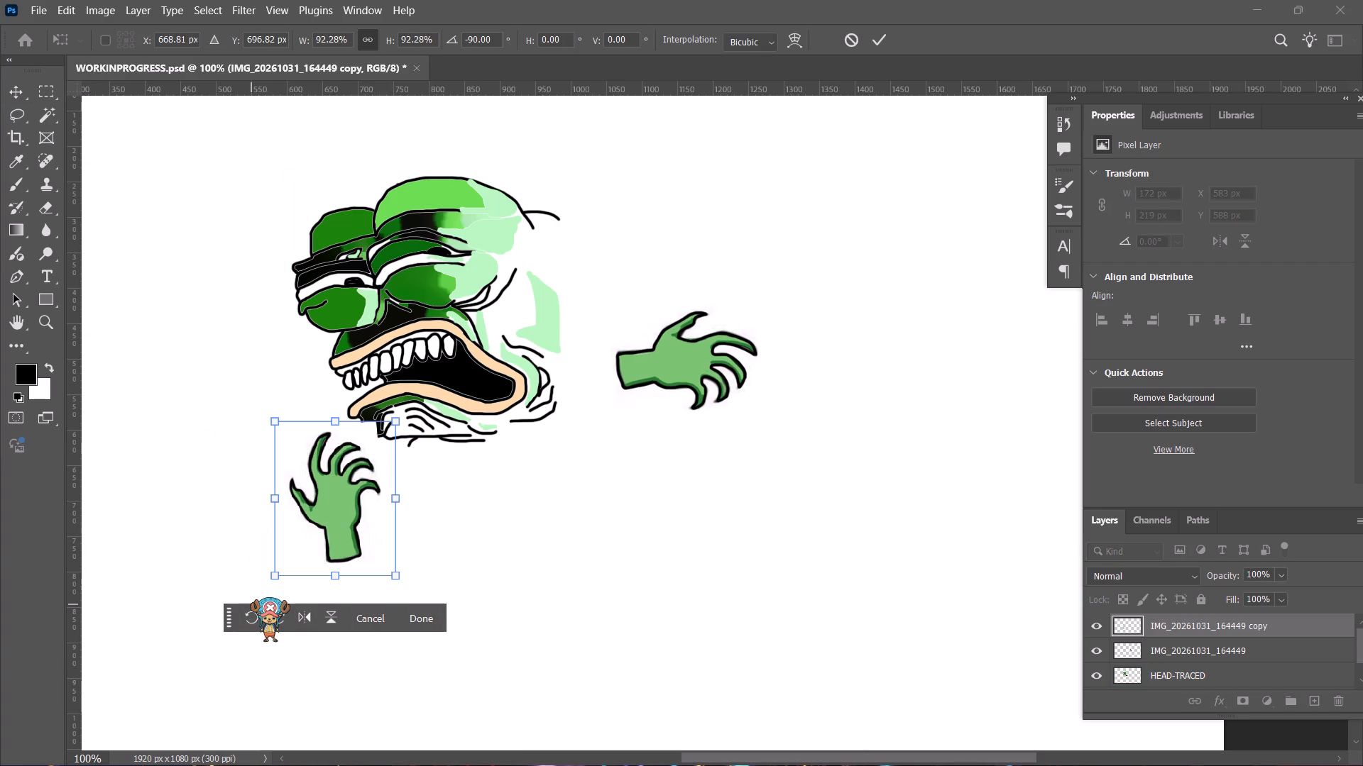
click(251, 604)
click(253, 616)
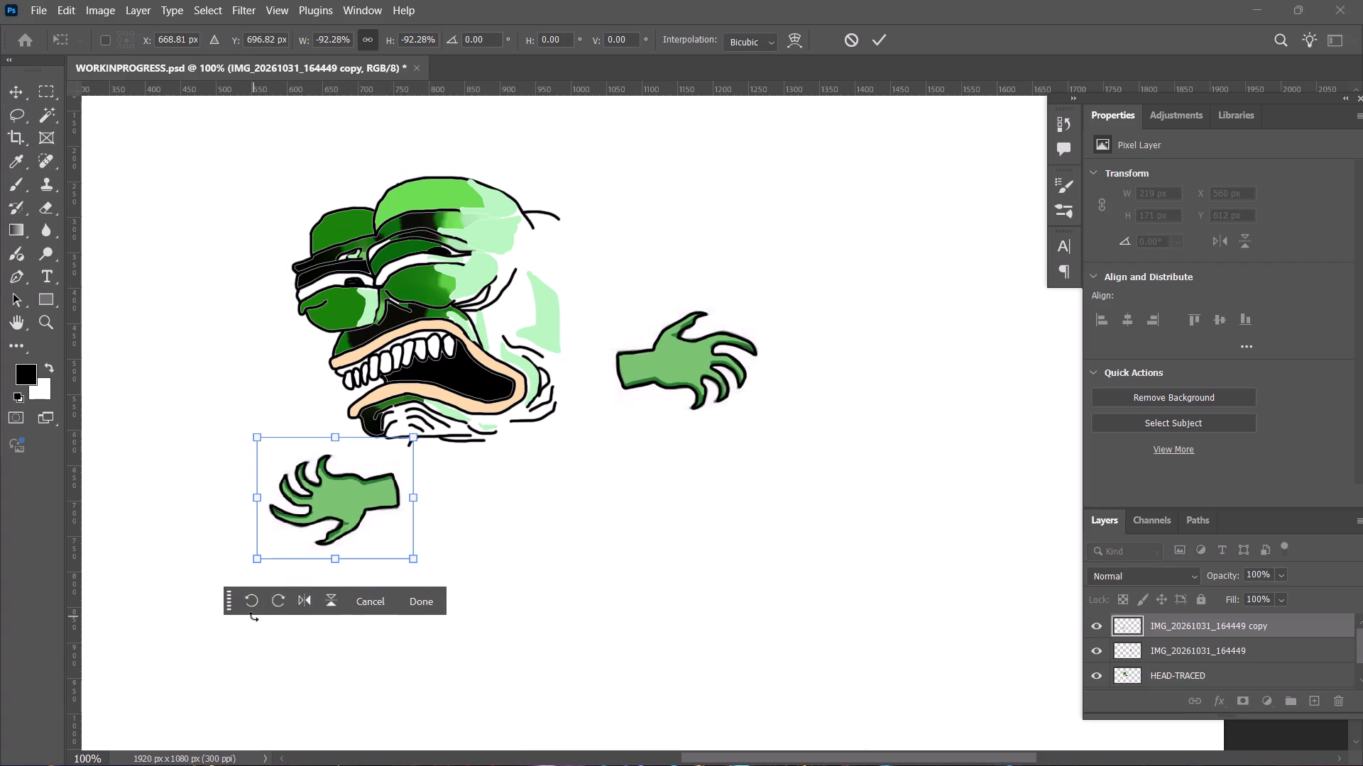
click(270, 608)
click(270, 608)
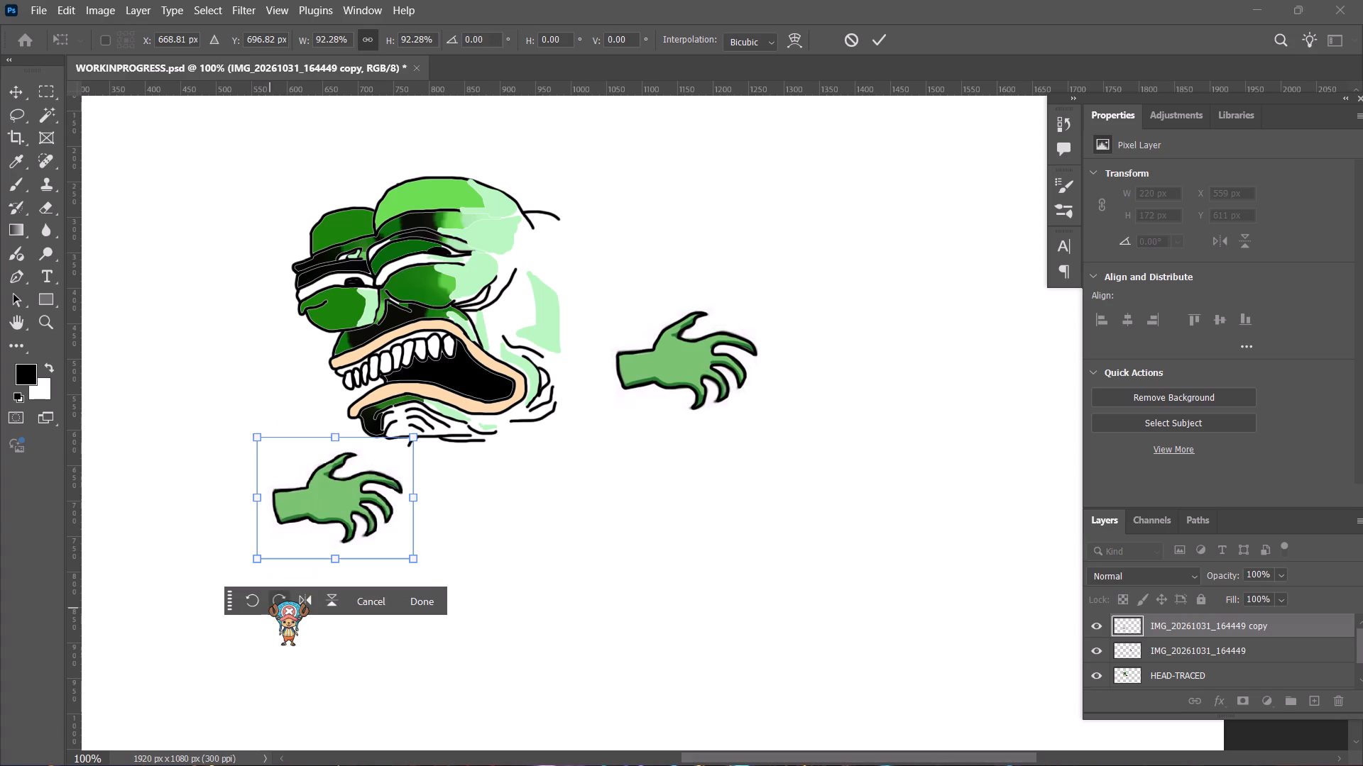
Flip the hand copy below the head horizontally.
click(306, 609)
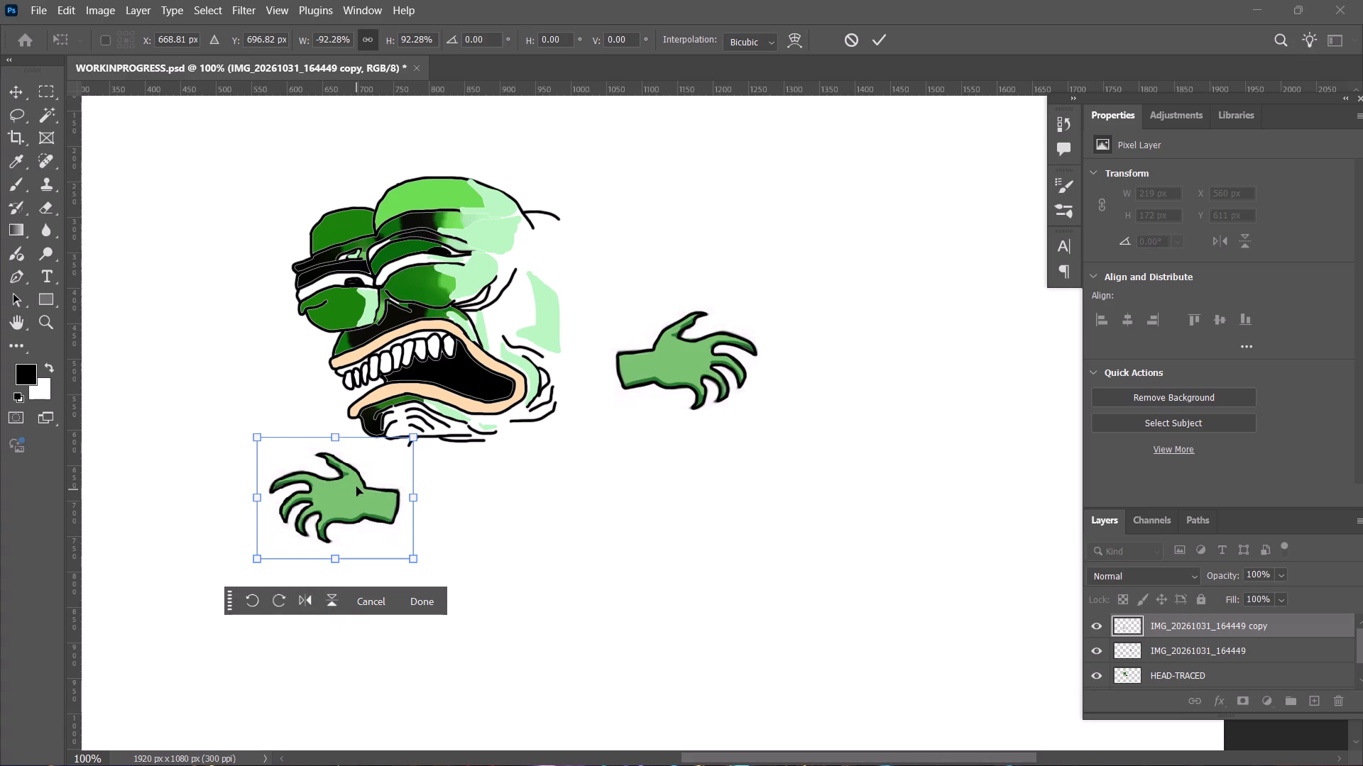
drag(358, 479, 316, 486)
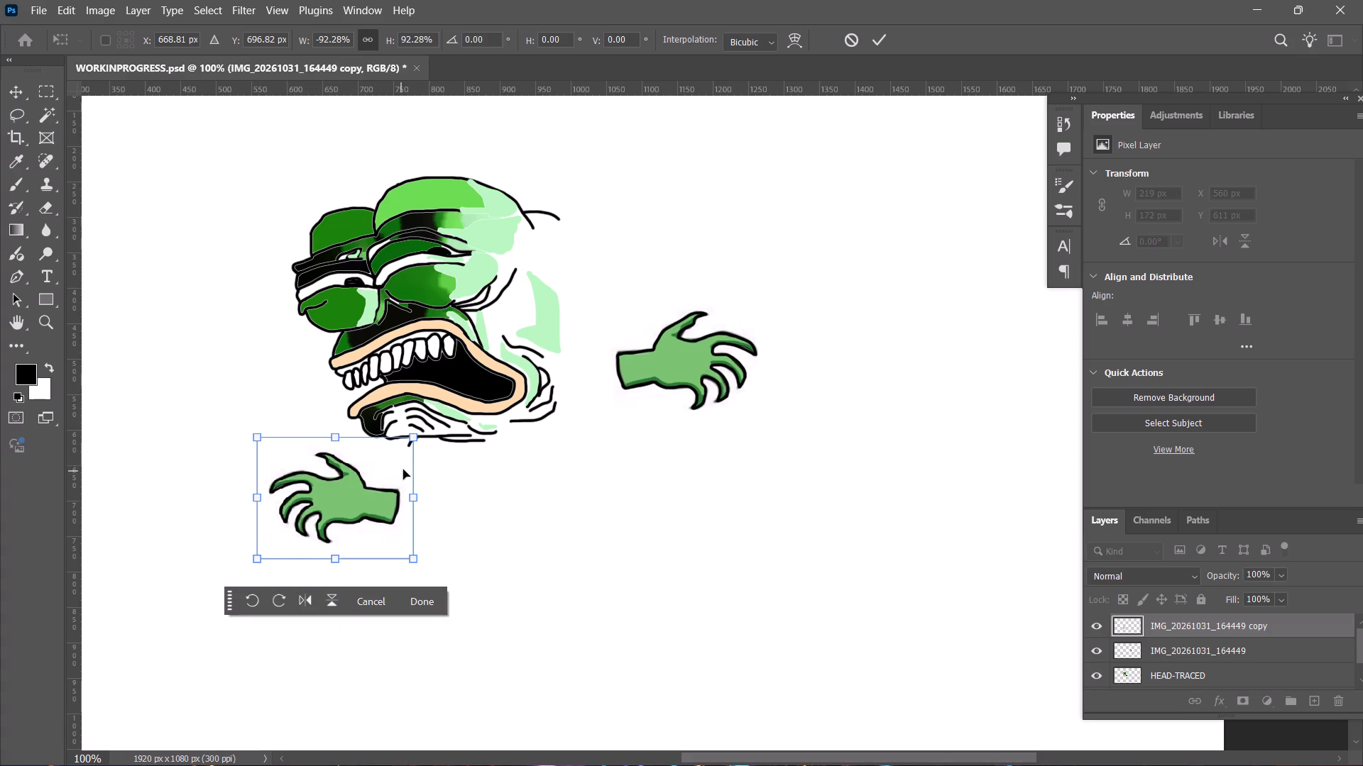
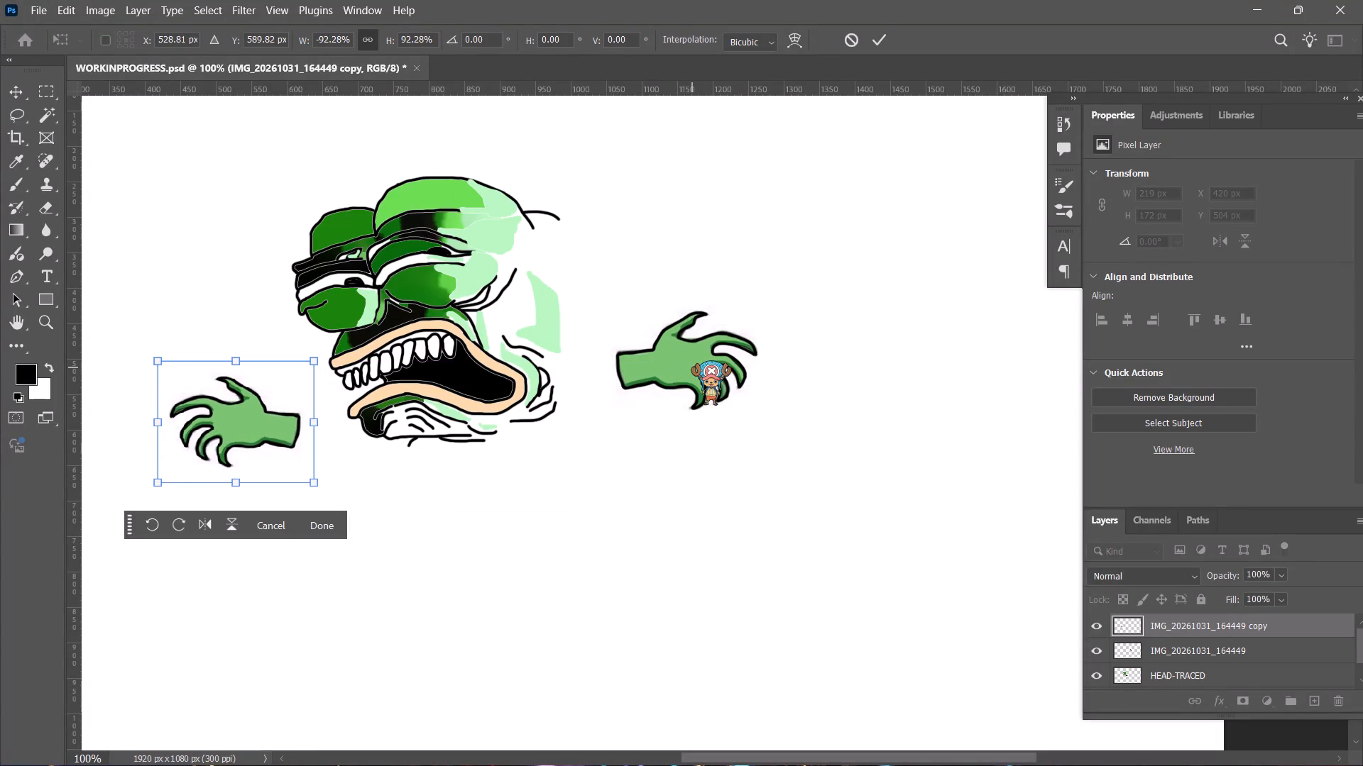
Move the original hand to X 1042 px, Y 447 px and the mirrored copy to X 433 px, Y 505 px.
click(692, 367)
drag(687, 361, 691, 404)
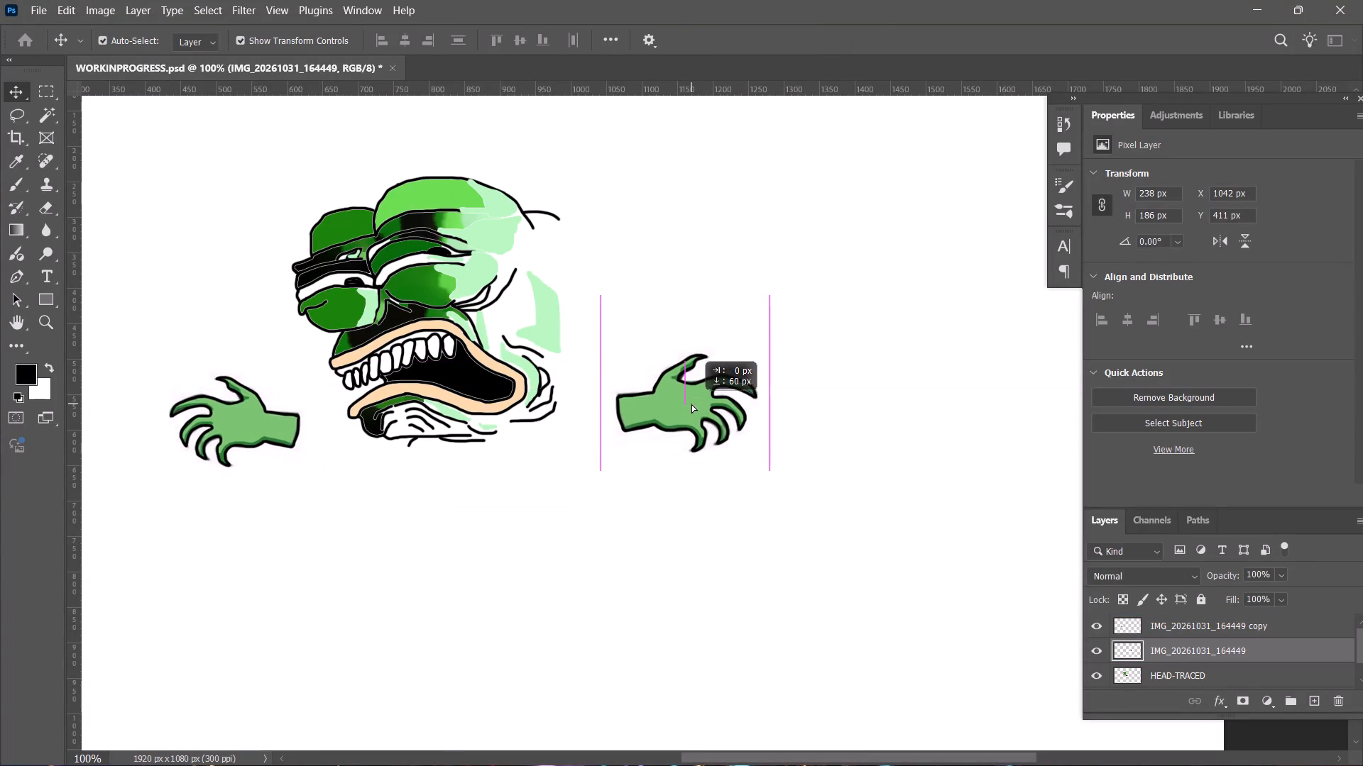
drag(691, 404, 691, 393)
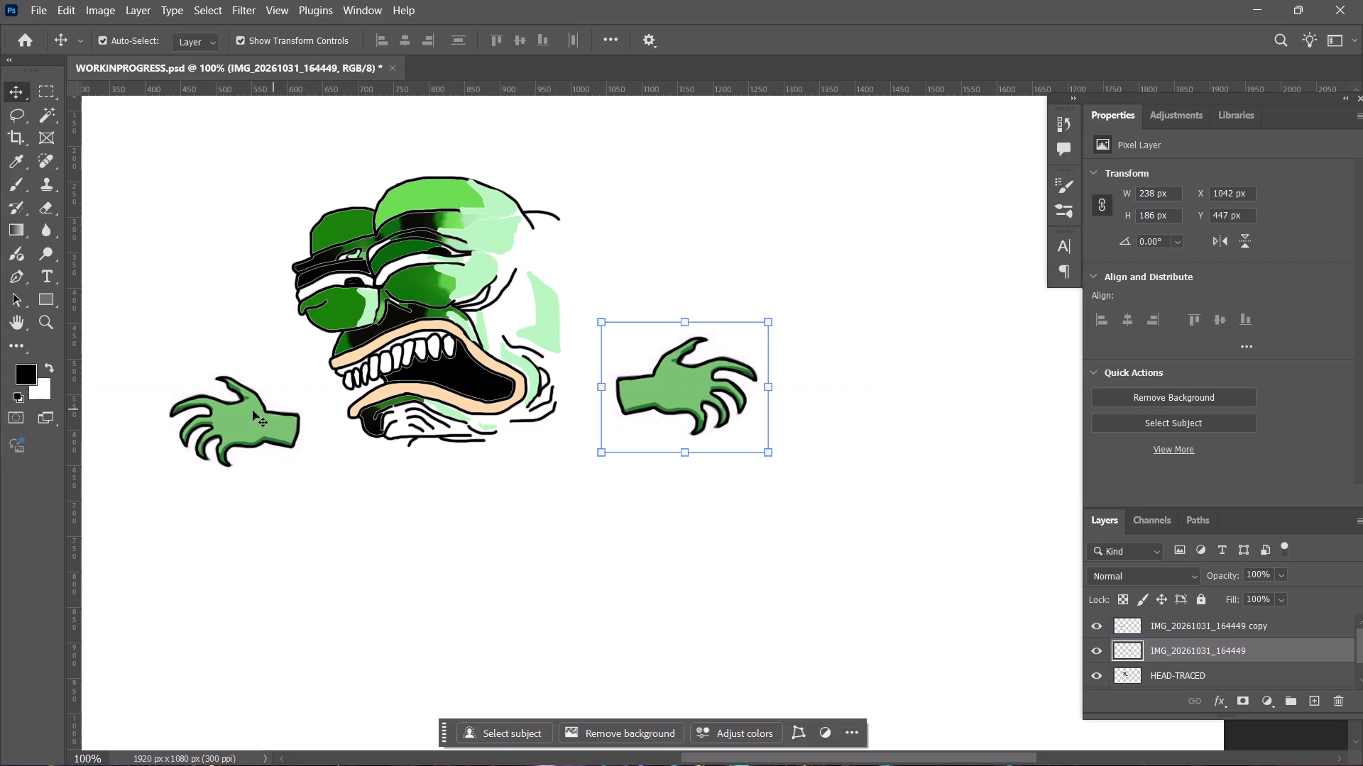
drag(231, 421, 241, 421)
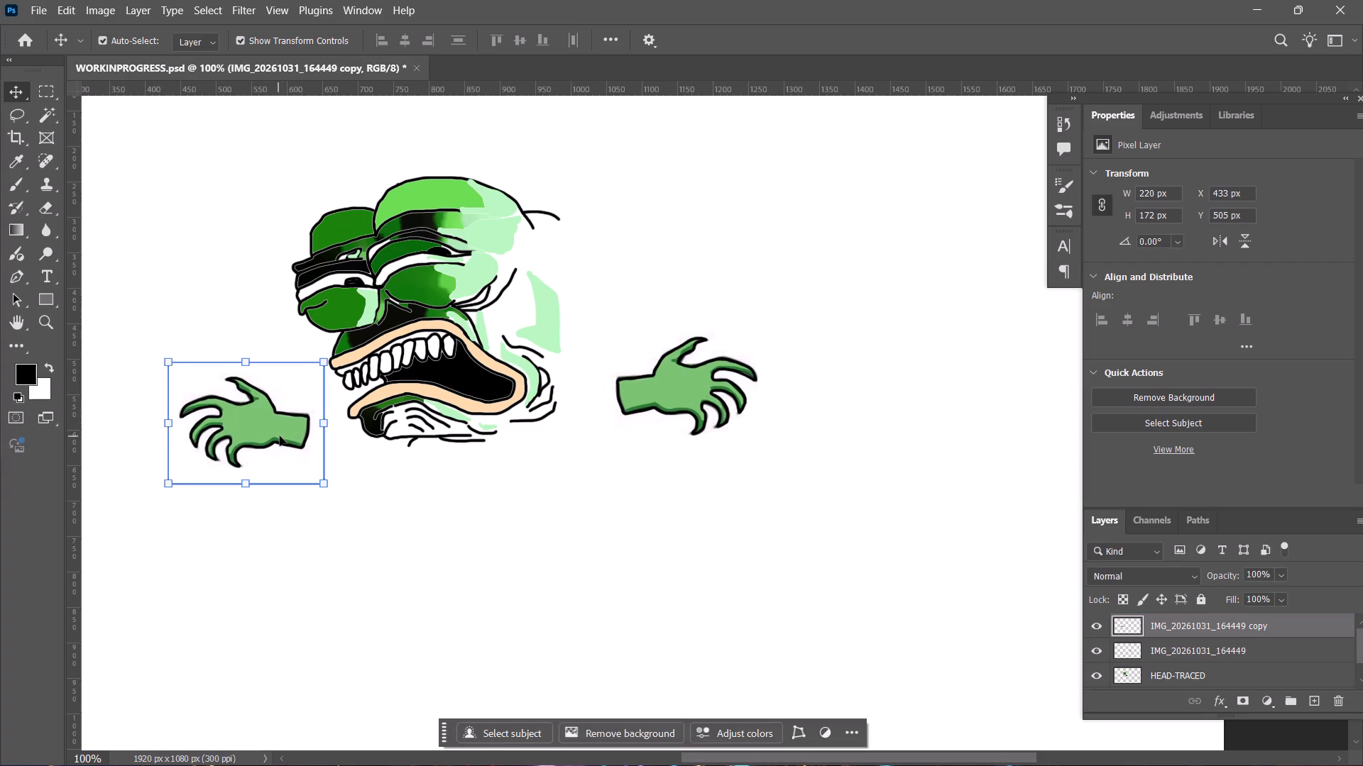
click(601, 444)
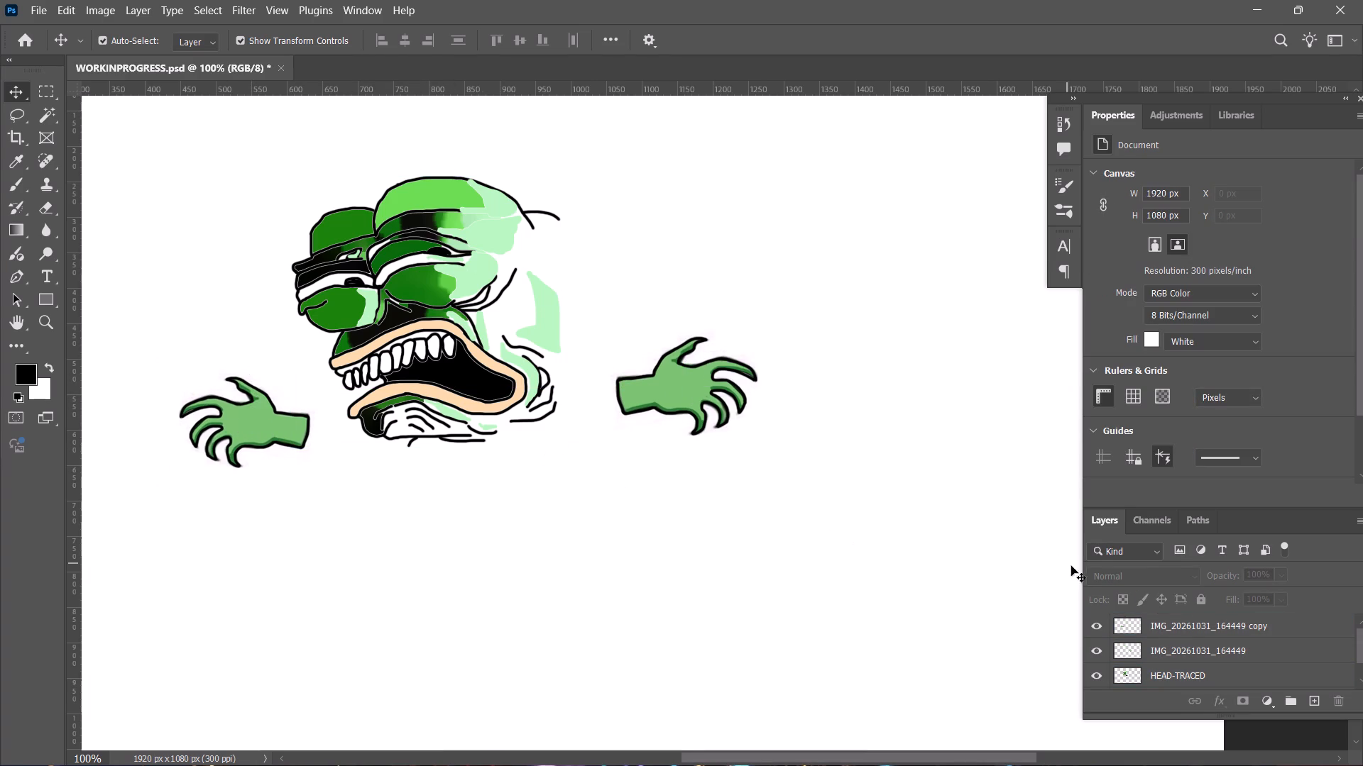
Merge the layers IMG_20261031_164449 copy, IMG_20261031_164449 and HEAD-TRACED into one layer.
scroll(1184, 619, down, 3)
scroll(1205, 642, up, 2)
click(1201, 627)
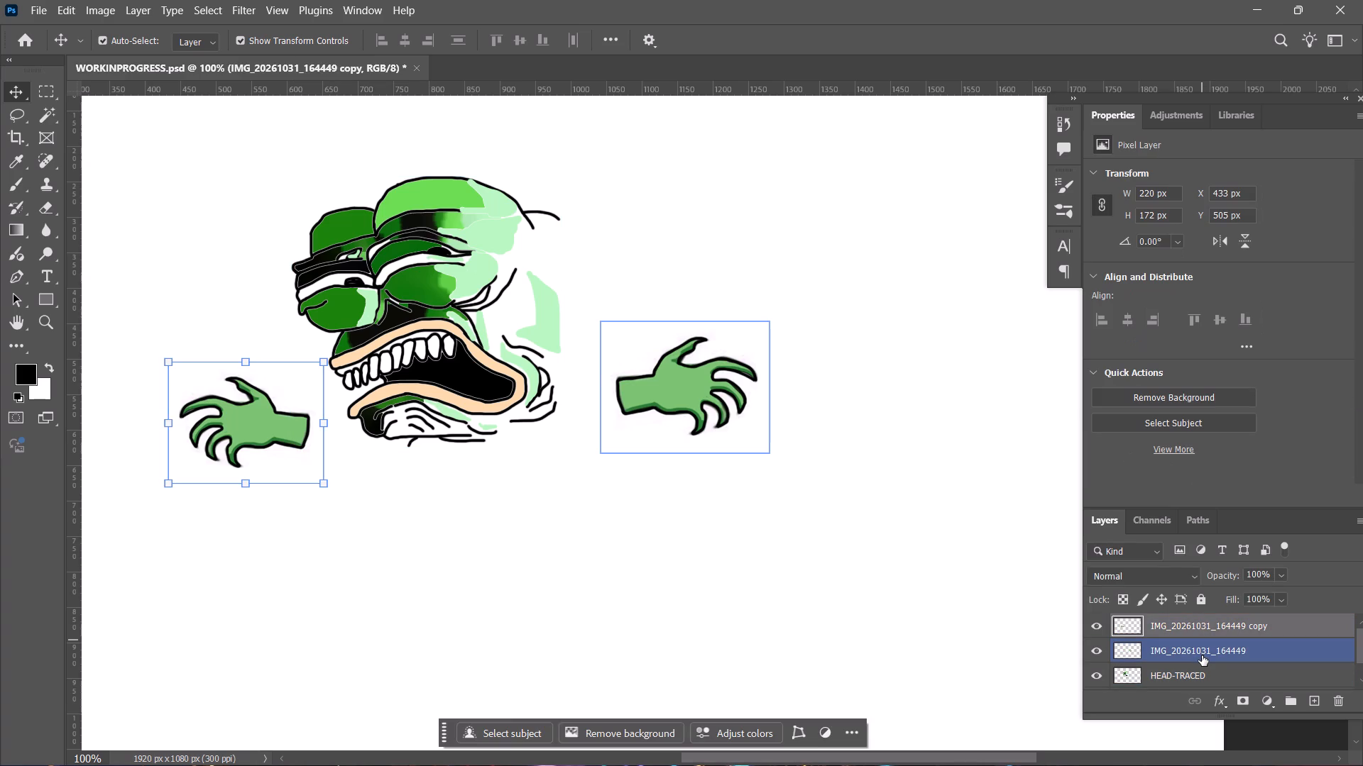
shift+click(1202, 655)
scroll(1225, 652, down, 2)
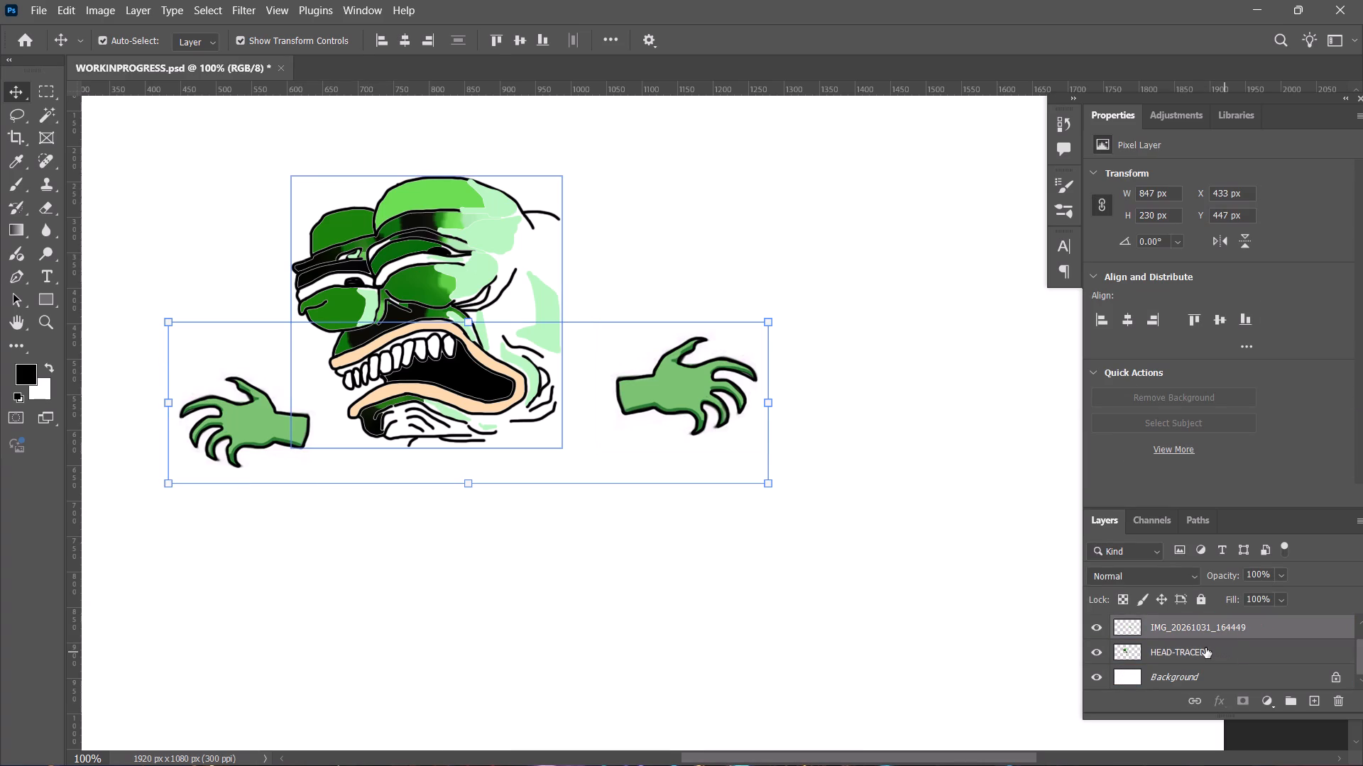
shift+click(1199, 655)
right_click(1203, 653)
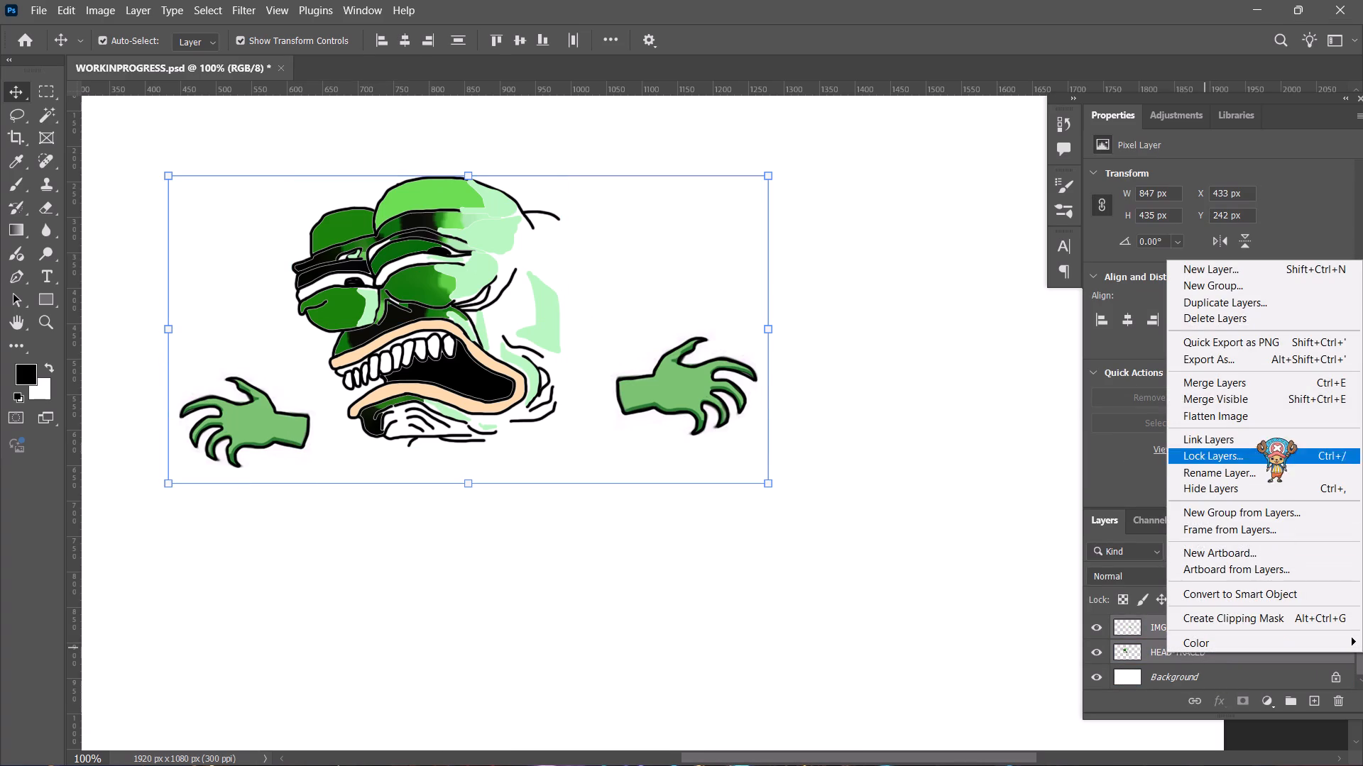
click(1246, 383)
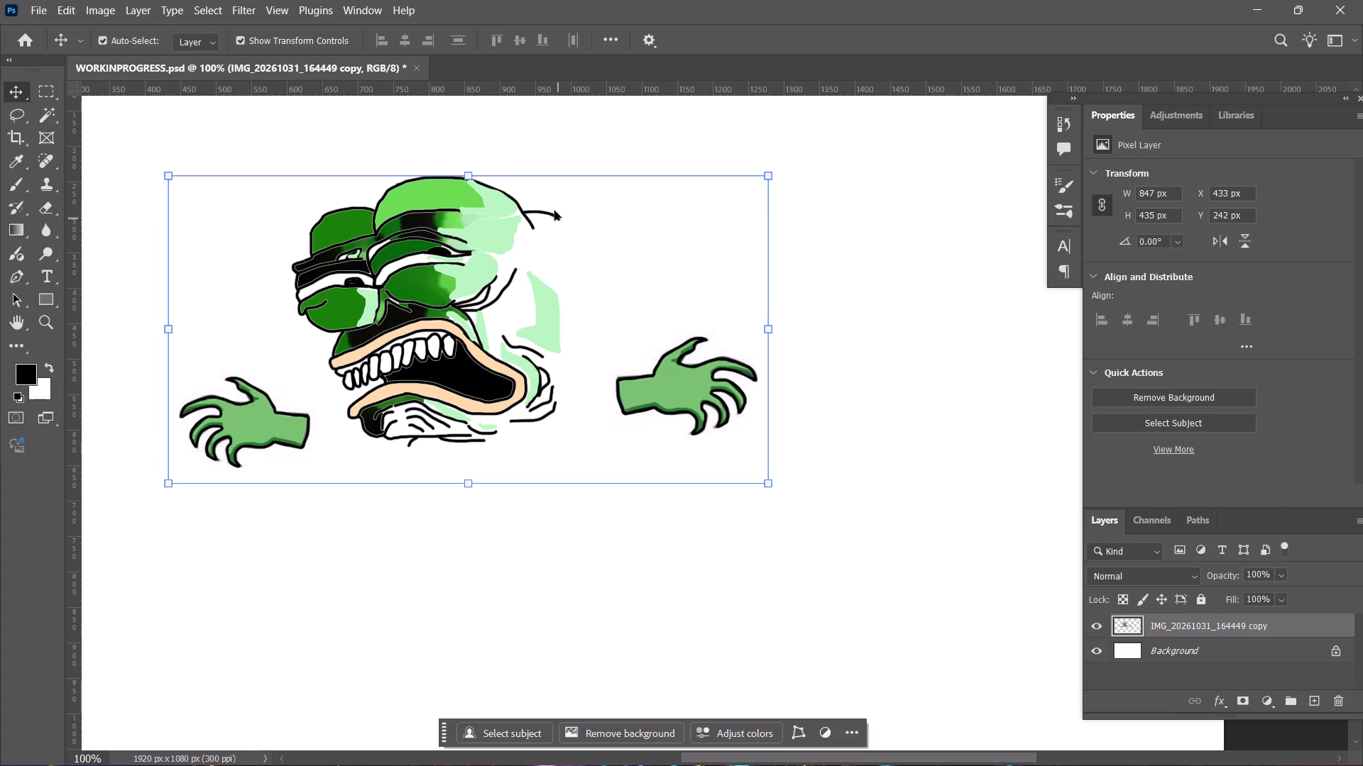
Shift the merged head-and-hands artwork and scale it proportionally to about 108.1%, centred near X 959 px, Y 442 px.
drag(547, 177, 572, 178)
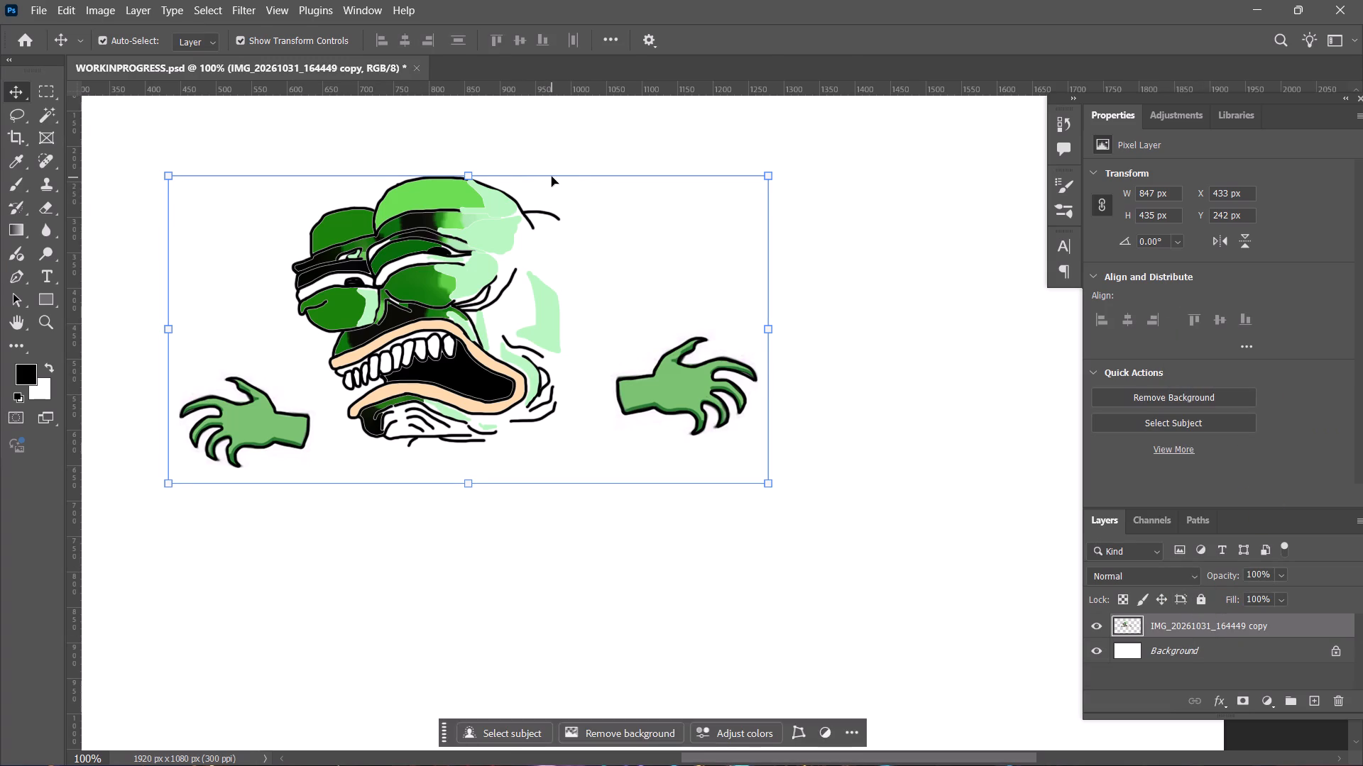
drag(554, 176, 667, 226)
drag(727, 225, 846, 221)
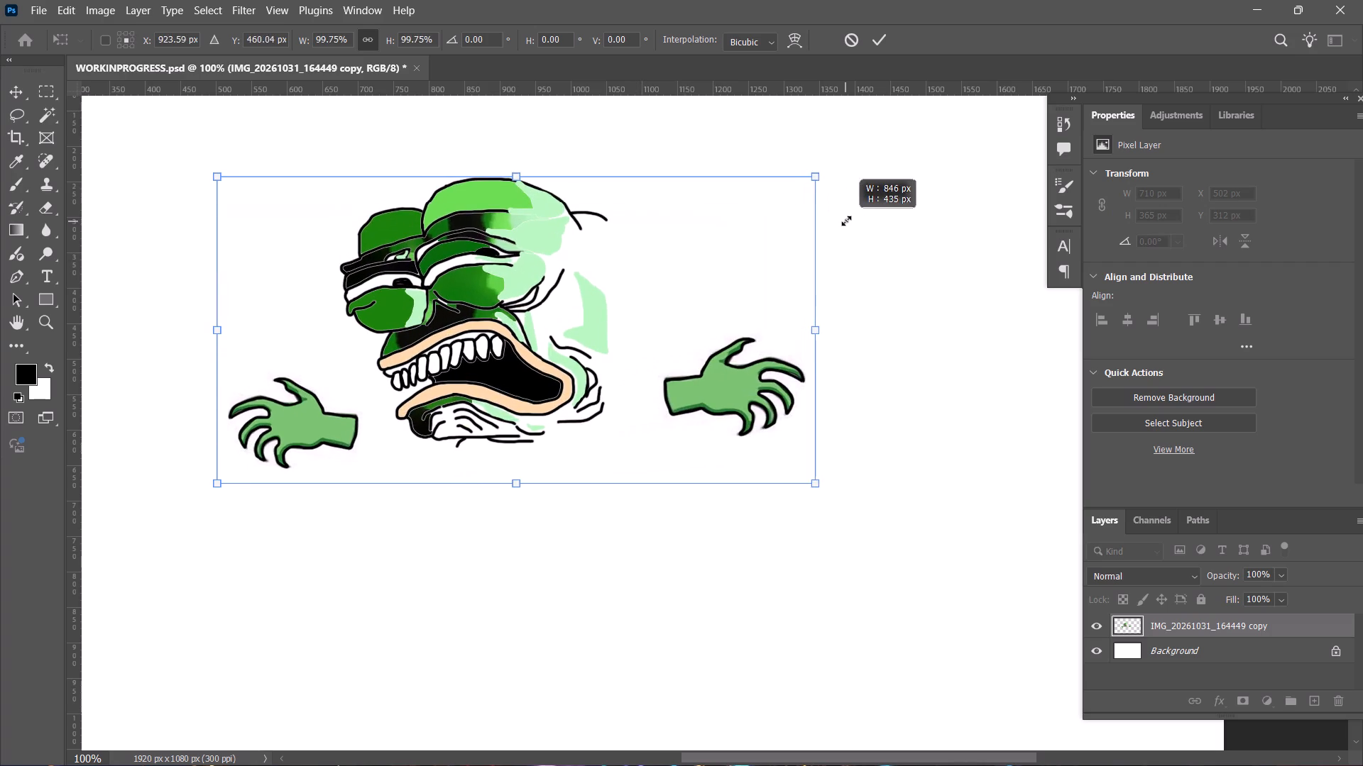
drag(846, 221, 908, 219)
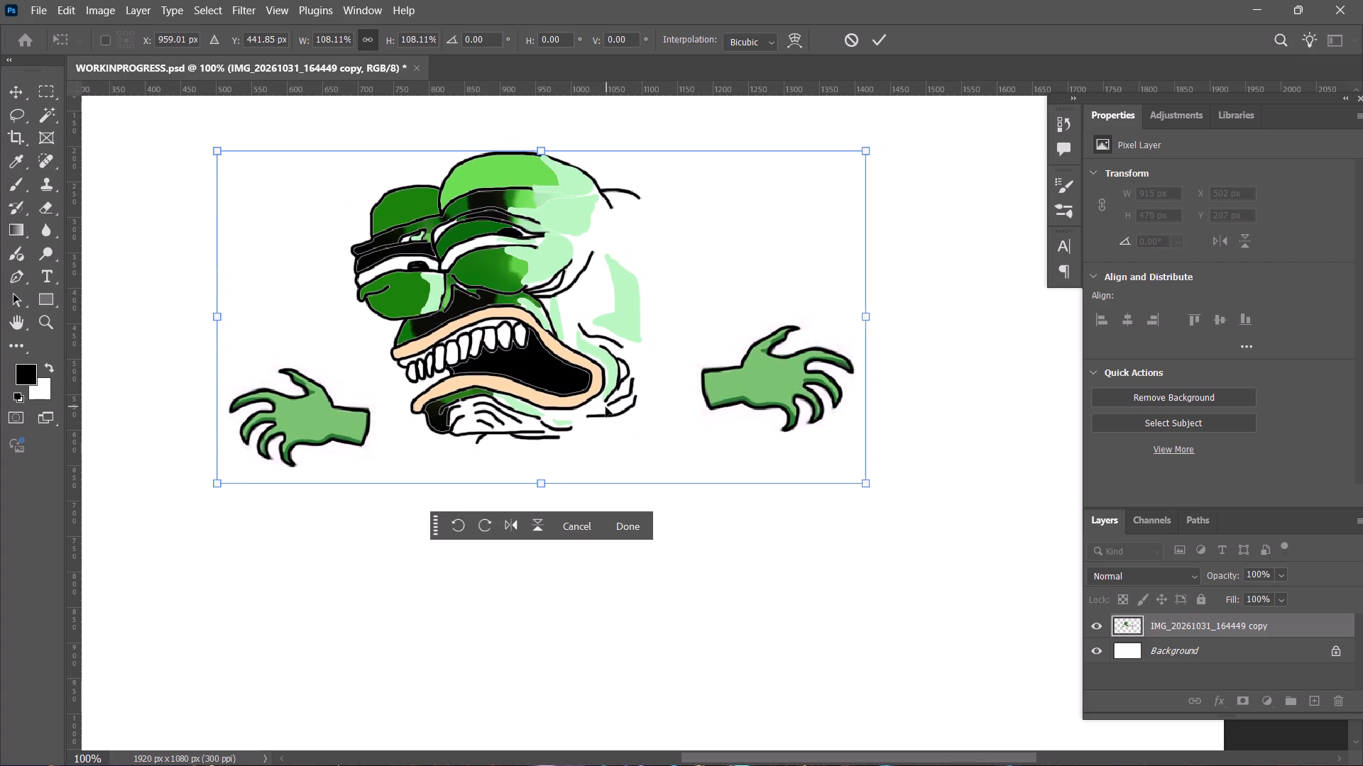
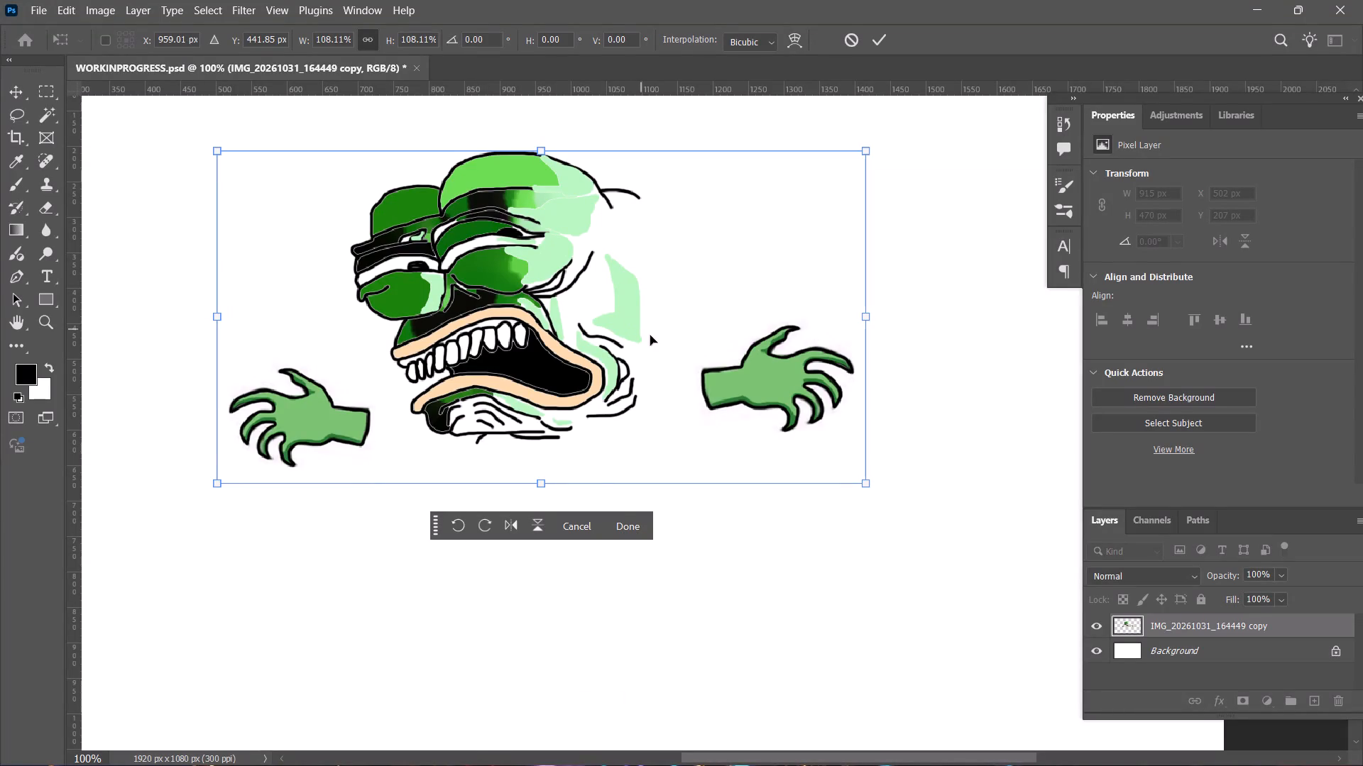
Apply the pending transform of the merged head-and-hands artwork.
click(628, 521)
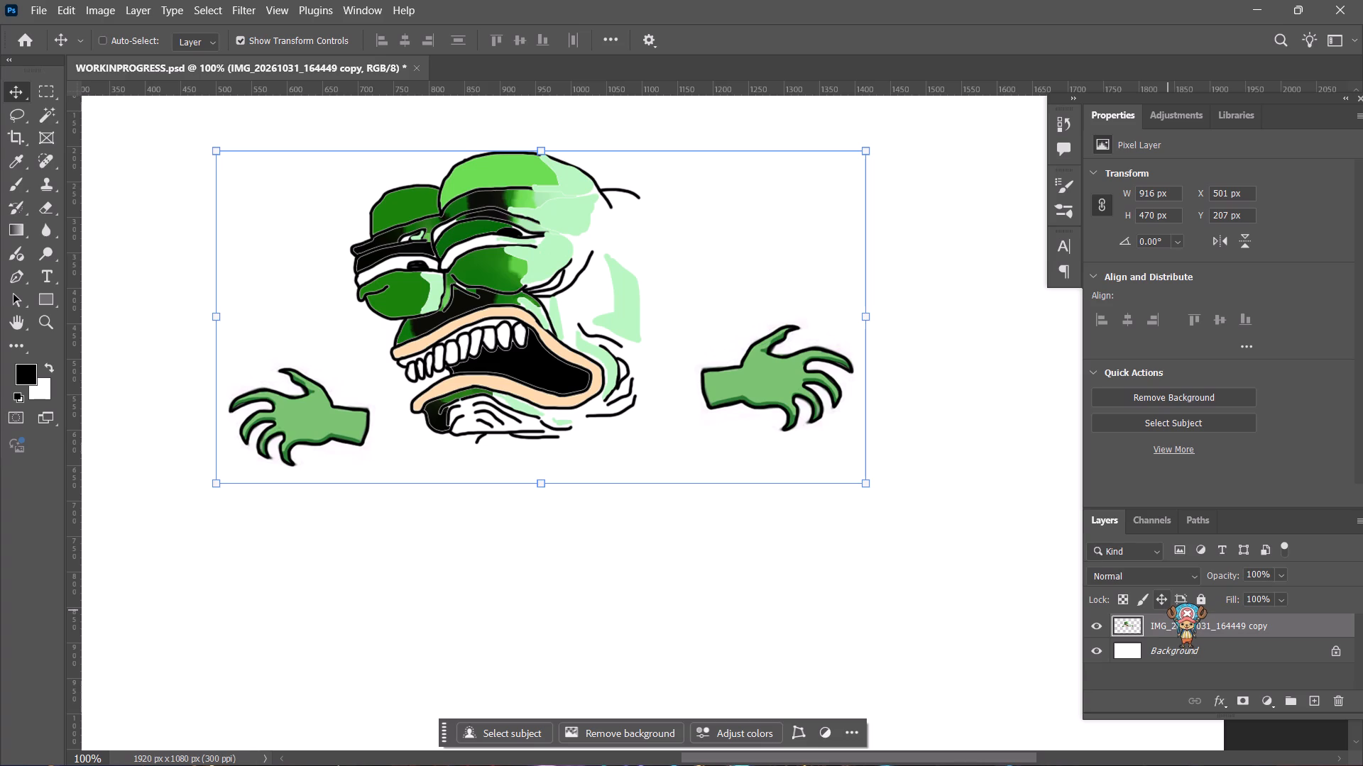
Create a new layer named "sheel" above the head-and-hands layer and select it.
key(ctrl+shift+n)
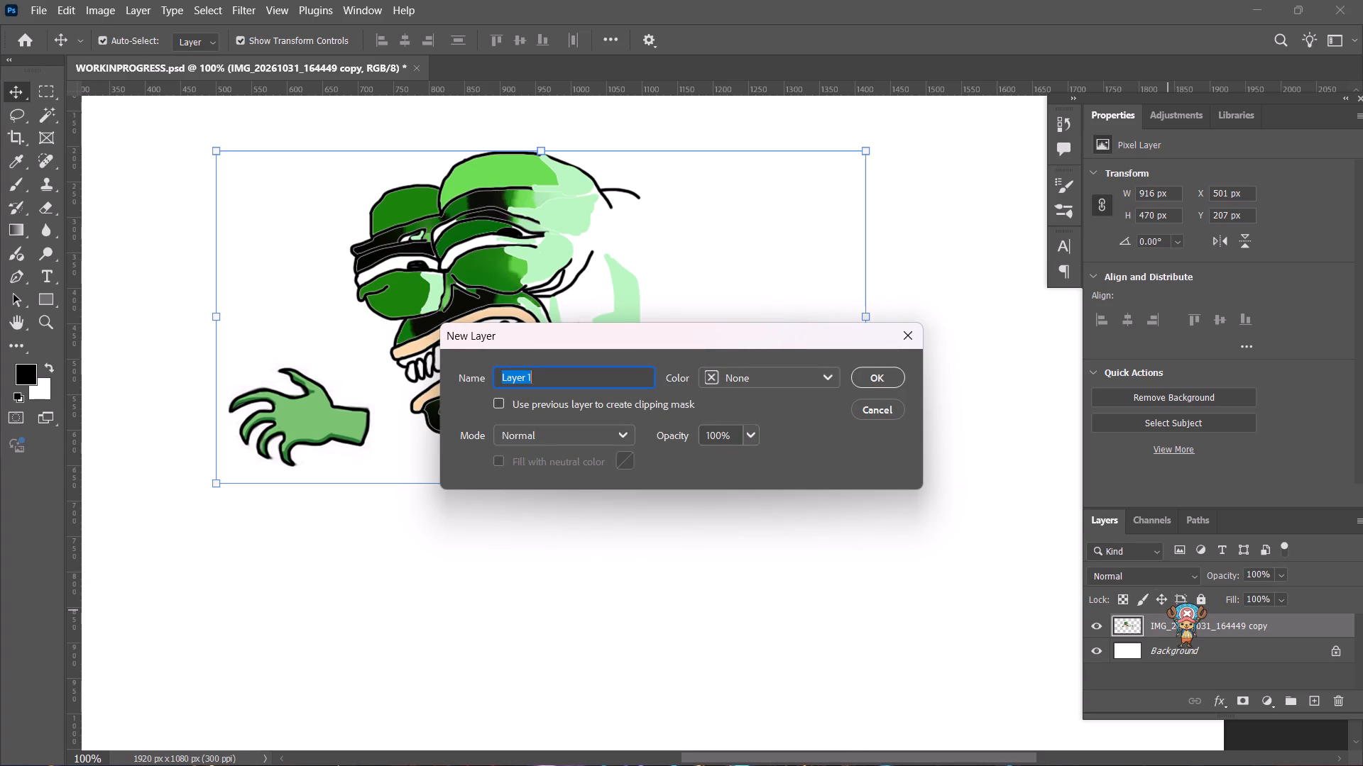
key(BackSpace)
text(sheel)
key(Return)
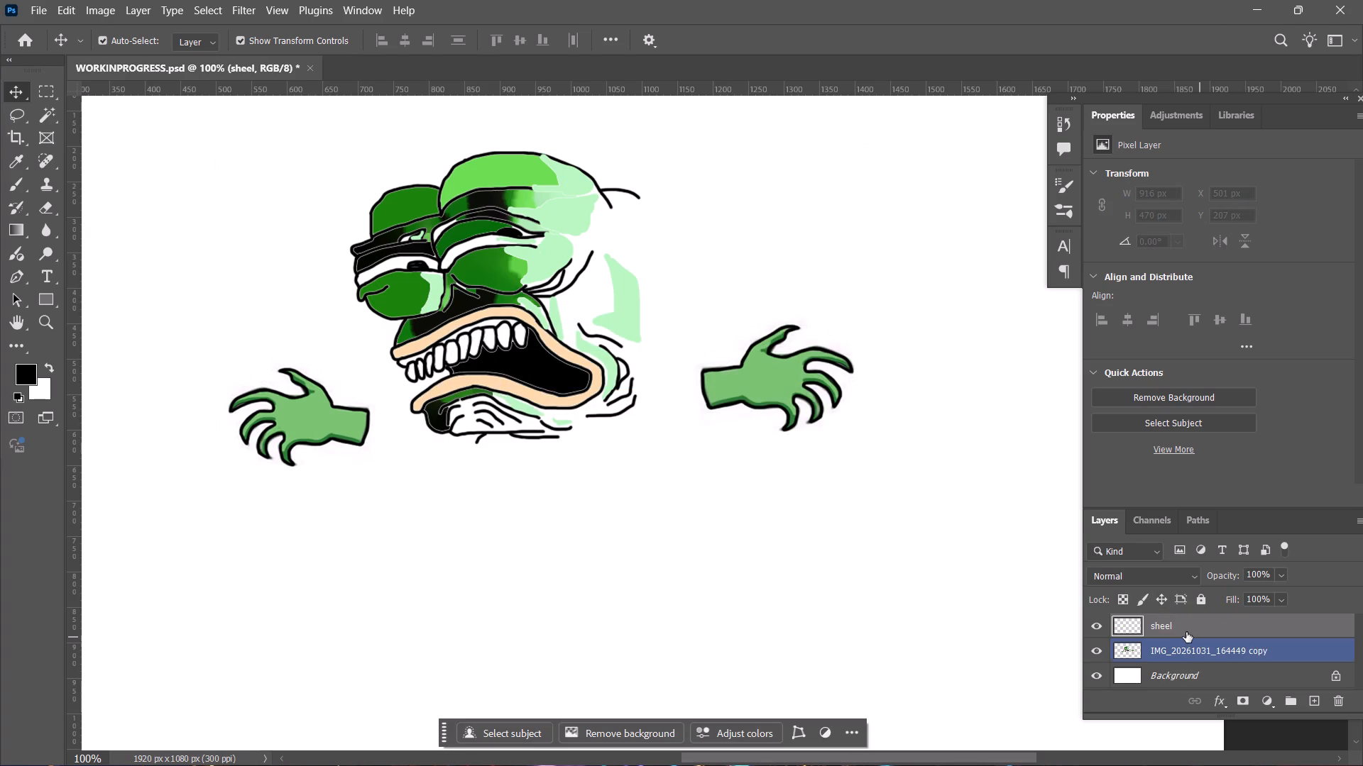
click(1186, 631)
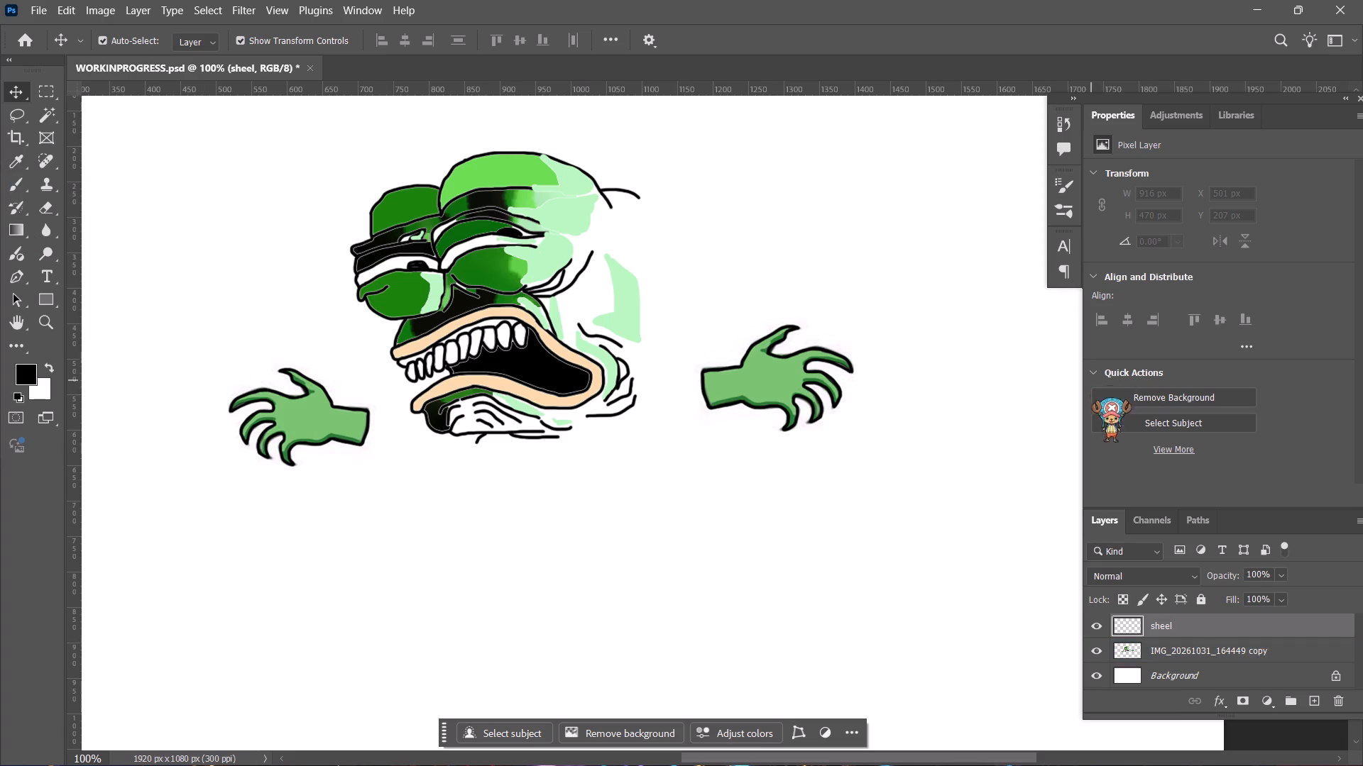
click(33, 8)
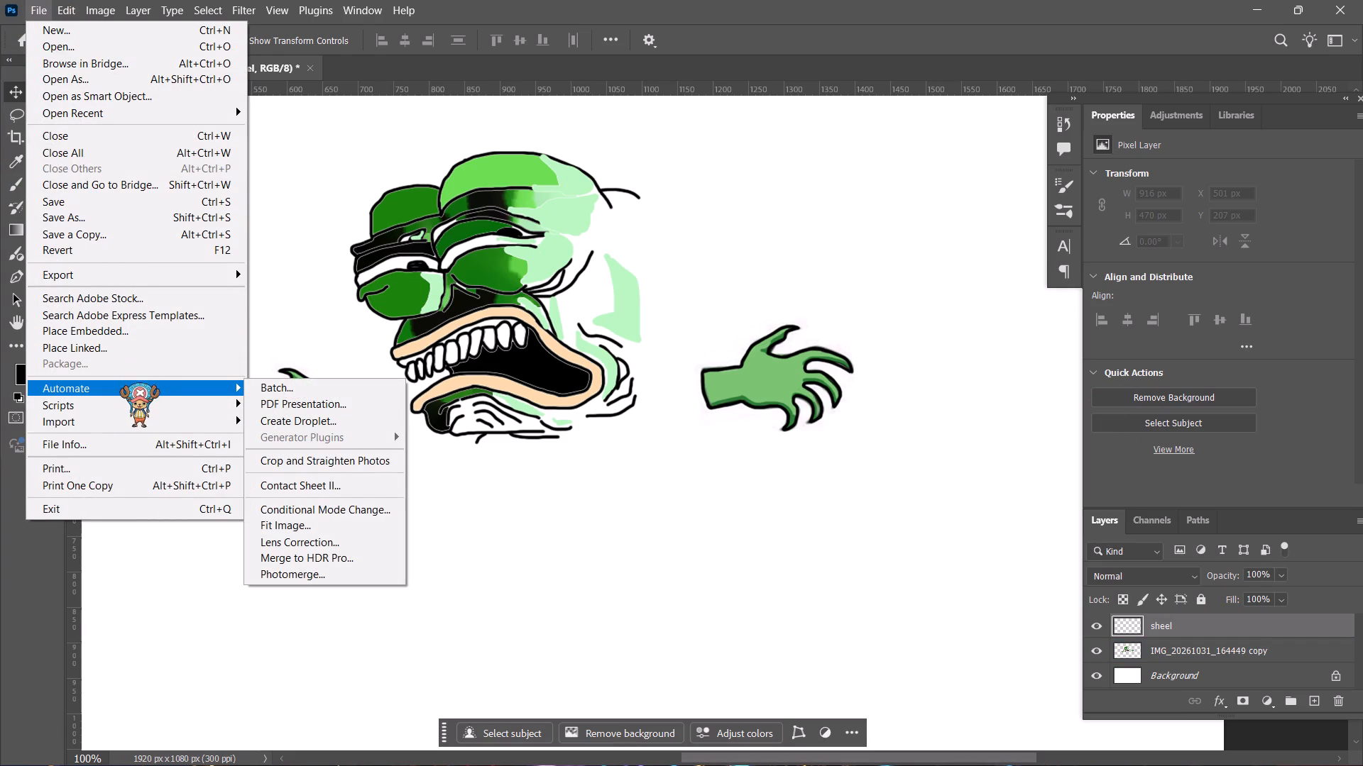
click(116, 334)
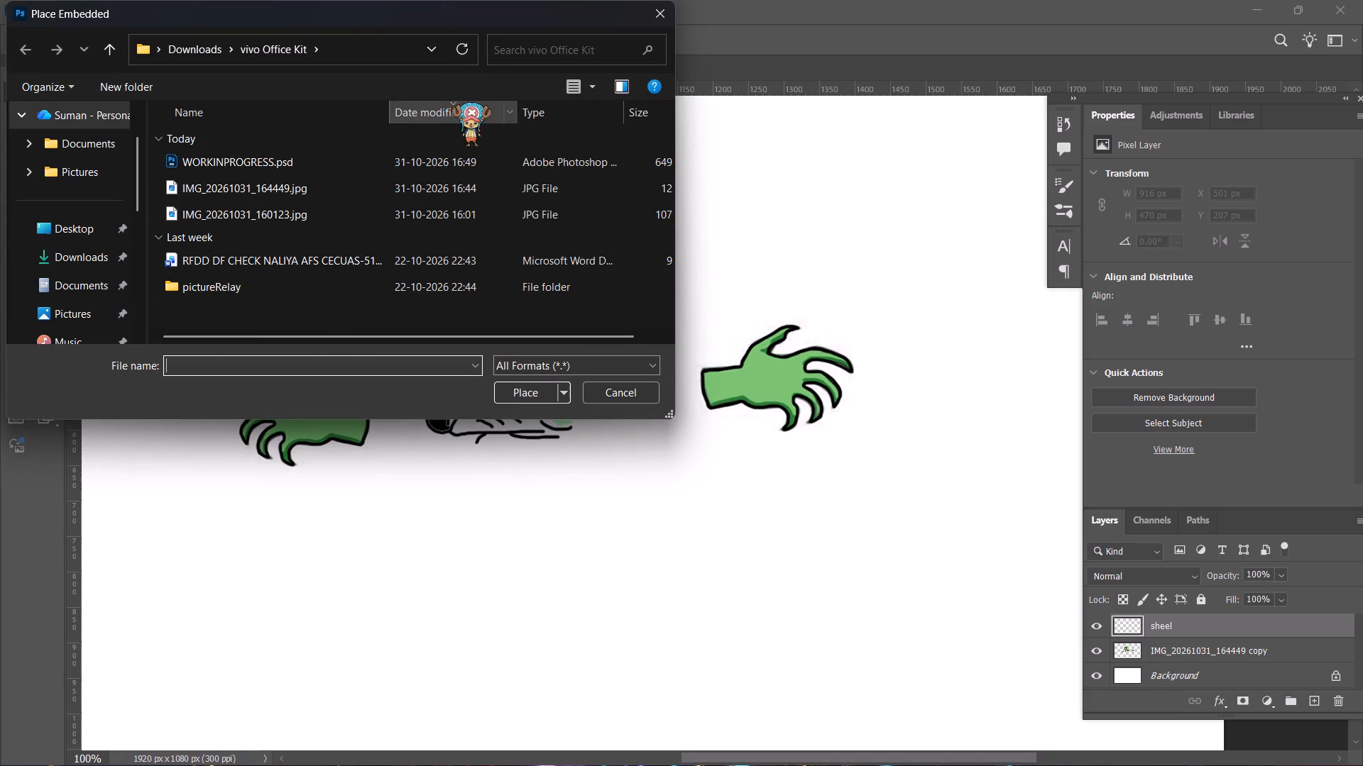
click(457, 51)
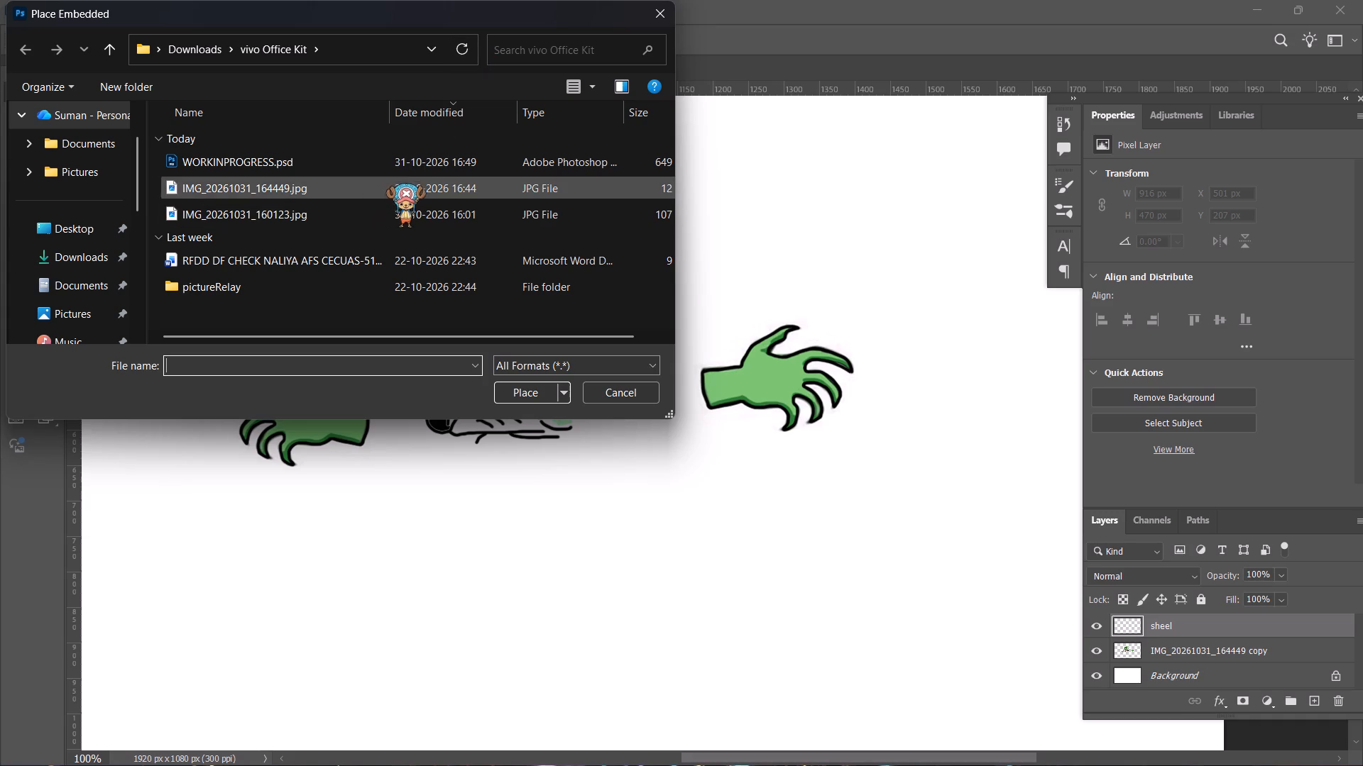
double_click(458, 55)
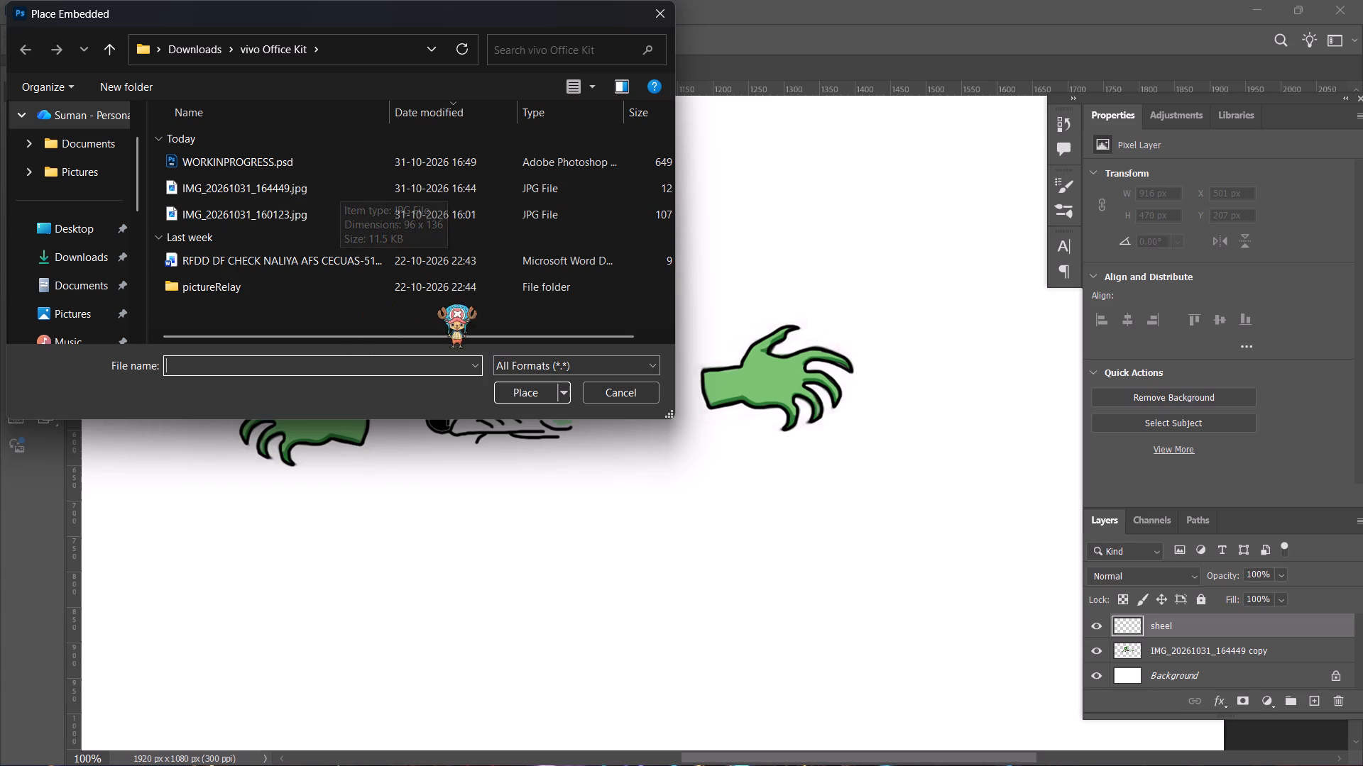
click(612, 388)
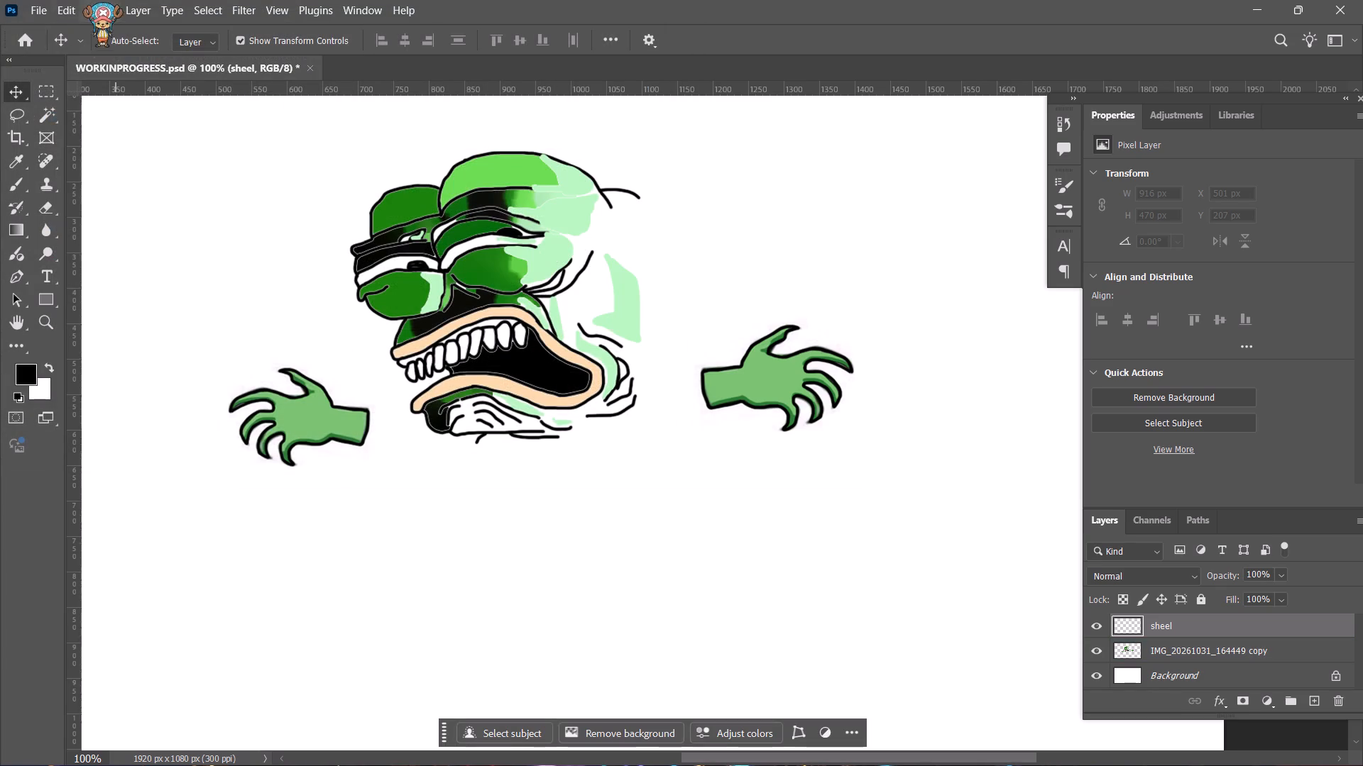
Start placing an embedded file in the document from the vivo Office Kit folder.
click(33, 10)
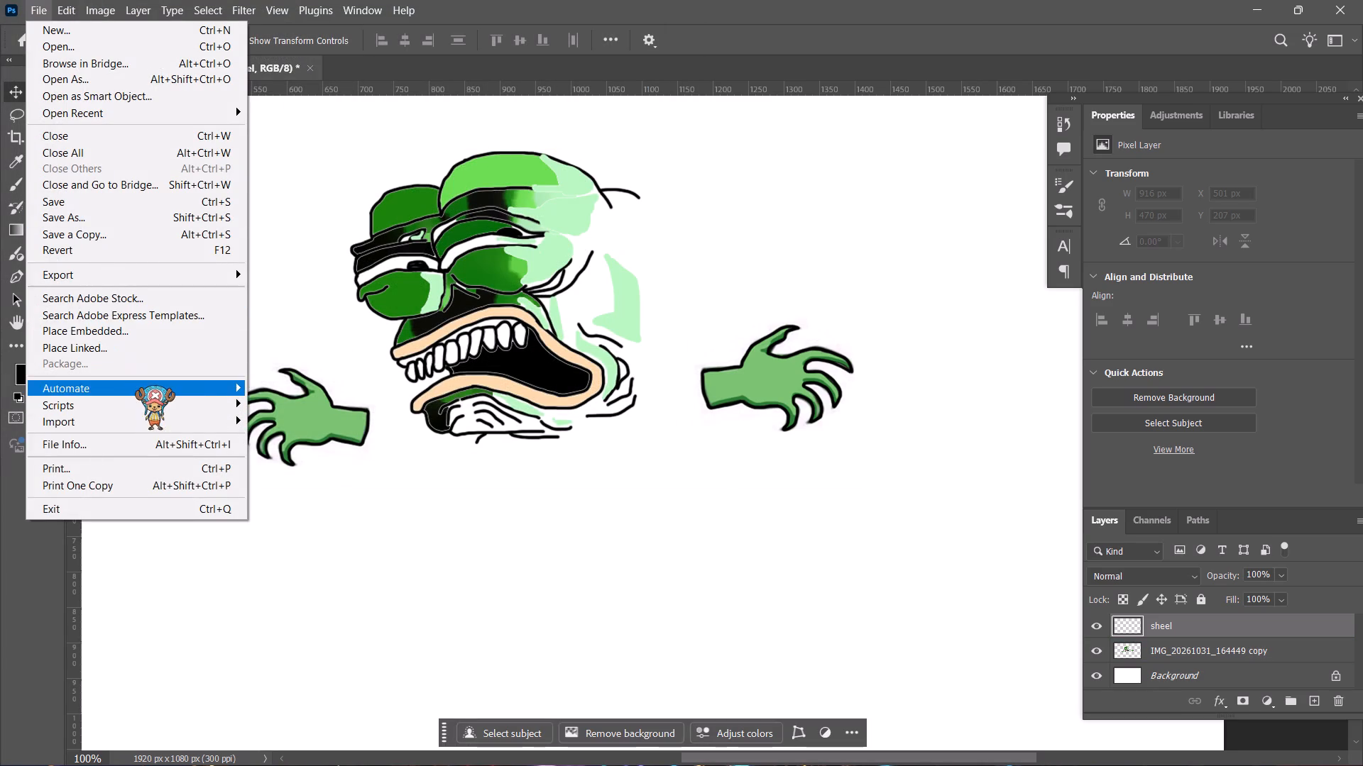
click(127, 328)
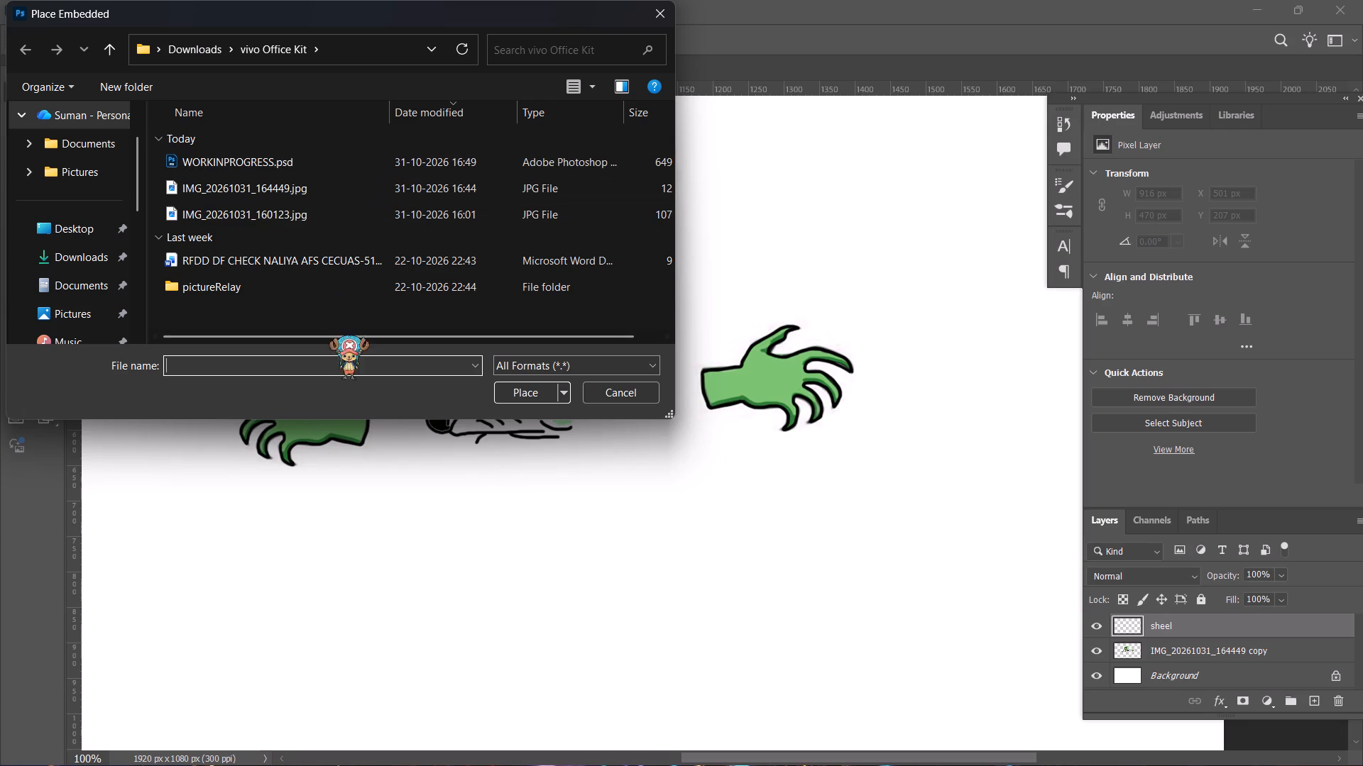
Switch to File Explorer and check the Downloads, vivo Office Kit and pictureRelay folders for the image transferred from the phone.
click(647, 757)
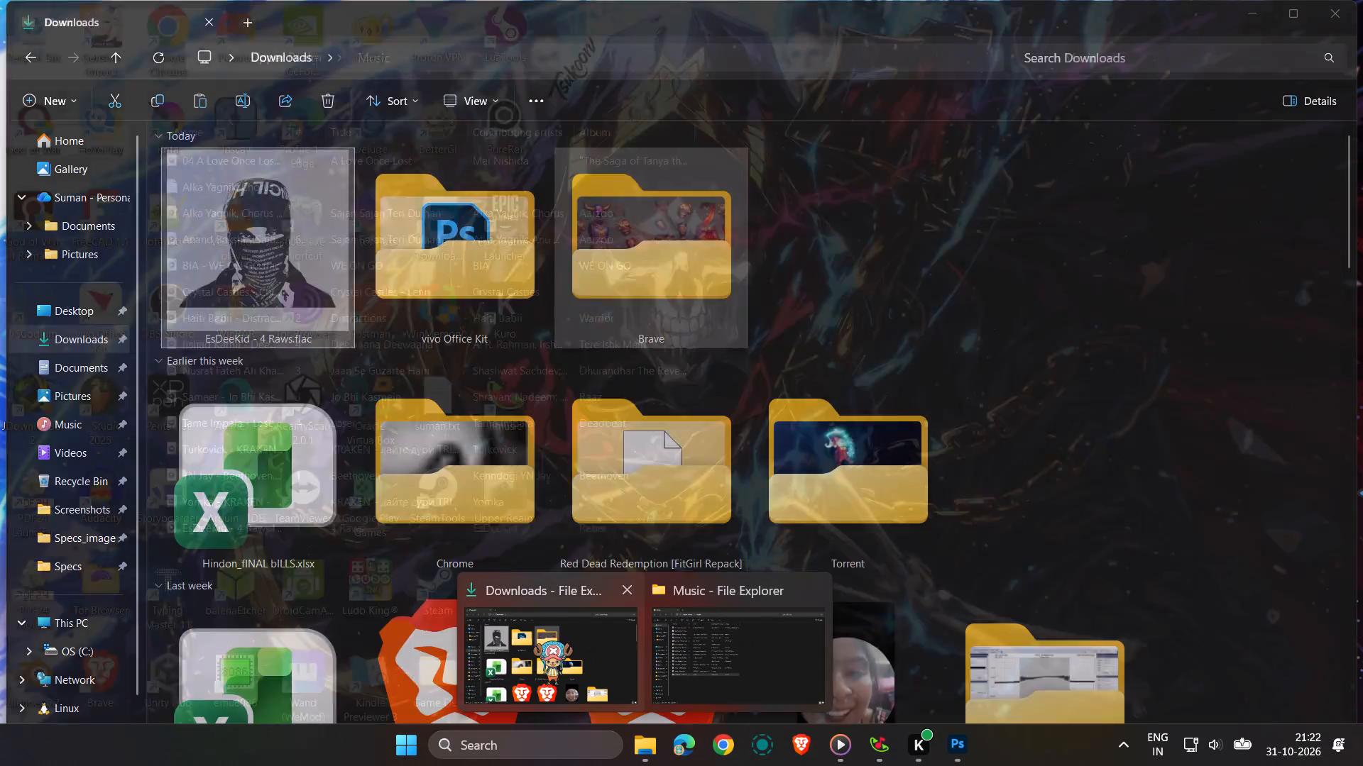
click(534, 648)
scroll(779, 279, up, 5)
double_click(306, 244)
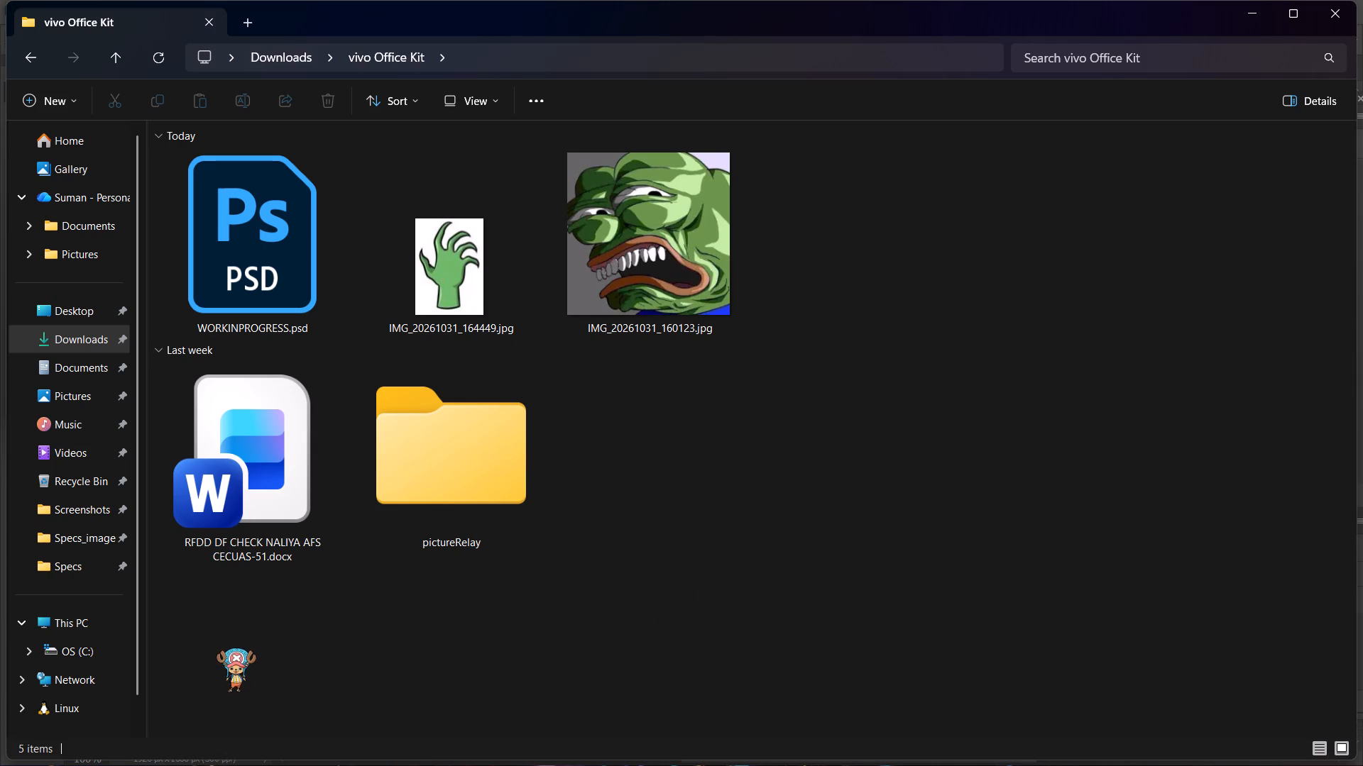
scroll(652, 410, down, 5)
double_click(482, 443)
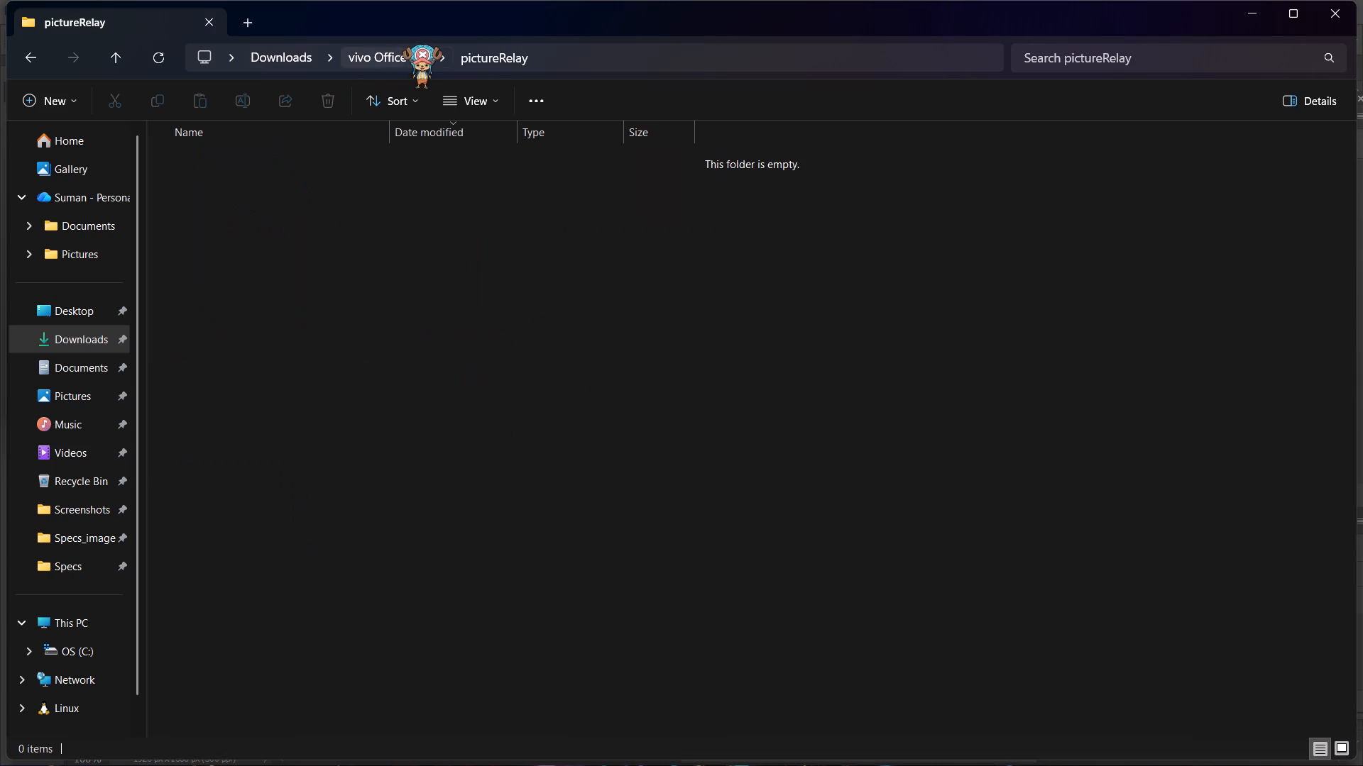
click(405, 50)
click(828, 430)
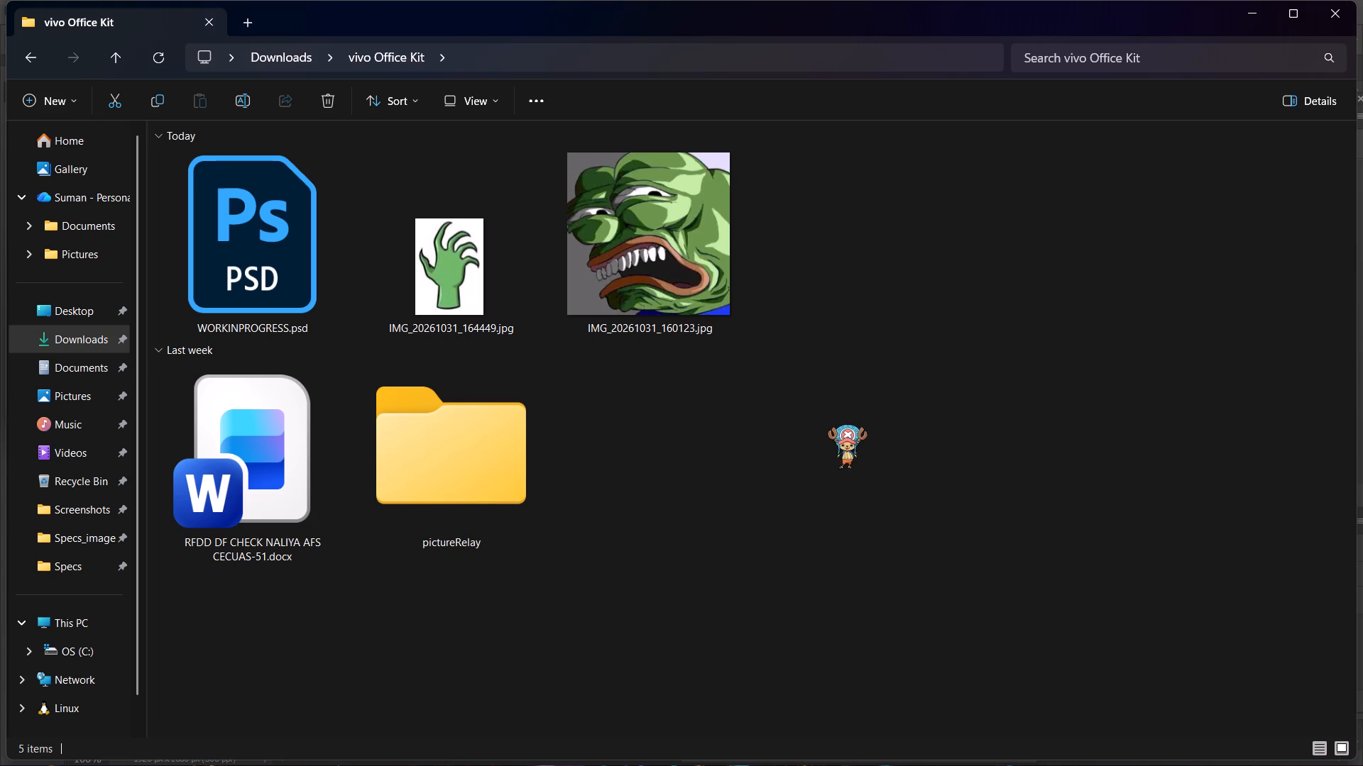
triple_click(158, 56)
click(284, 55)
click(582, 211)
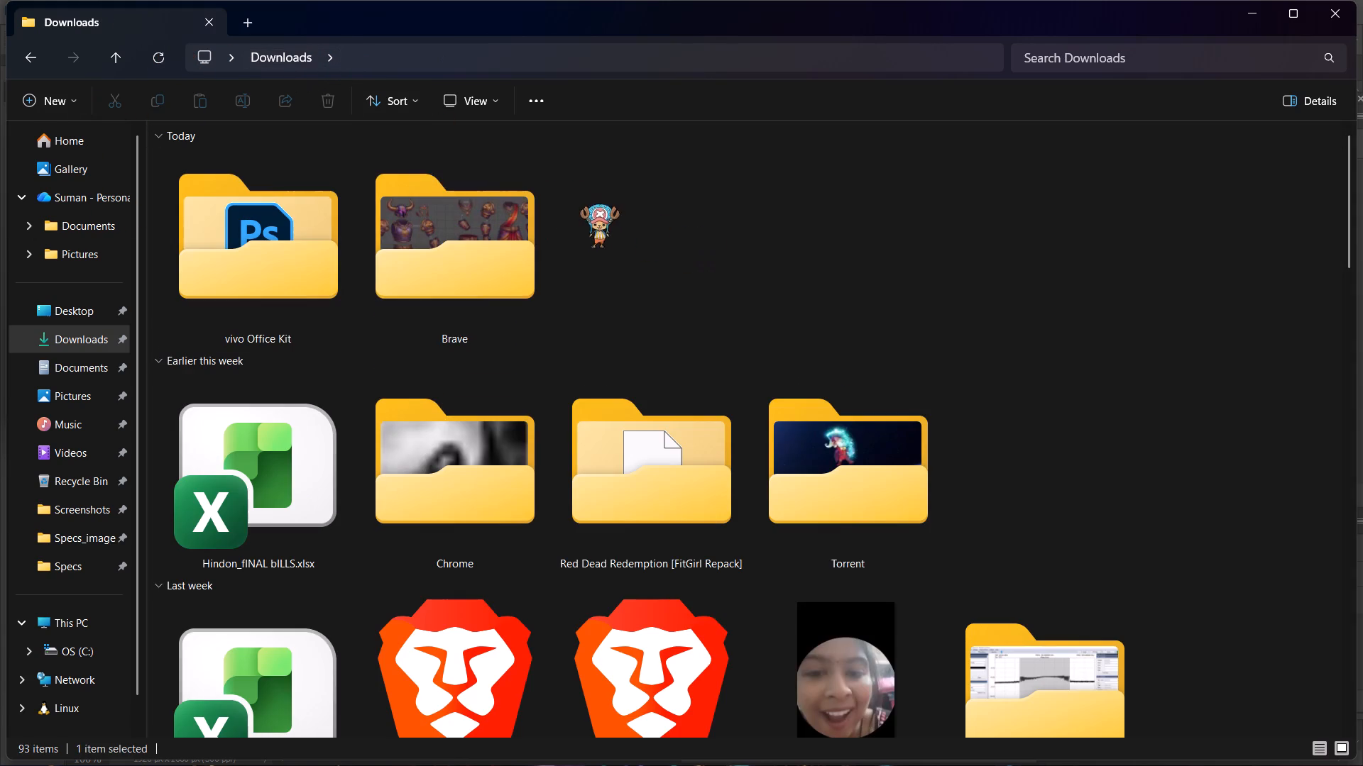
click(161, 59)
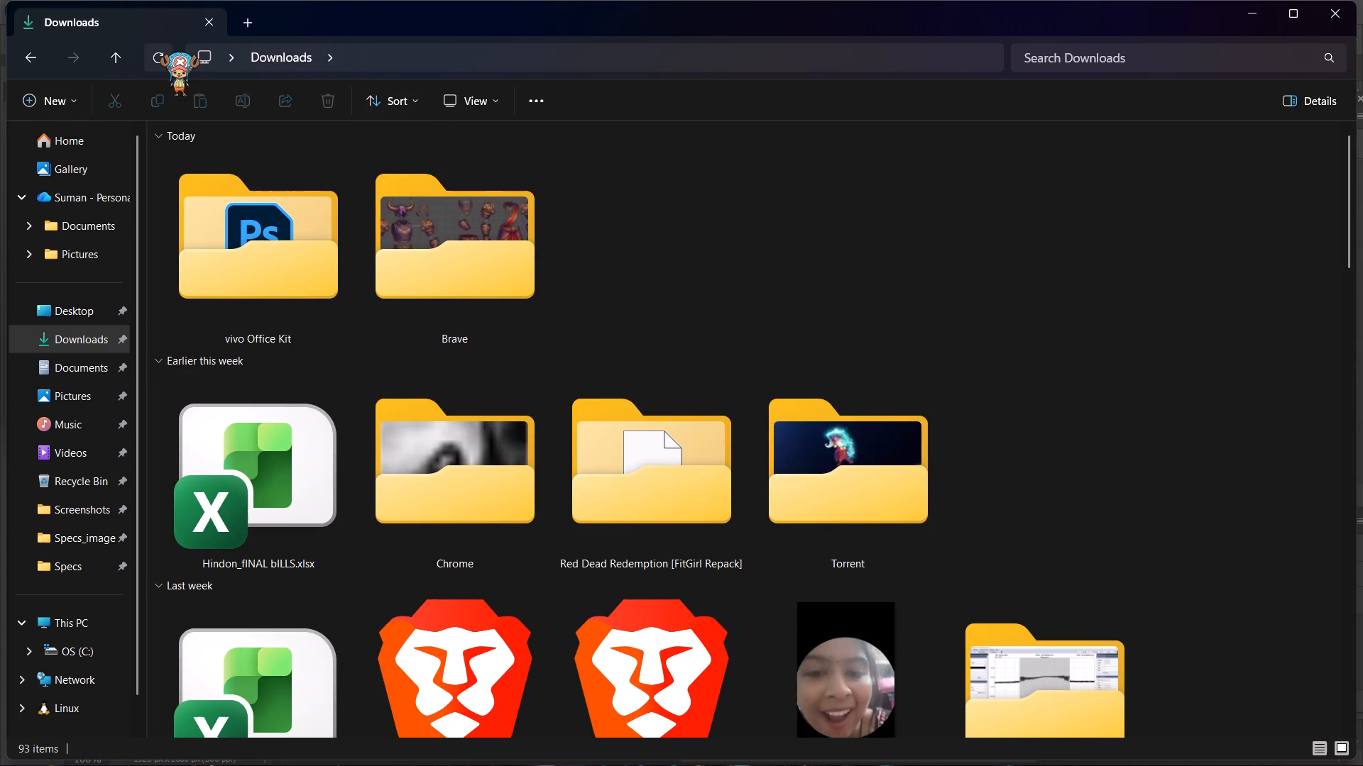
click(161, 59)
click(161, 59)
double_click(499, 270)
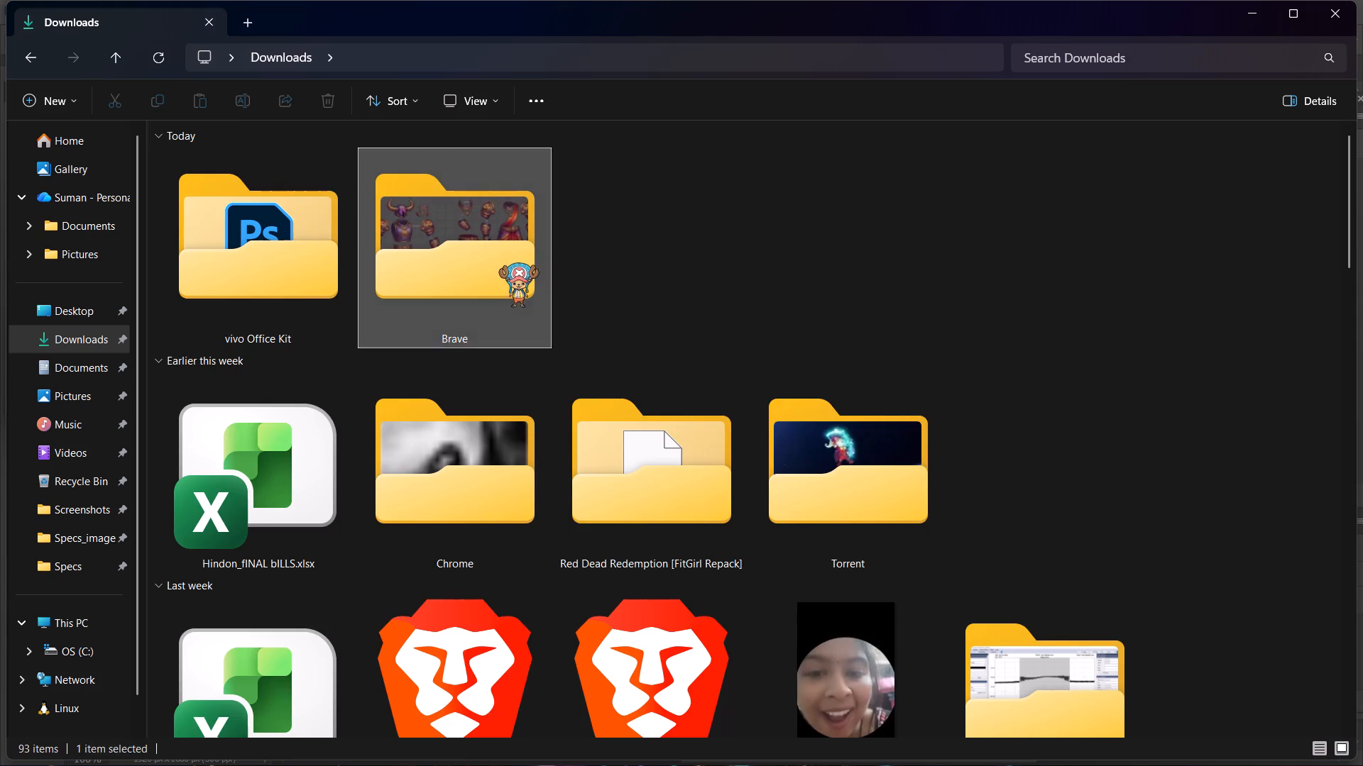
click(289, 58)
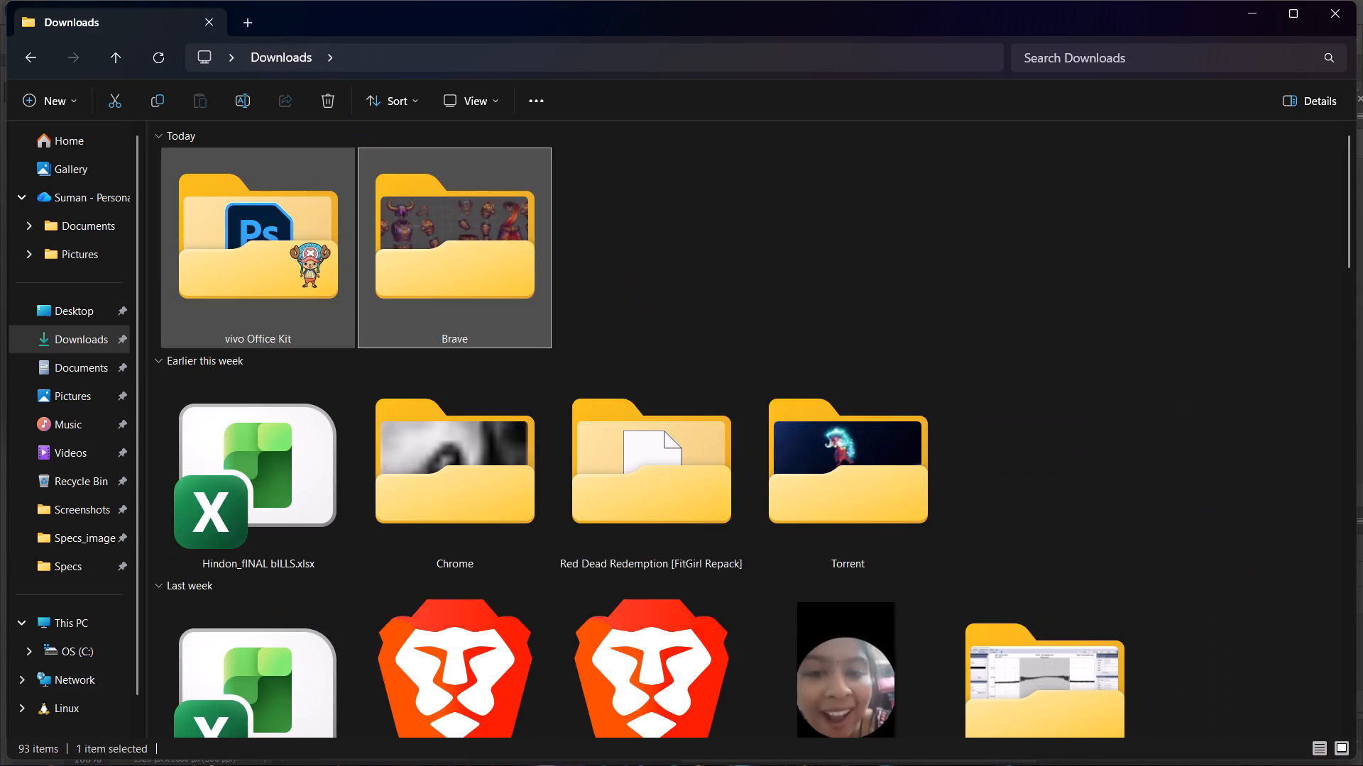
double_click(291, 250)
triple_click(165, 59)
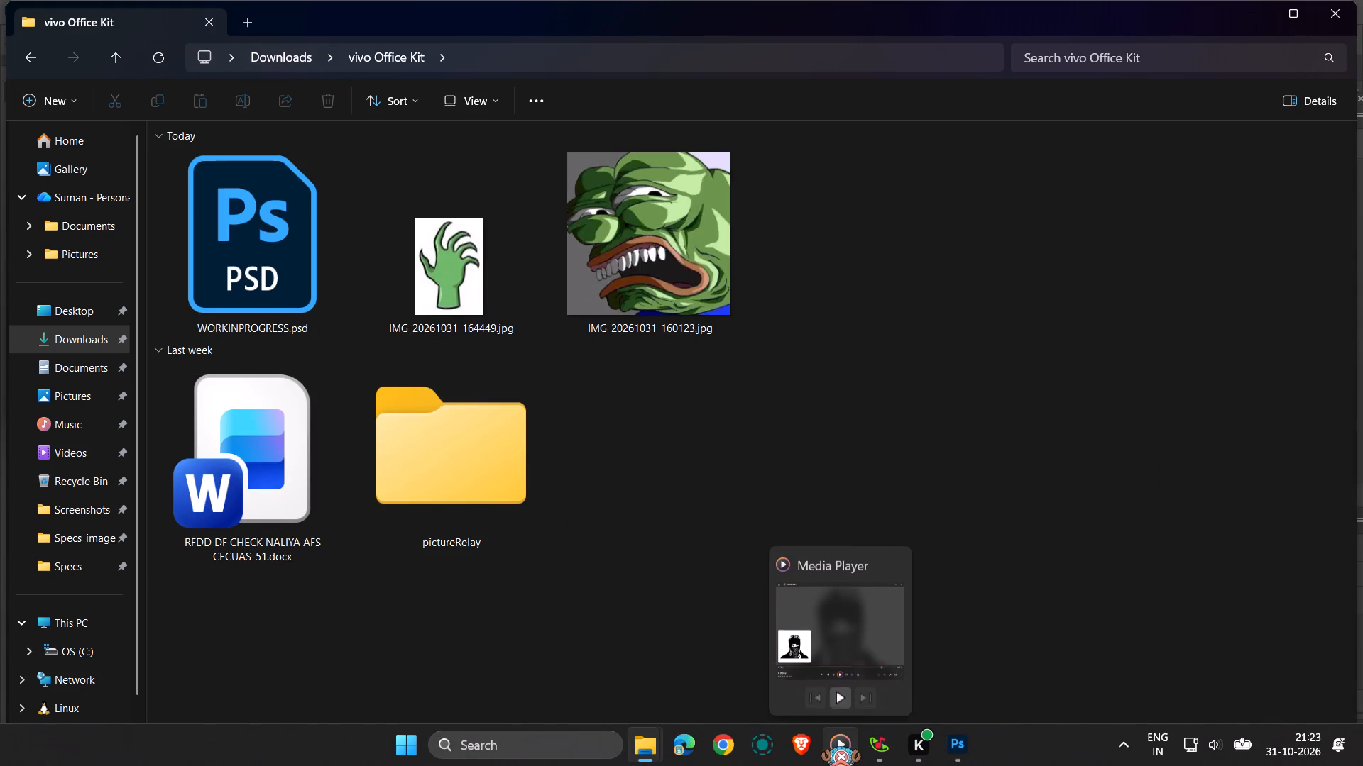
Open the vivo Office Kit app to receive the phone's image, and cancel the waiting transfer from "iQOO Z10x".
click(587, 750)
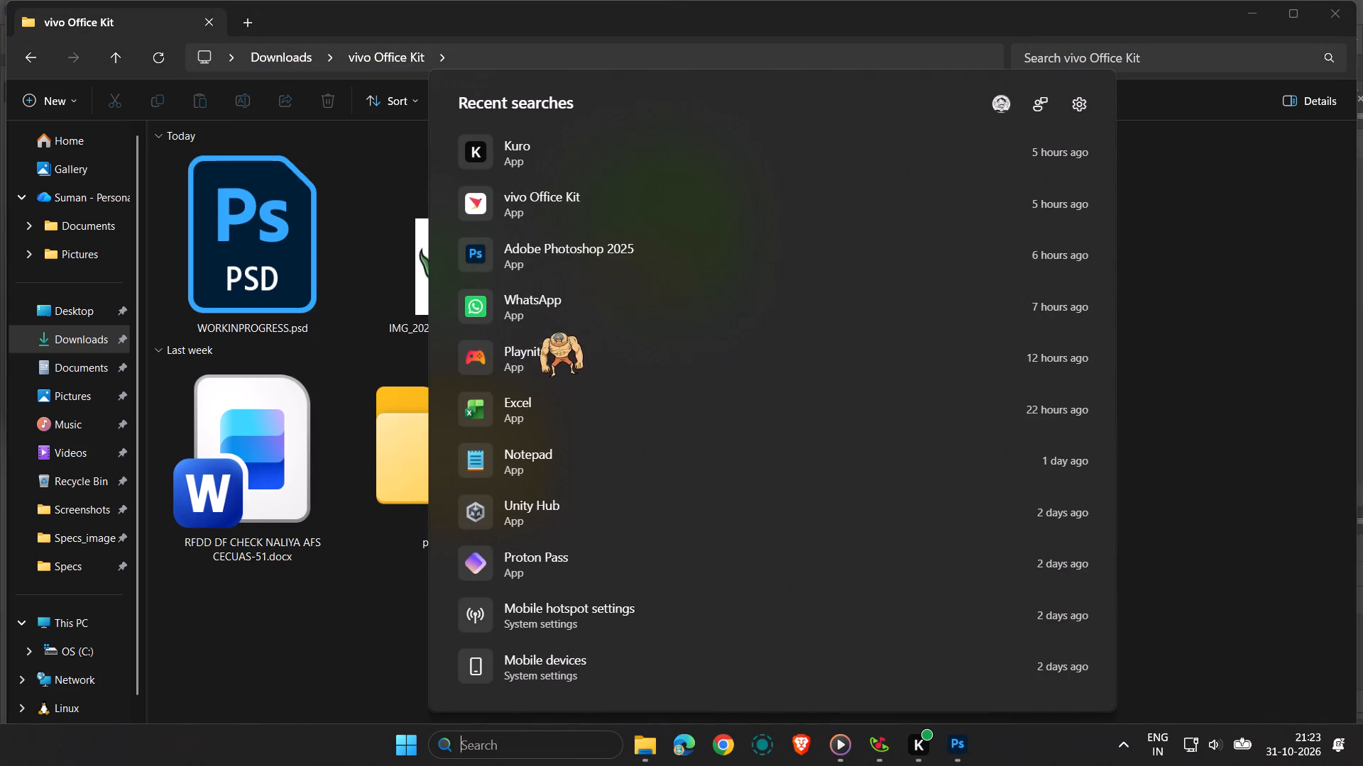
click(578, 211)
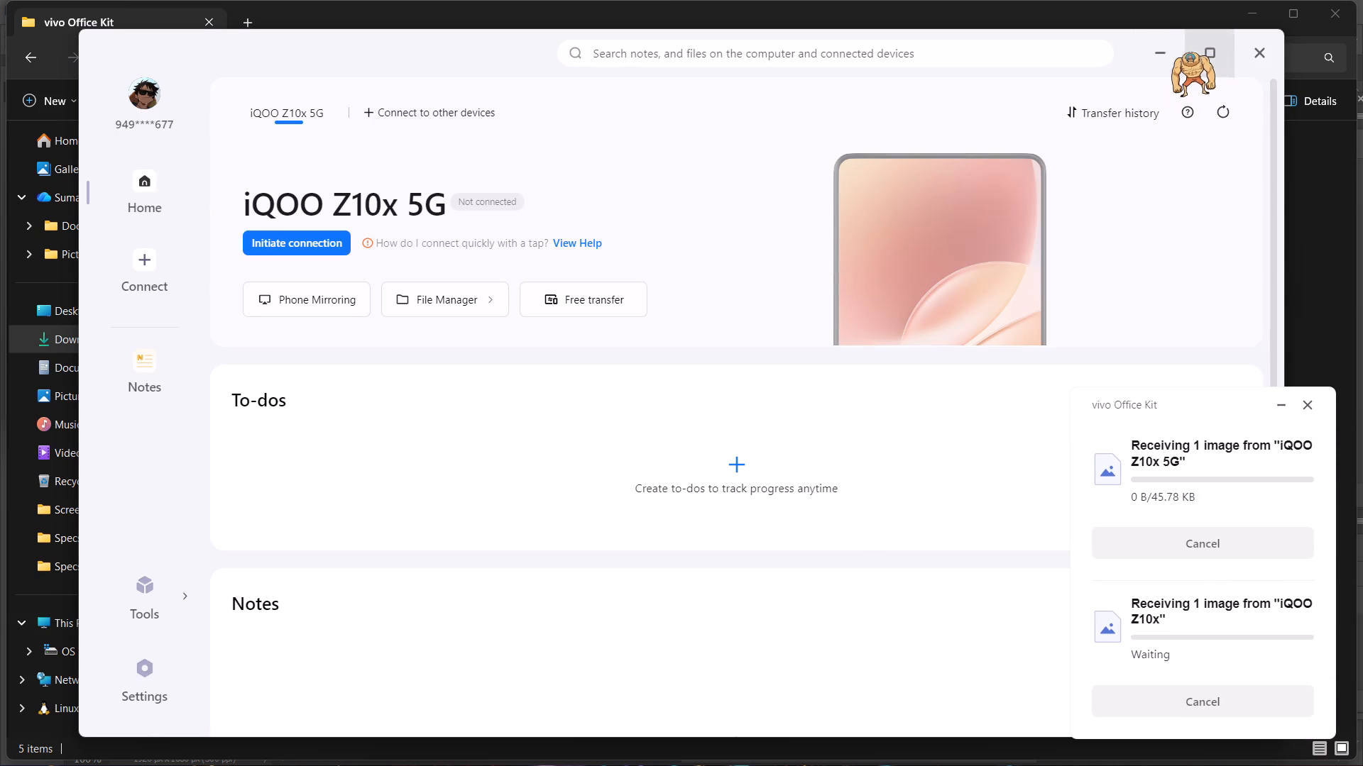
click(1193, 702)
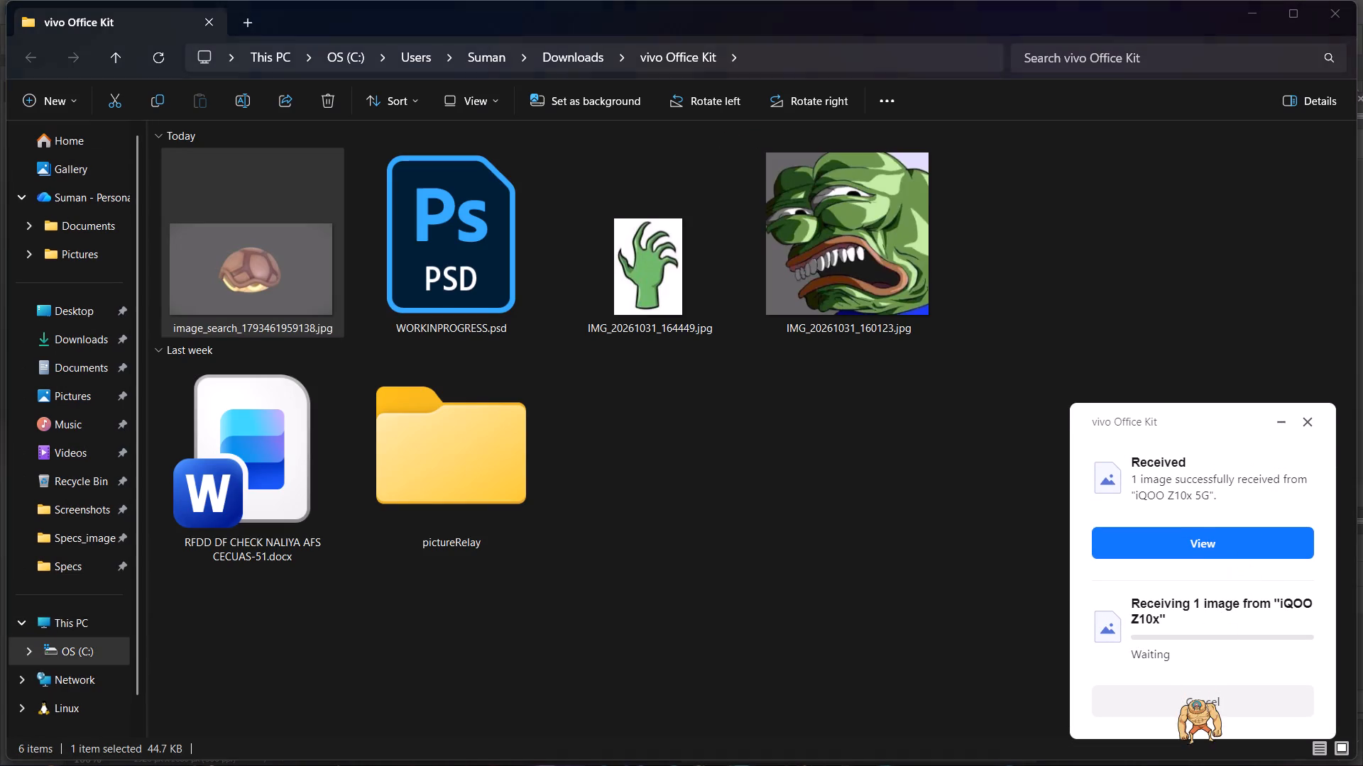
click(774, 557)
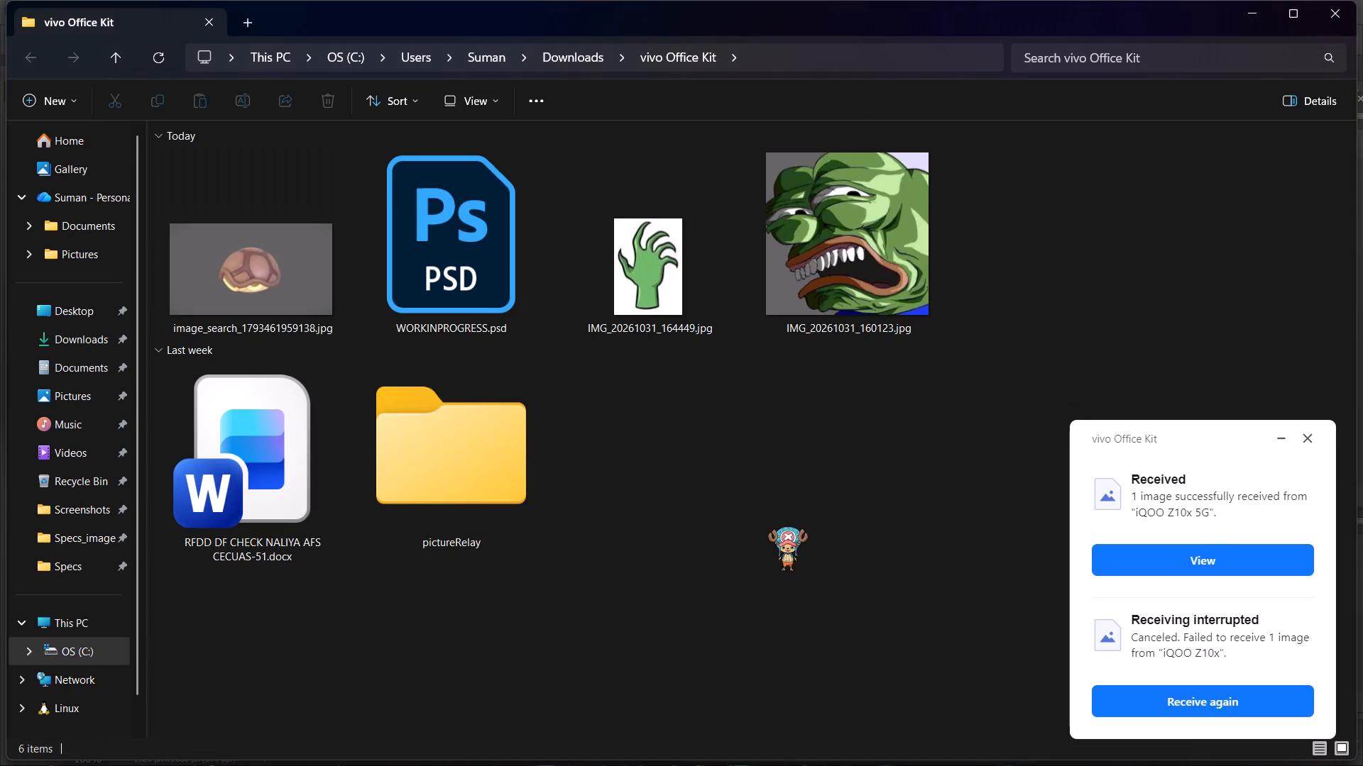
Switch back to Photoshop and place image_search_1793461959138.jpg as an embedded image.
click(936, 748)
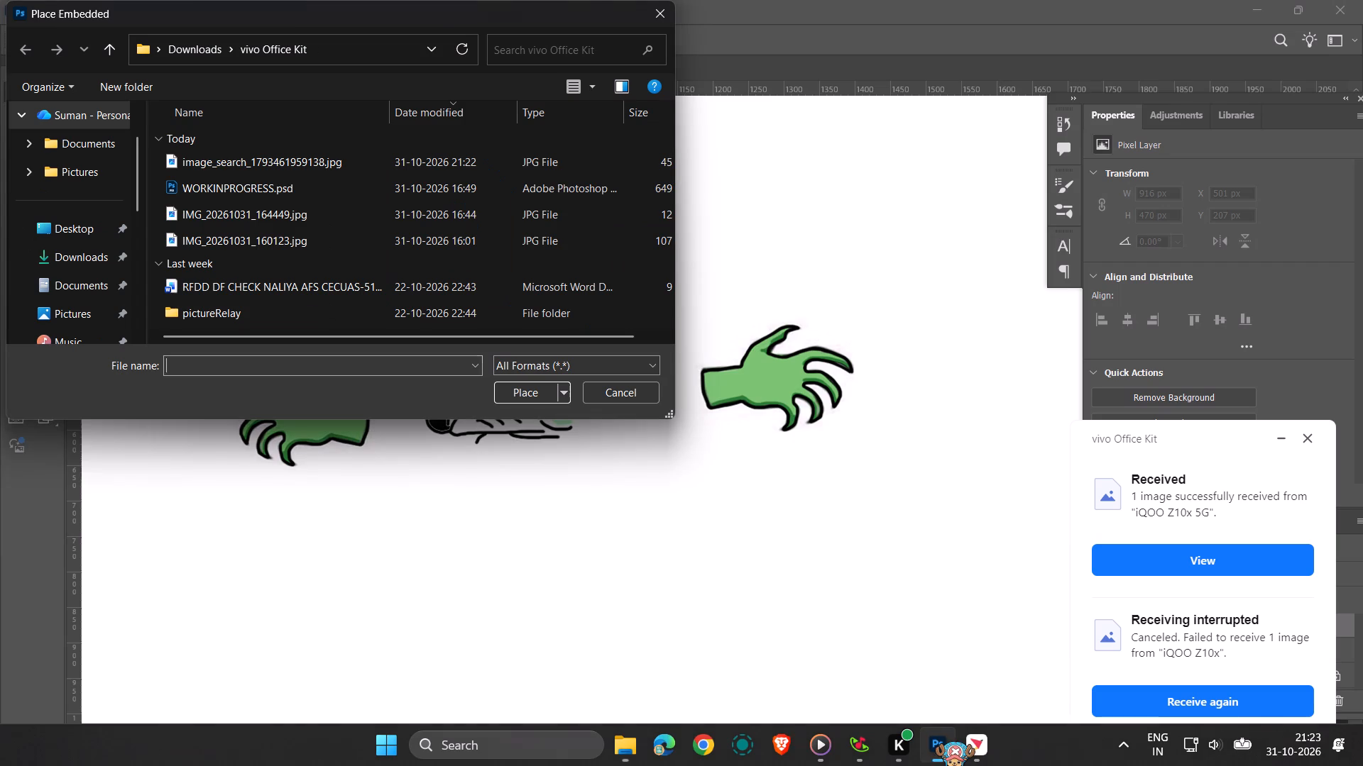
click(293, 163)
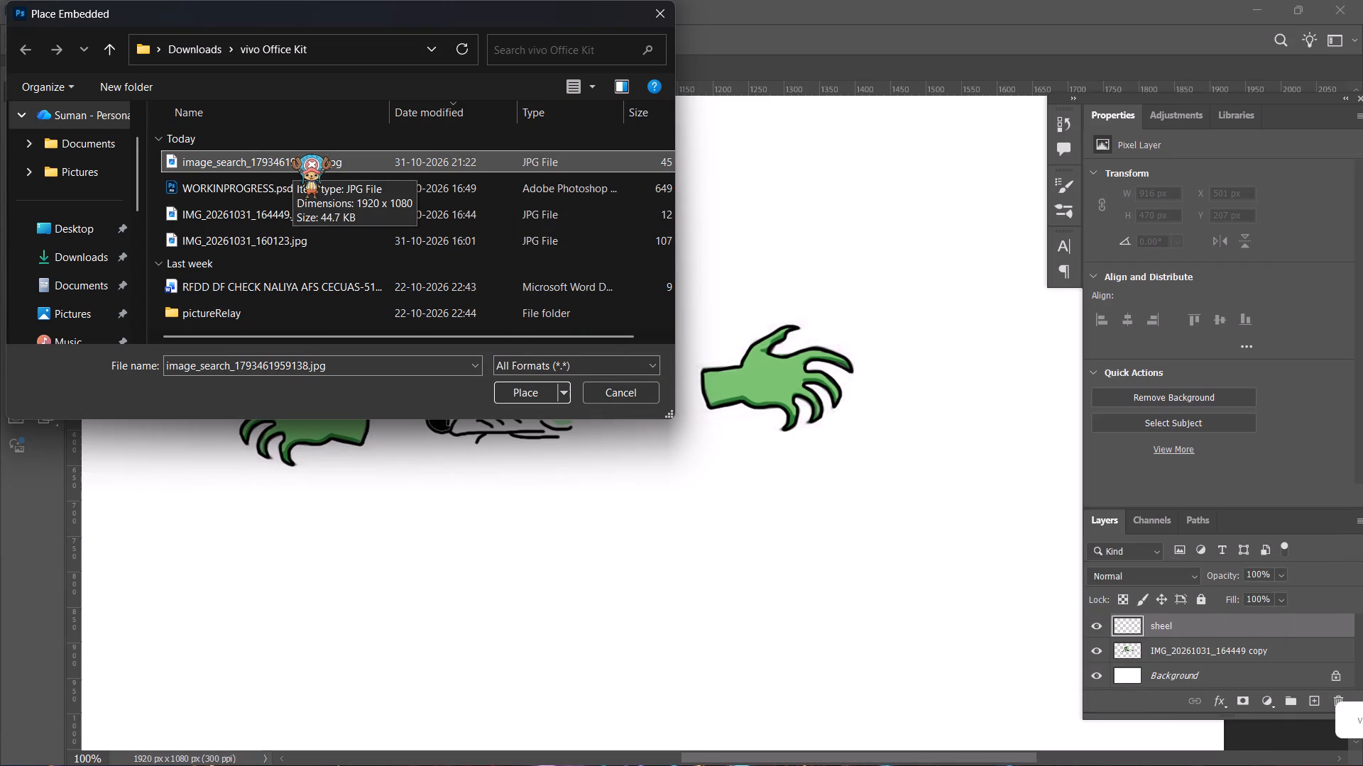
click(513, 401)
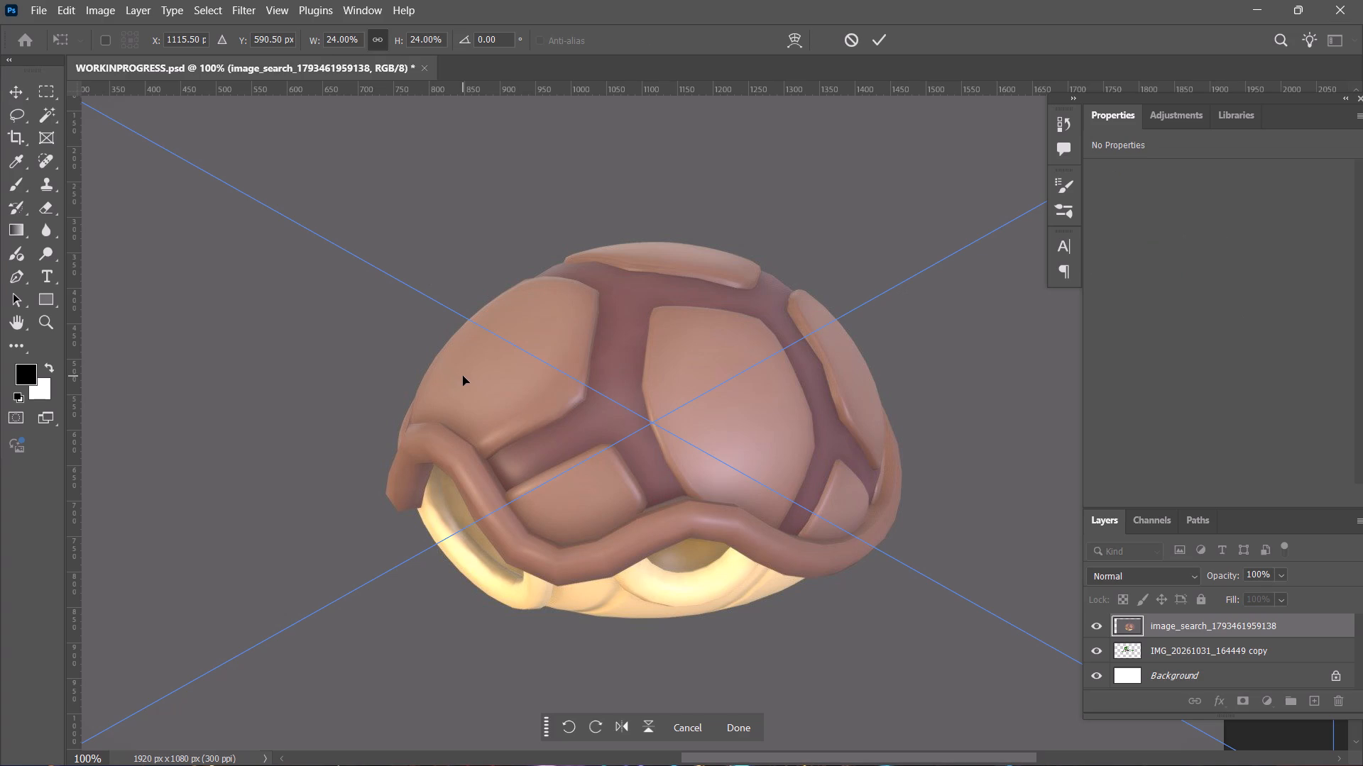
Scale the placed turtle-shell image proportionally to about 11.5% and position it over the head, centred near X 876 px, Y 465 px.
key(ctrl+minus)
key(ctrl+minus)
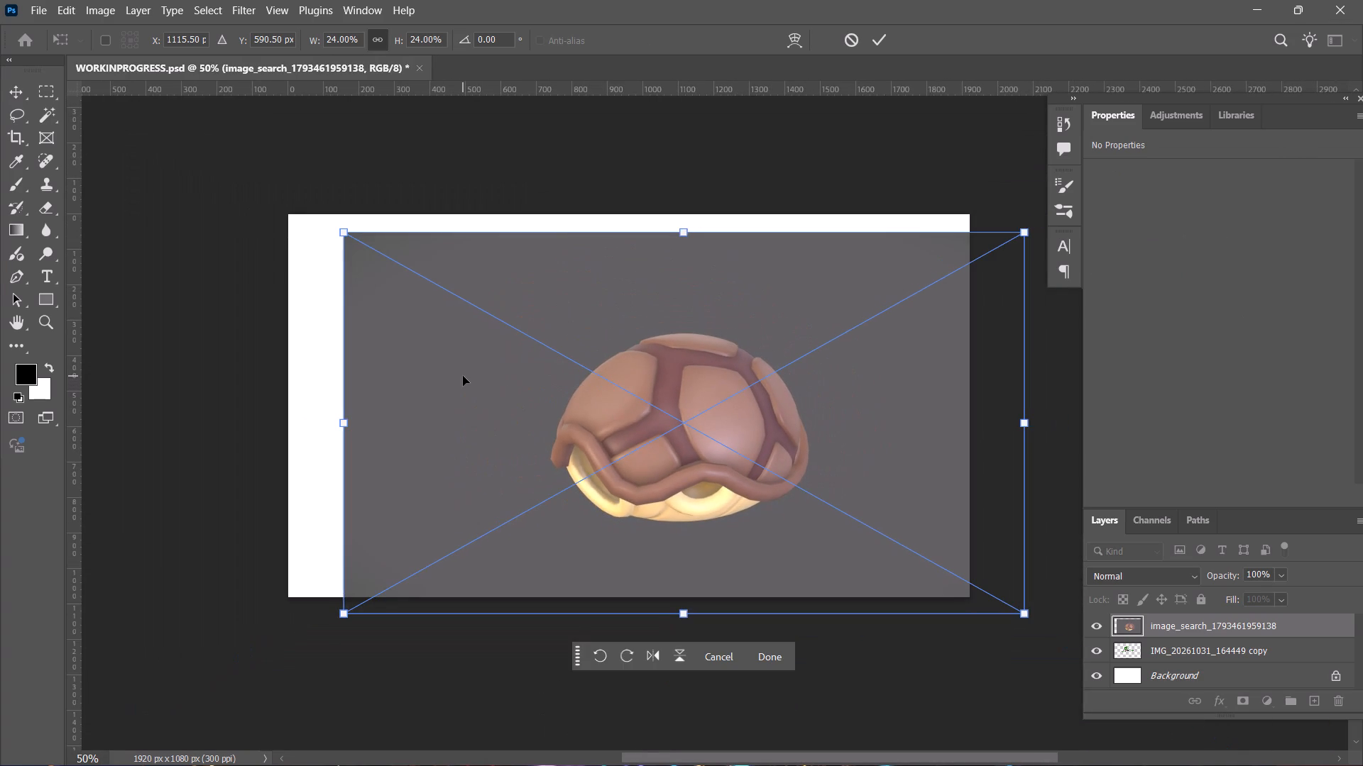
drag(1029, 614, 872, 540)
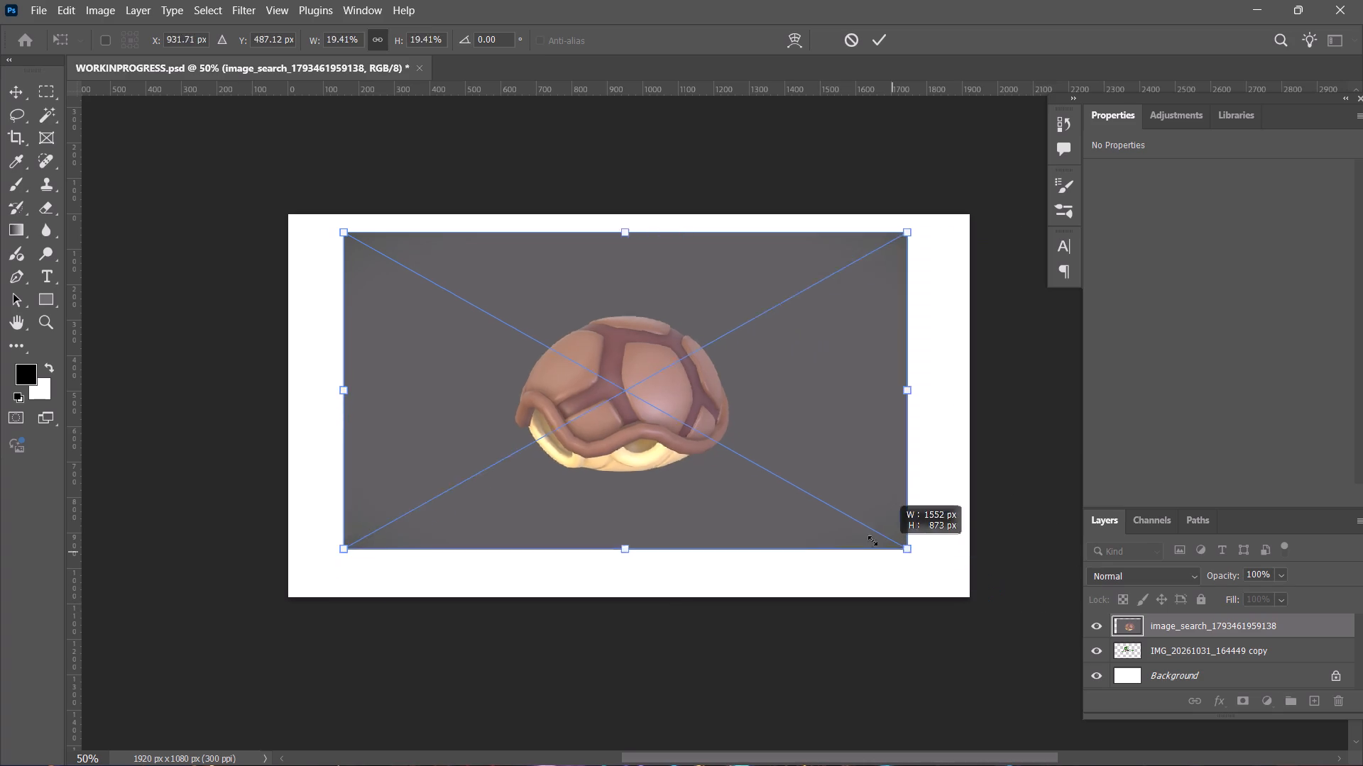
drag(872, 540, 645, 465)
drag(494, 333, 603, 424)
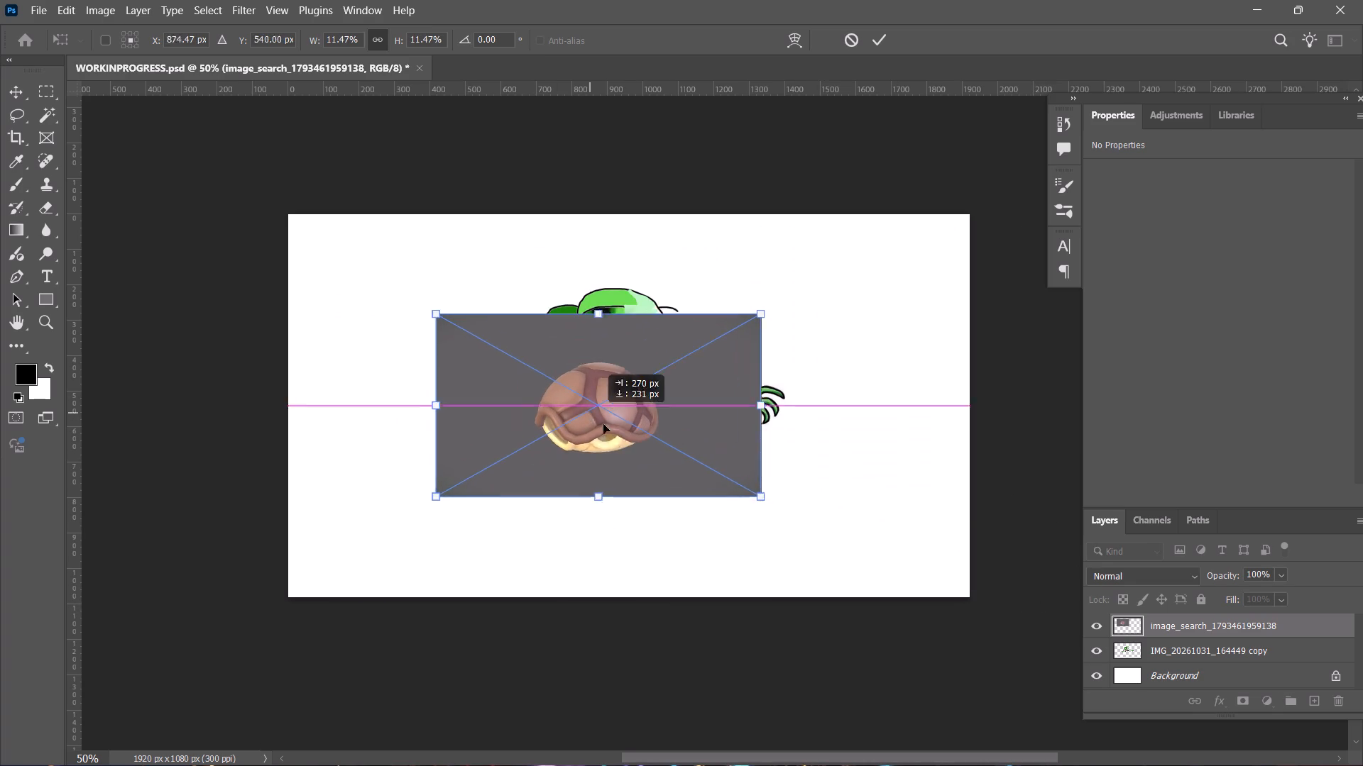
drag(603, 424, 587, 391)
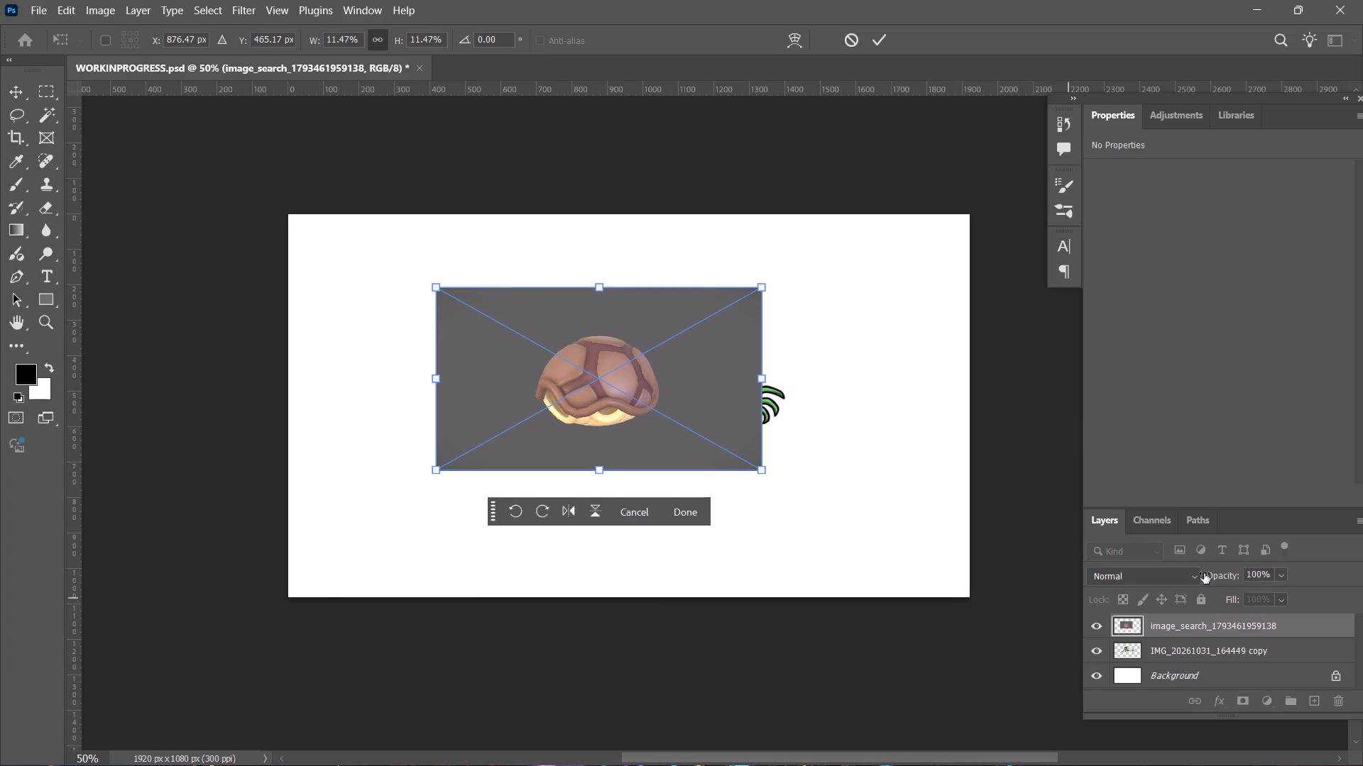
Lower the opacity of the turtle-shell image layer to 29%.
click(1282, 576)
drag(1273, 600, 1235, 599)
drag(1253, 594, 1242, 598)
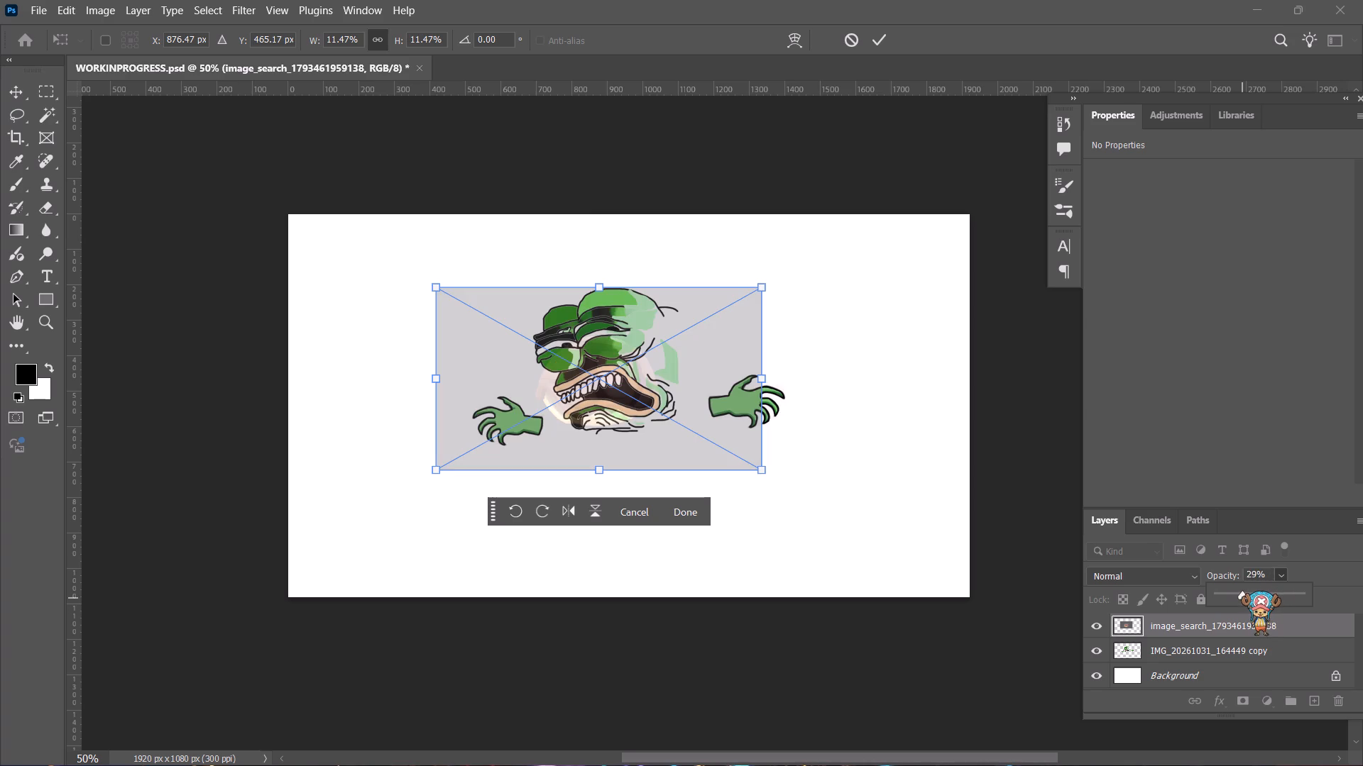
Shift the placed turtle-shell image to about X 958 px, Y 509 px and set its layer opacity to 67%.
drag(1242, 598, 1293, 599)
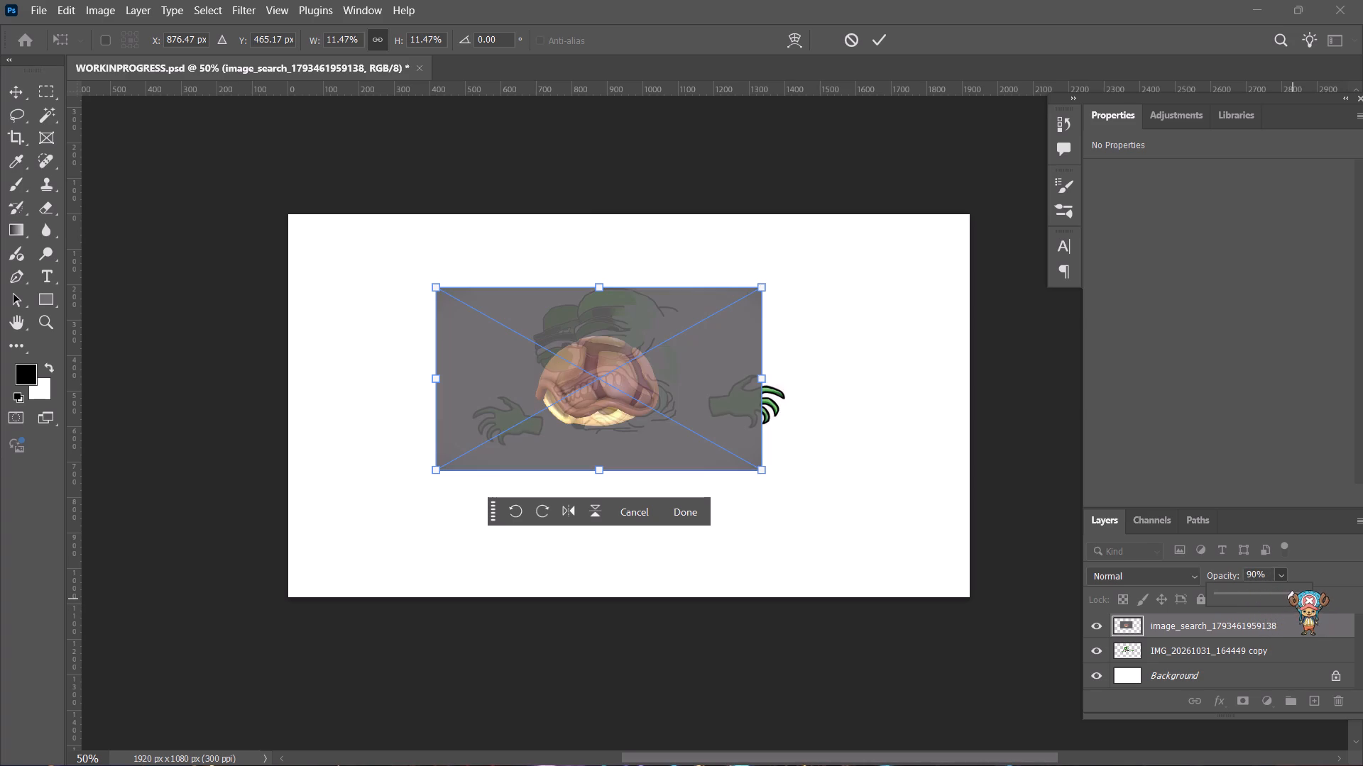
drag(1271, 597, 1259, 598)
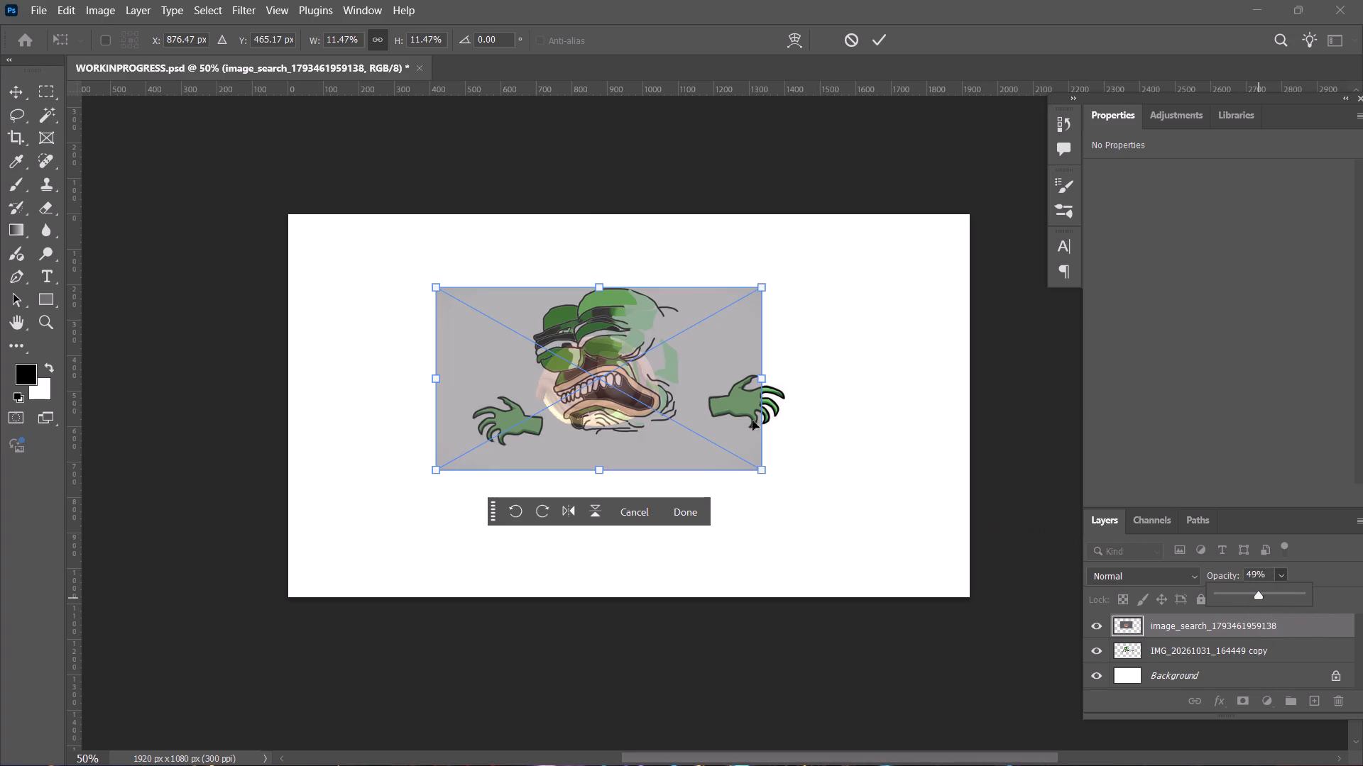
drag(708, 290, 761, 327)
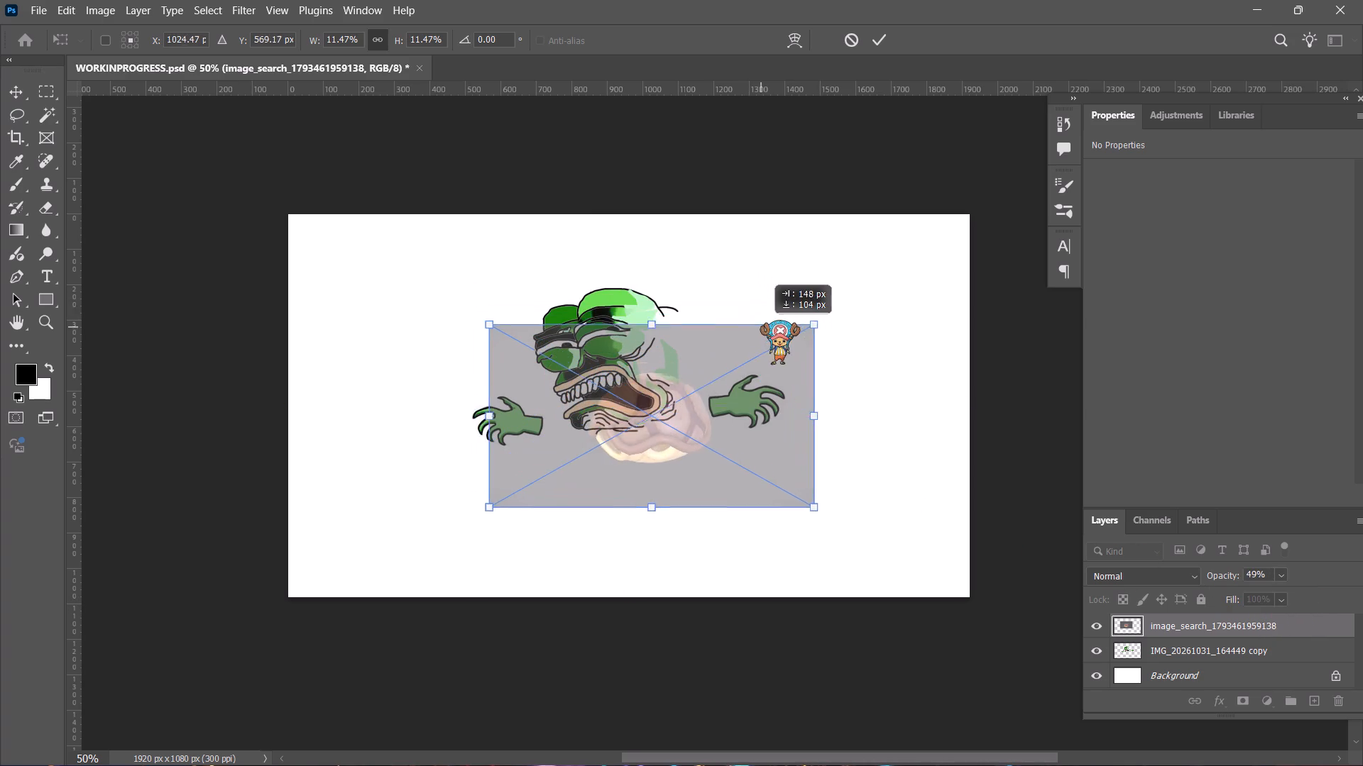
drag(761, 327, 735, 306)
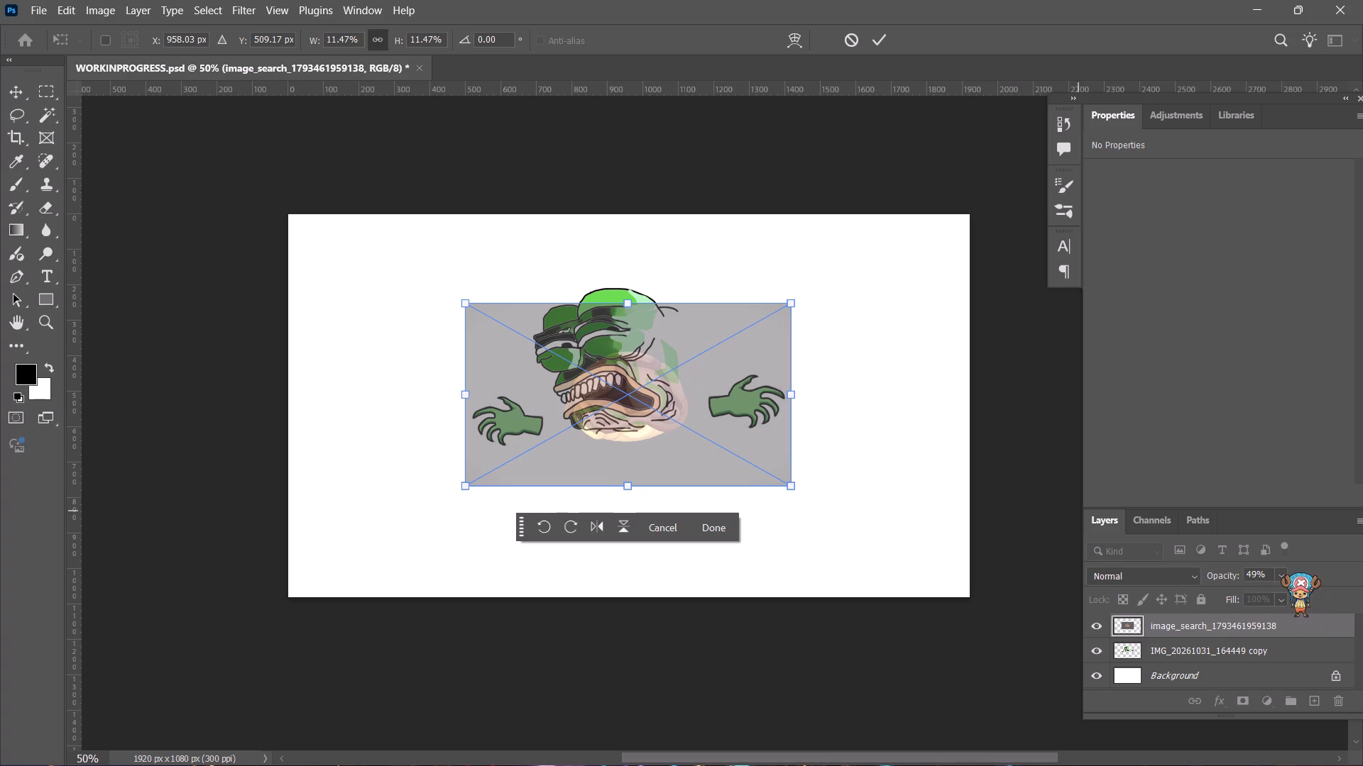
click(1282, 579)
click(1307, 599)
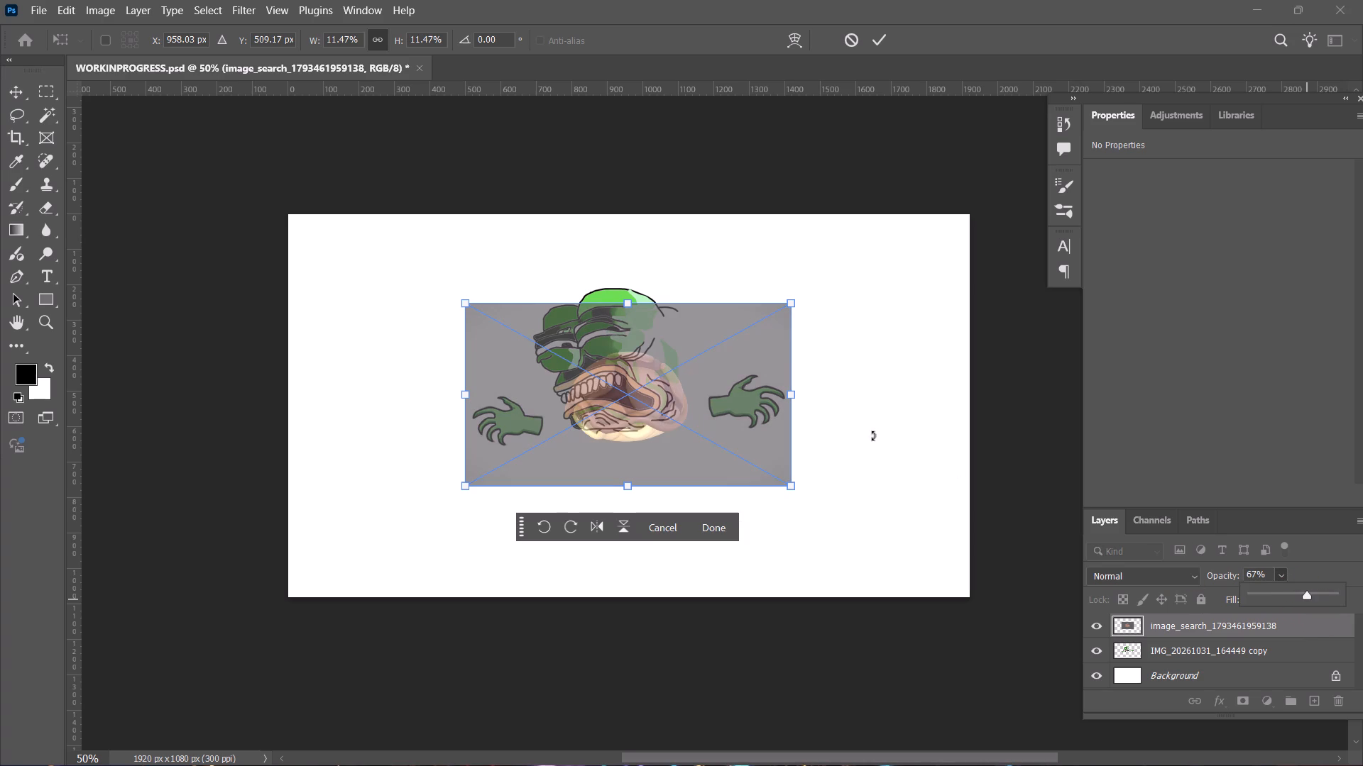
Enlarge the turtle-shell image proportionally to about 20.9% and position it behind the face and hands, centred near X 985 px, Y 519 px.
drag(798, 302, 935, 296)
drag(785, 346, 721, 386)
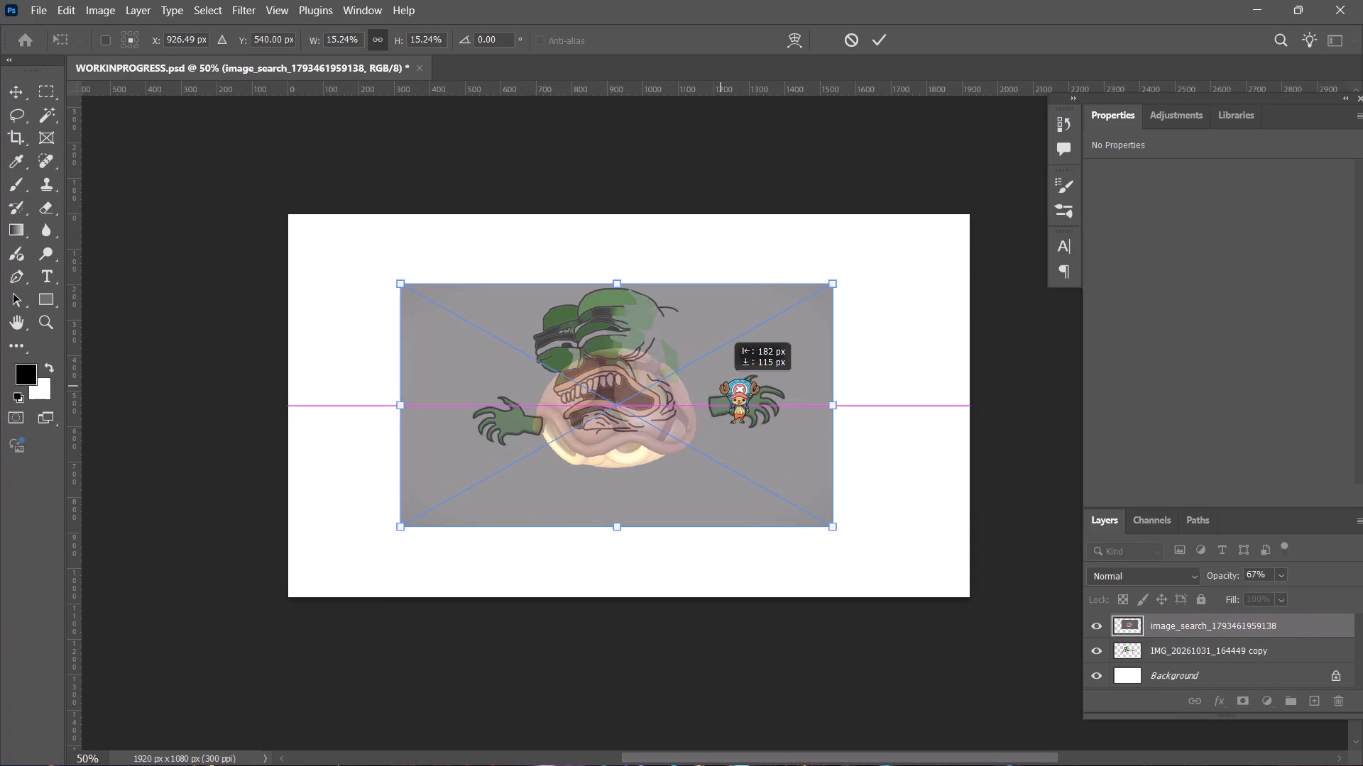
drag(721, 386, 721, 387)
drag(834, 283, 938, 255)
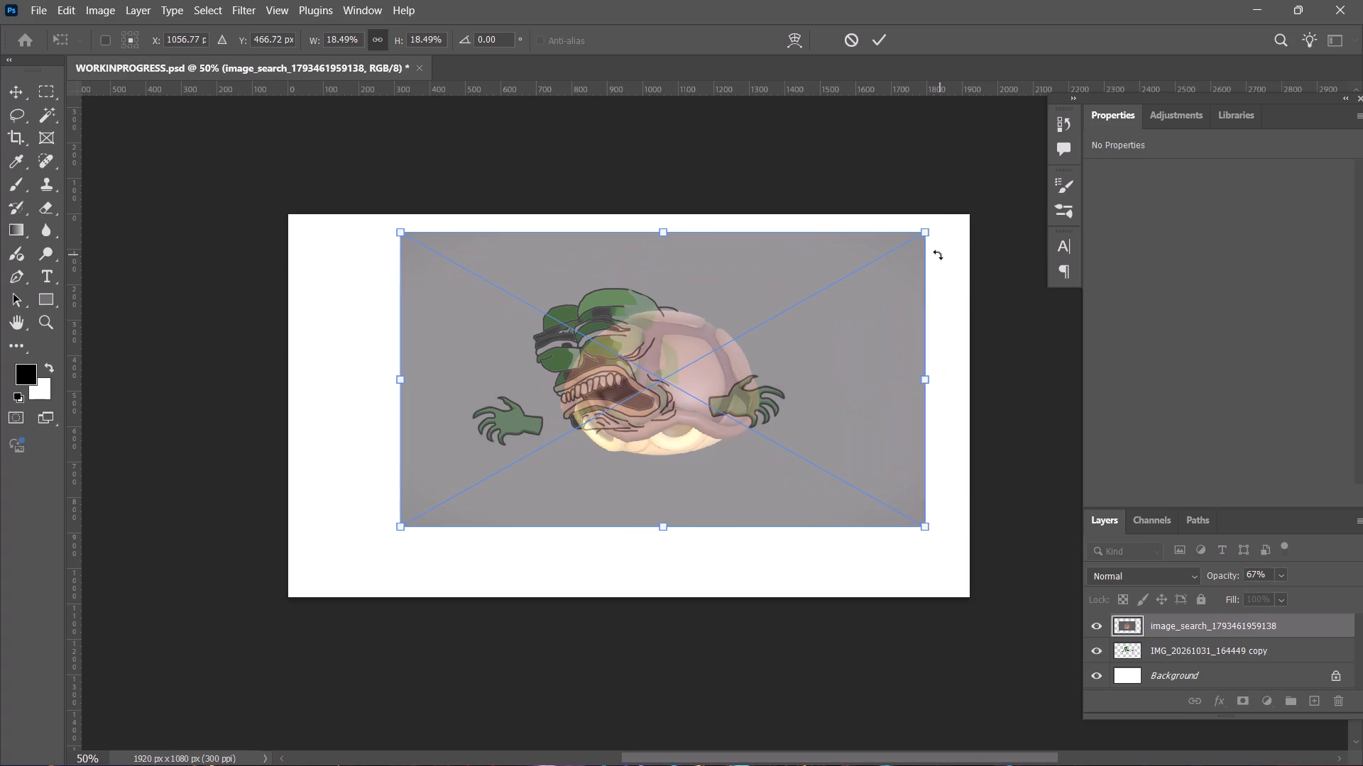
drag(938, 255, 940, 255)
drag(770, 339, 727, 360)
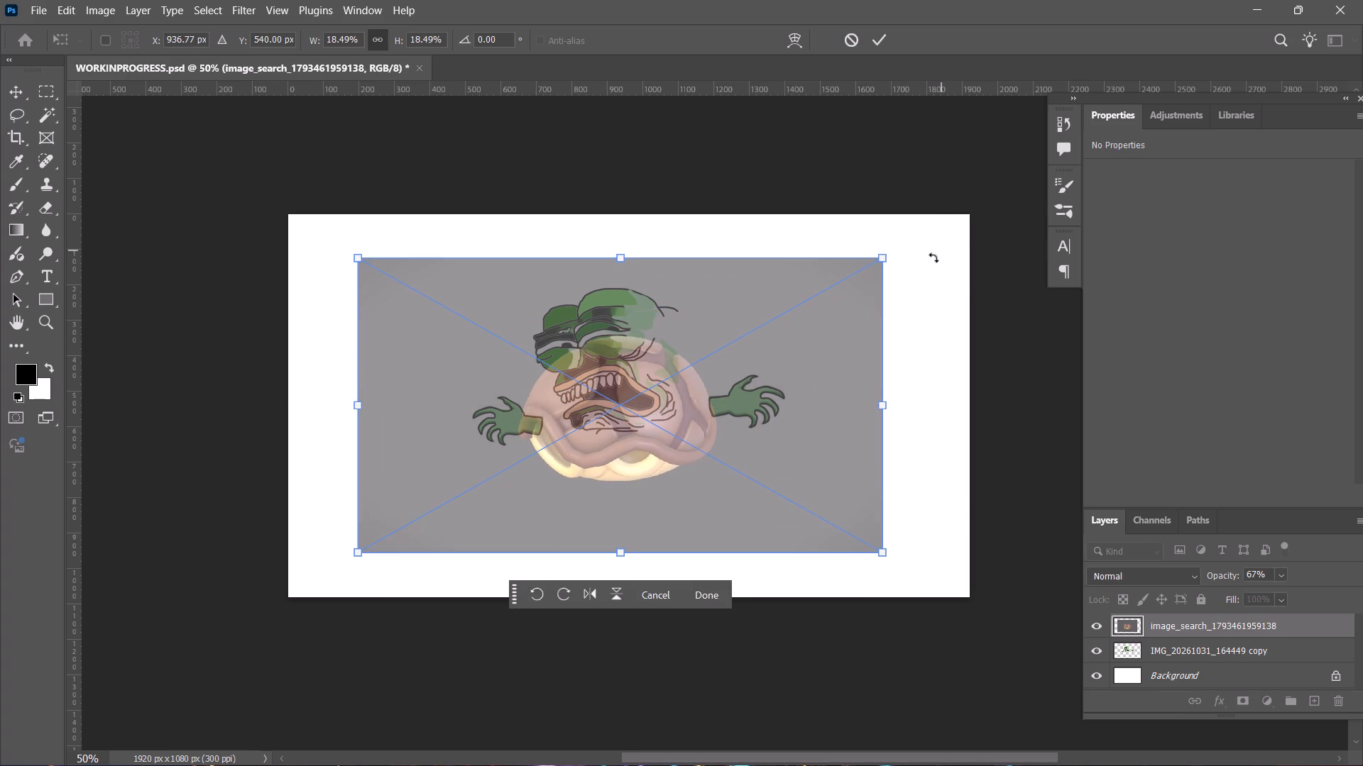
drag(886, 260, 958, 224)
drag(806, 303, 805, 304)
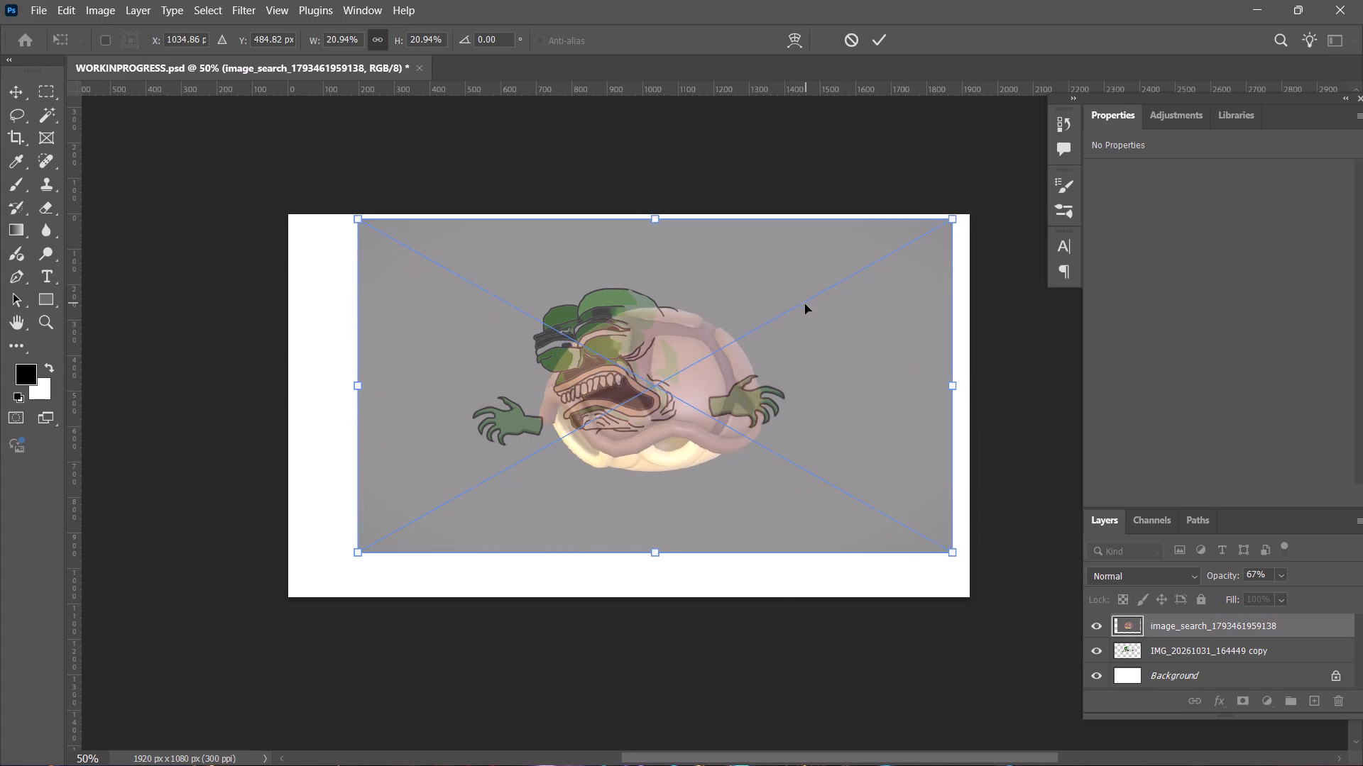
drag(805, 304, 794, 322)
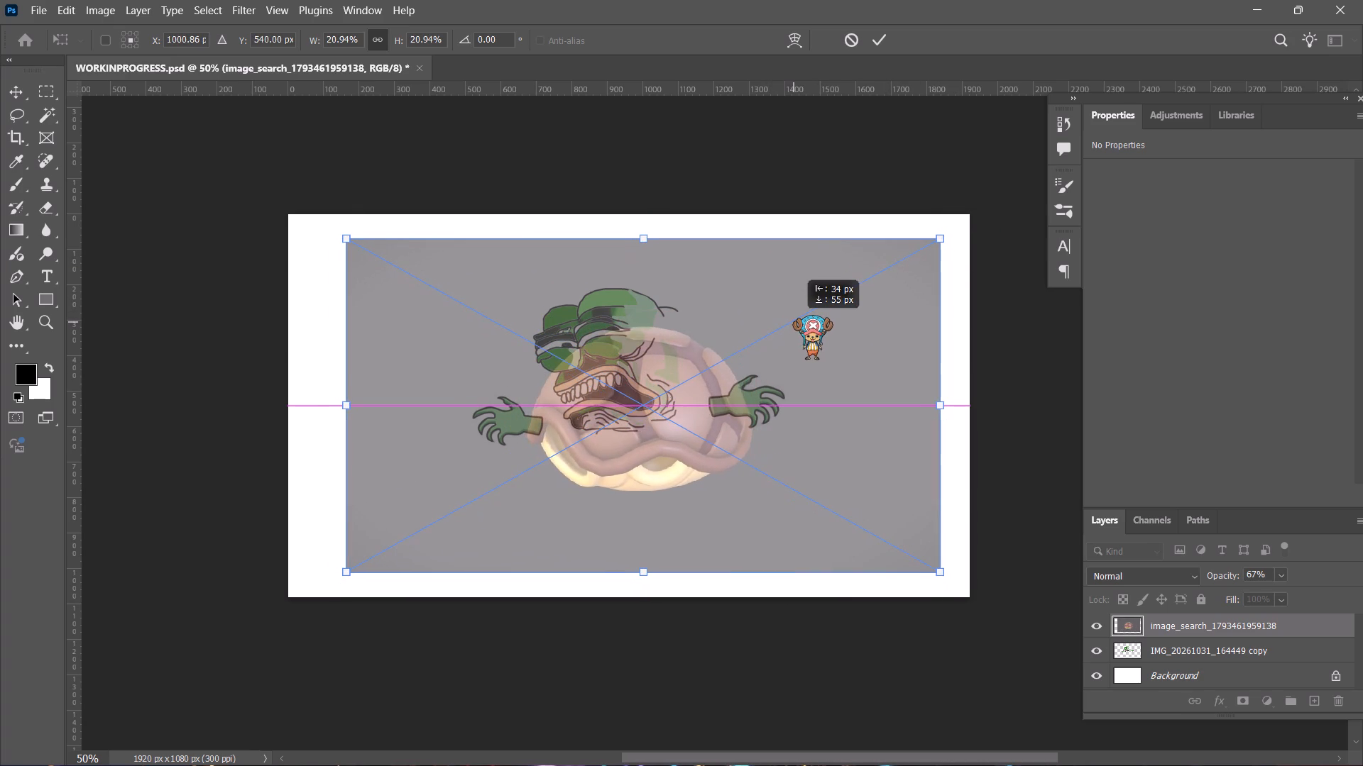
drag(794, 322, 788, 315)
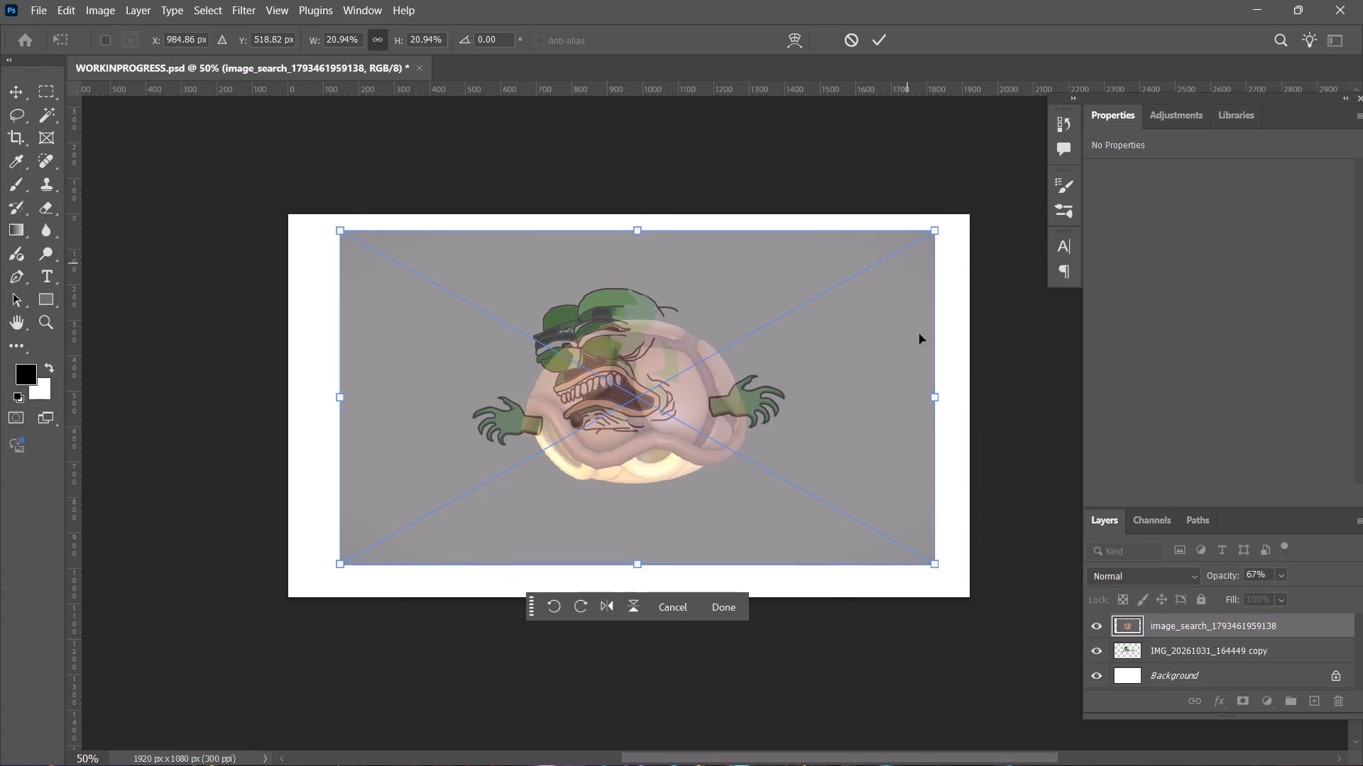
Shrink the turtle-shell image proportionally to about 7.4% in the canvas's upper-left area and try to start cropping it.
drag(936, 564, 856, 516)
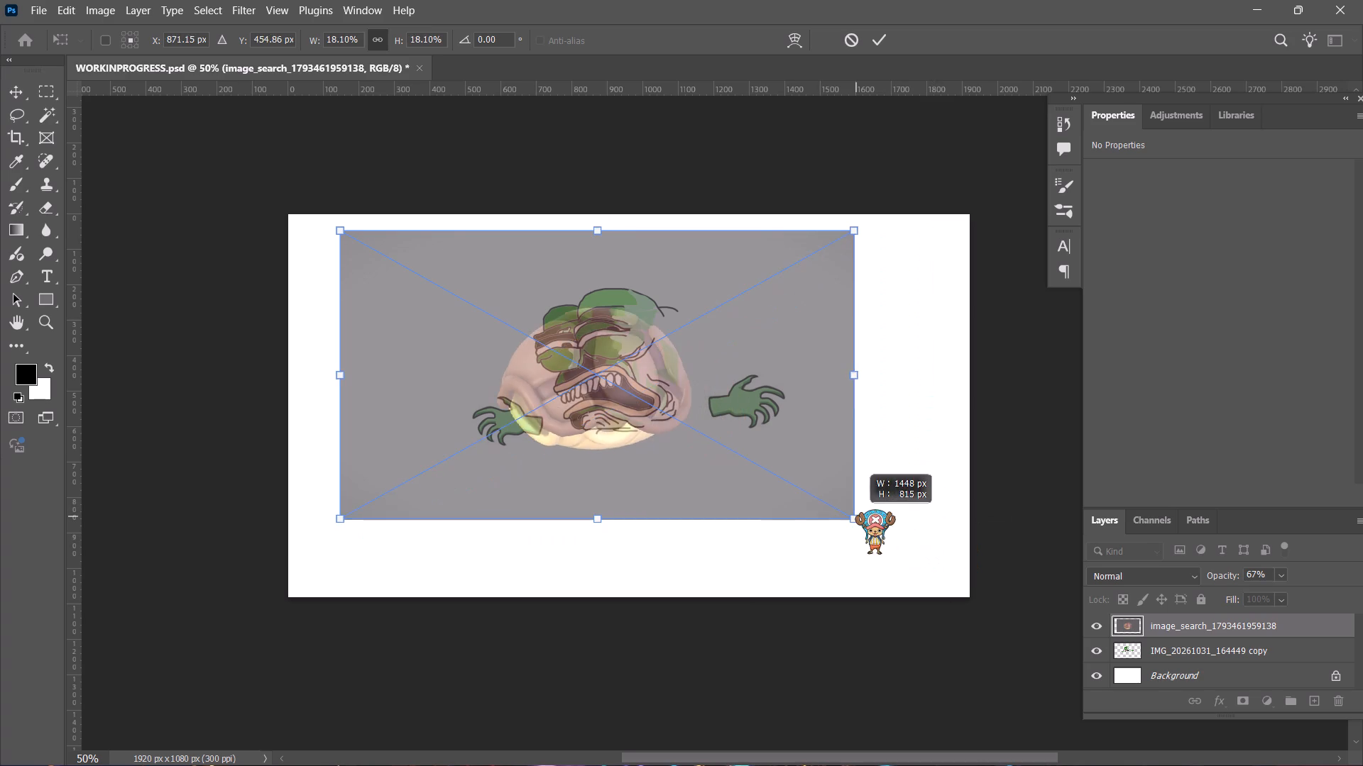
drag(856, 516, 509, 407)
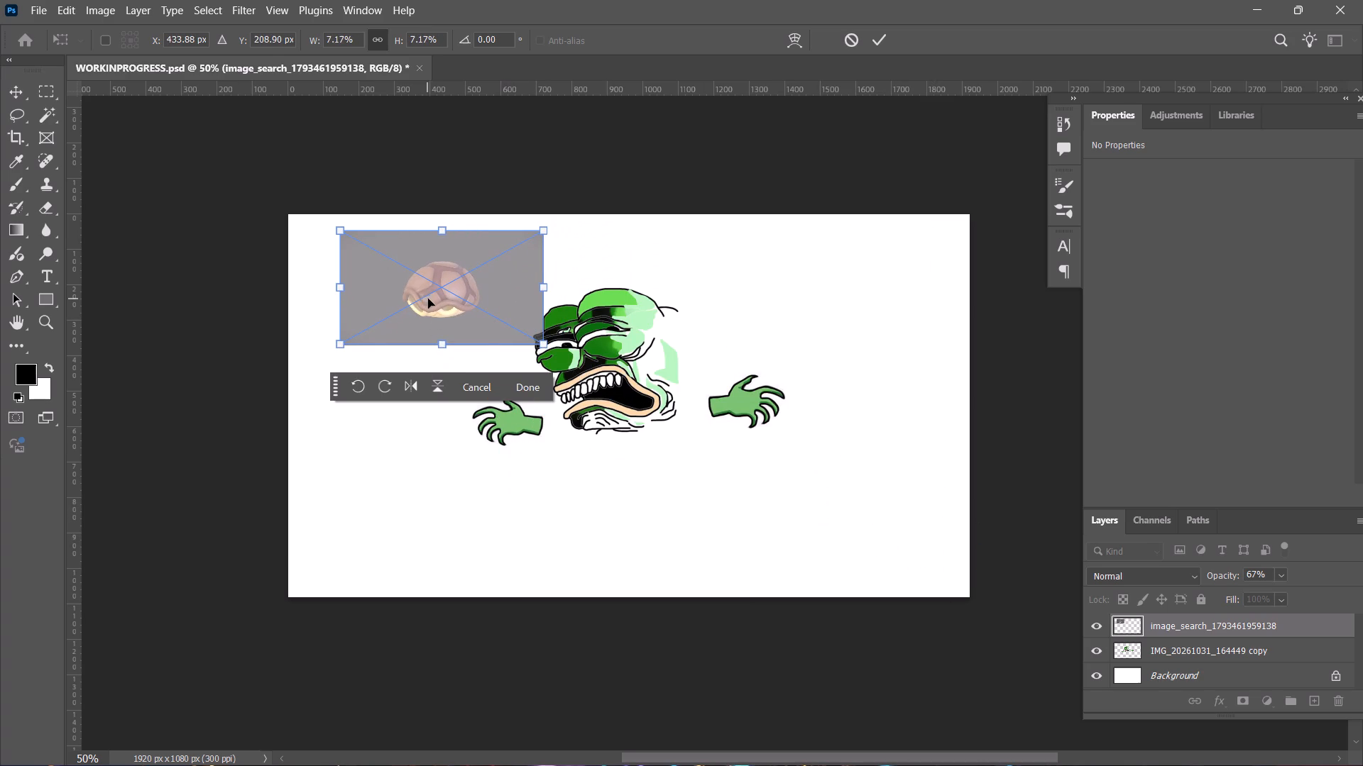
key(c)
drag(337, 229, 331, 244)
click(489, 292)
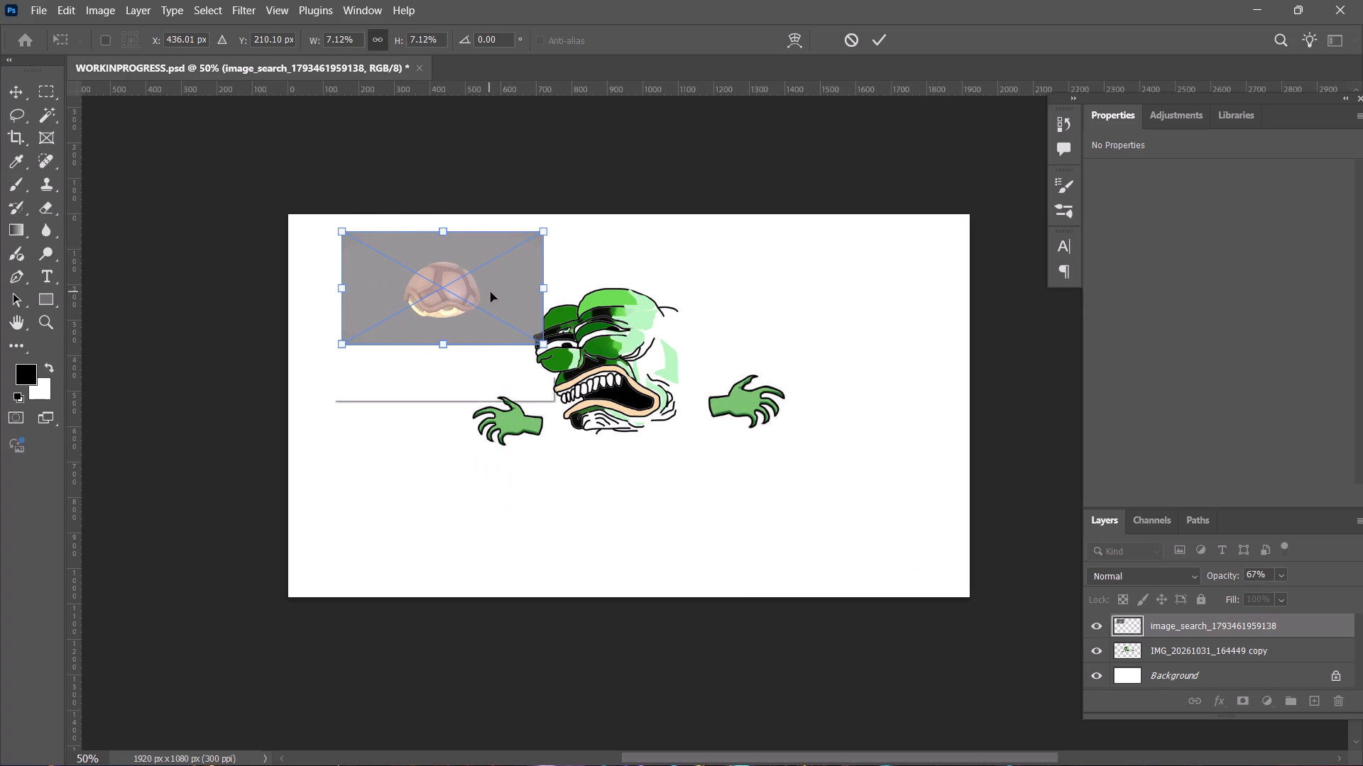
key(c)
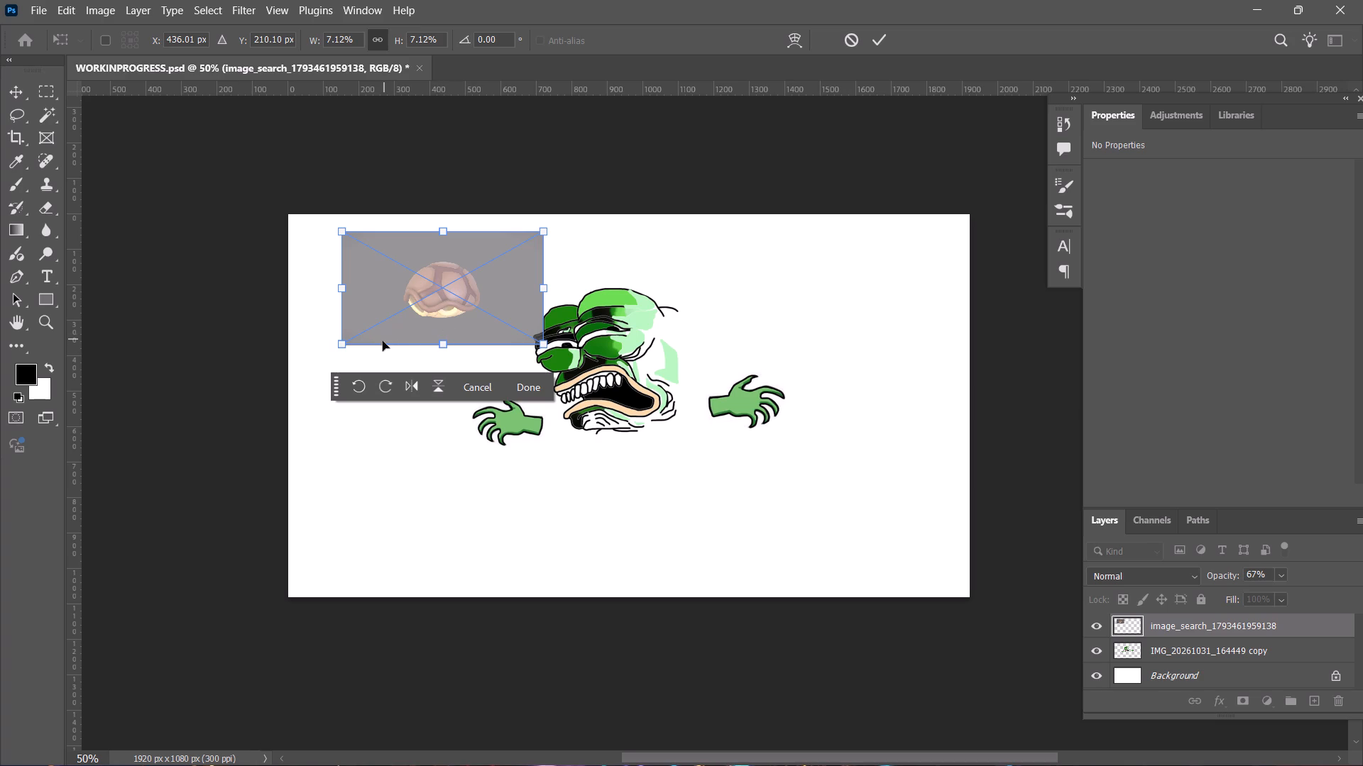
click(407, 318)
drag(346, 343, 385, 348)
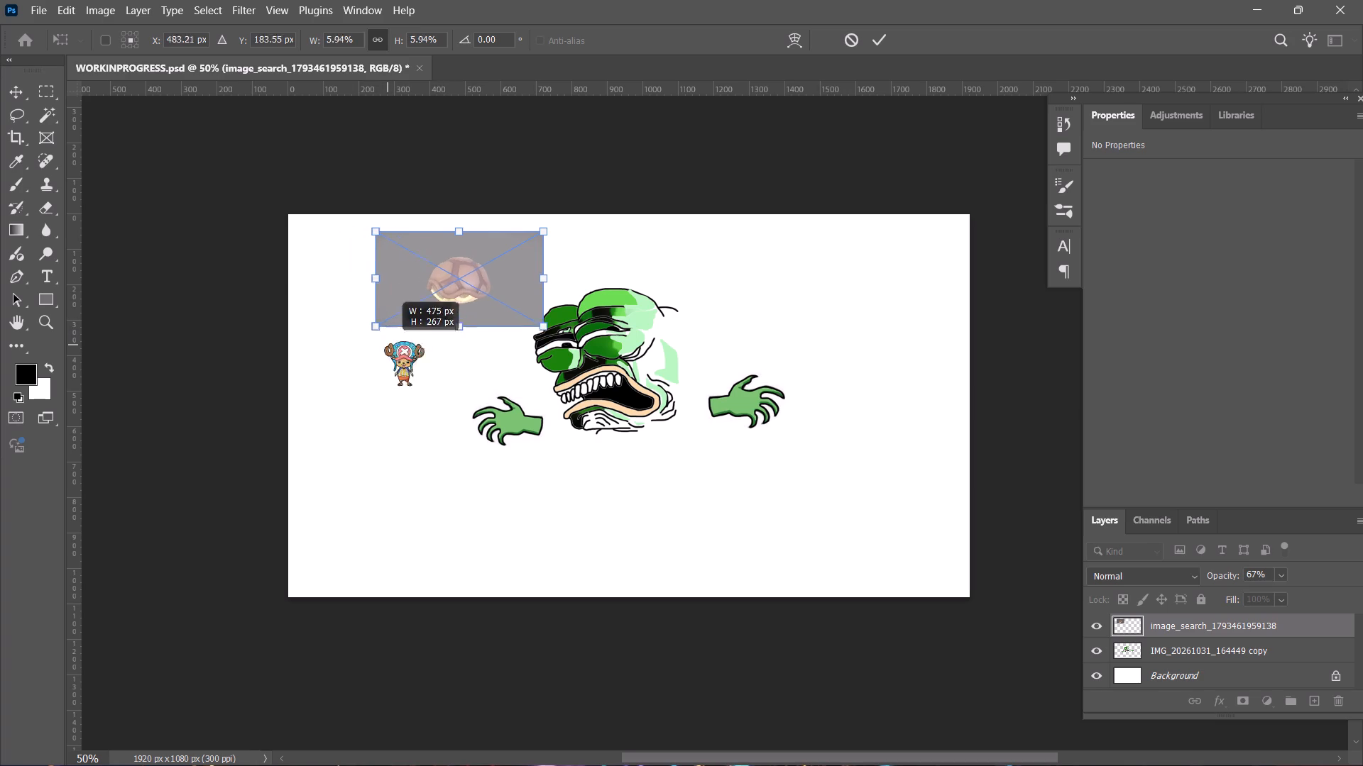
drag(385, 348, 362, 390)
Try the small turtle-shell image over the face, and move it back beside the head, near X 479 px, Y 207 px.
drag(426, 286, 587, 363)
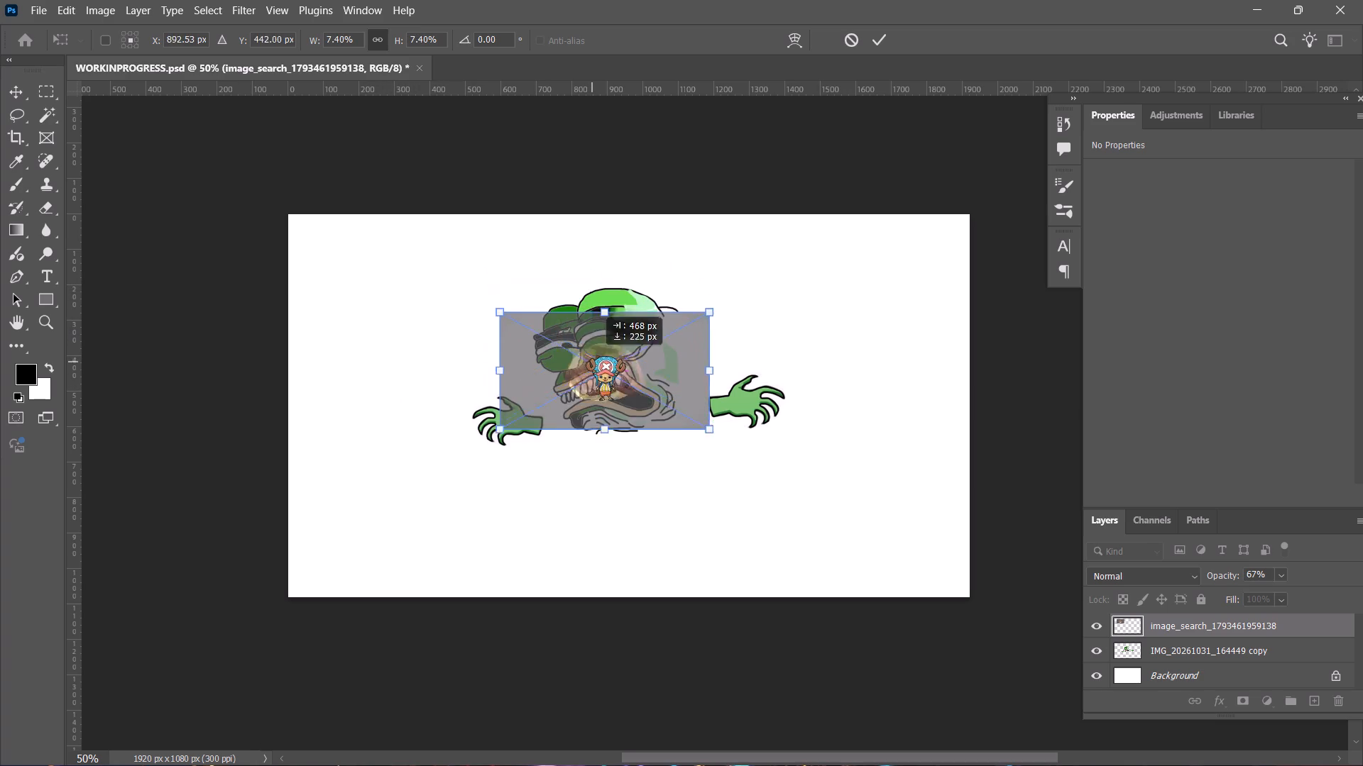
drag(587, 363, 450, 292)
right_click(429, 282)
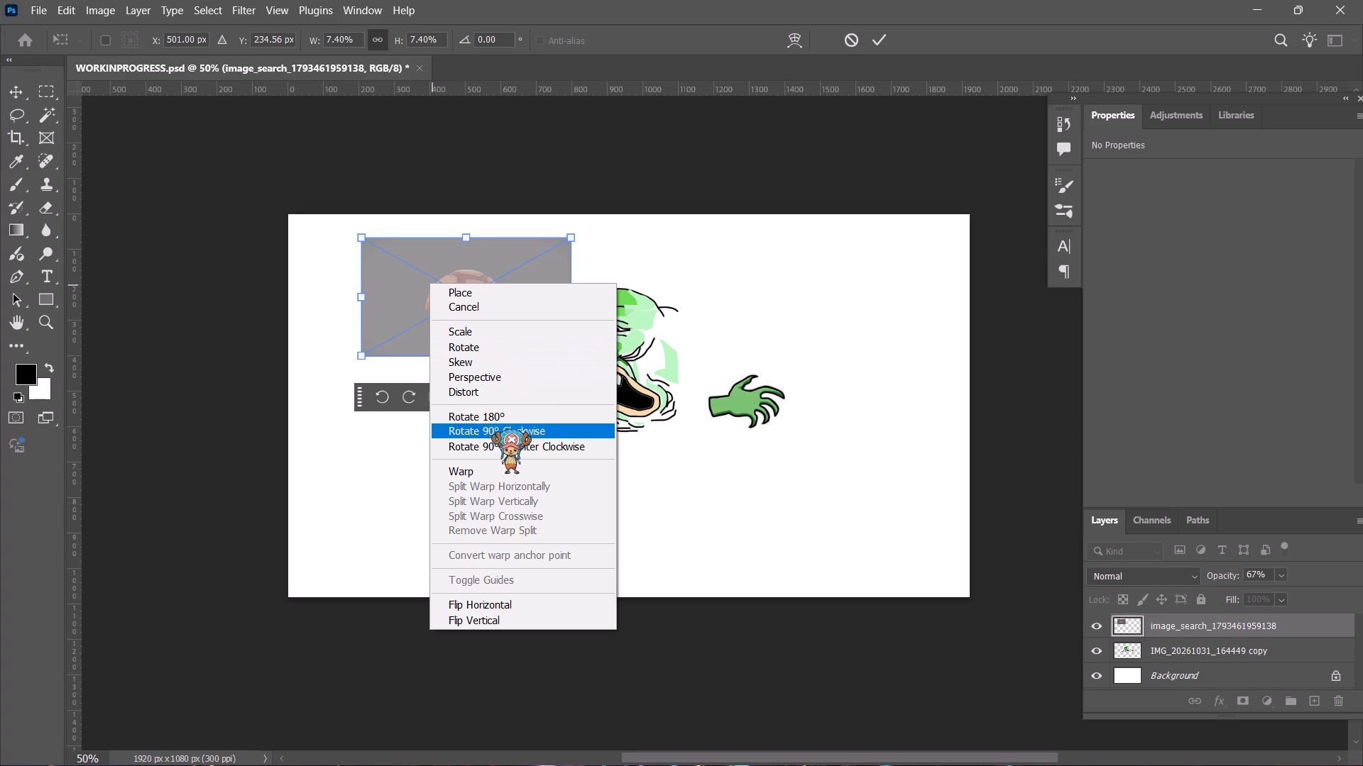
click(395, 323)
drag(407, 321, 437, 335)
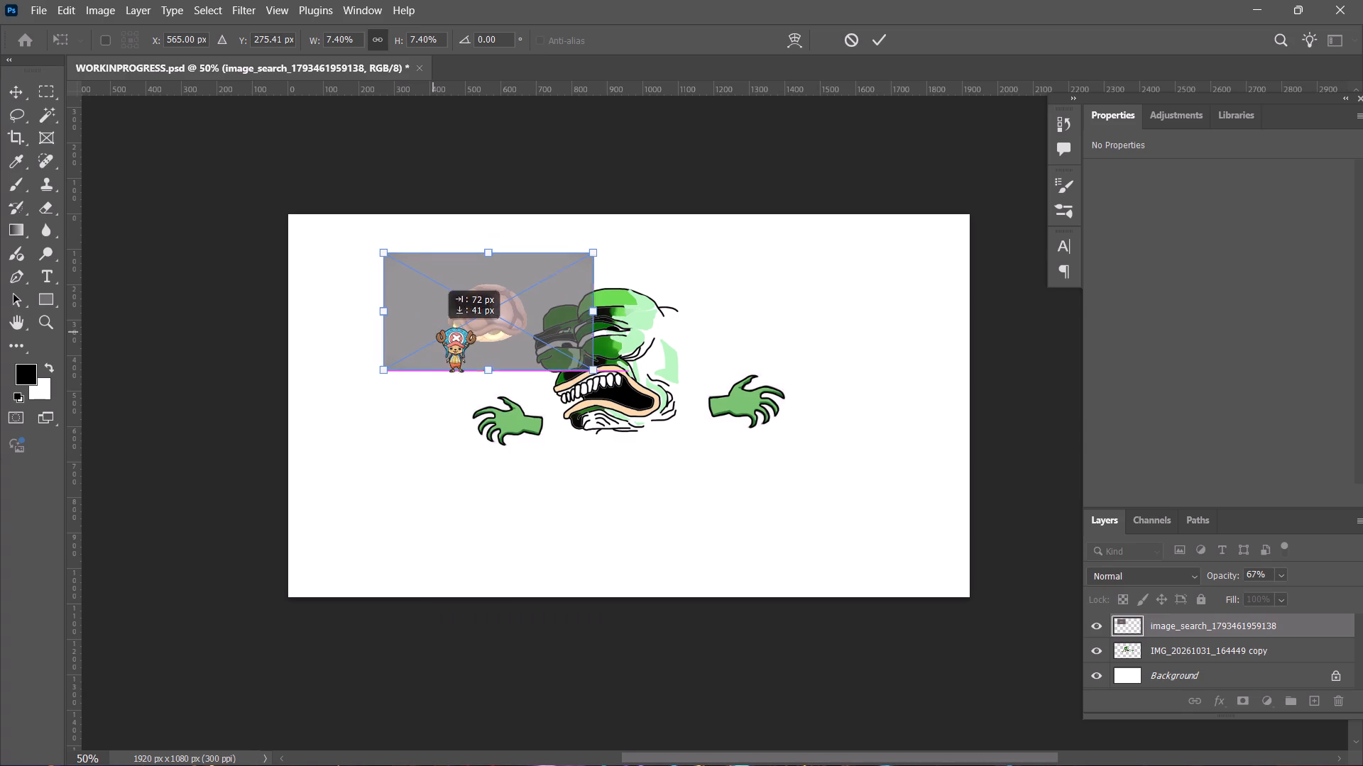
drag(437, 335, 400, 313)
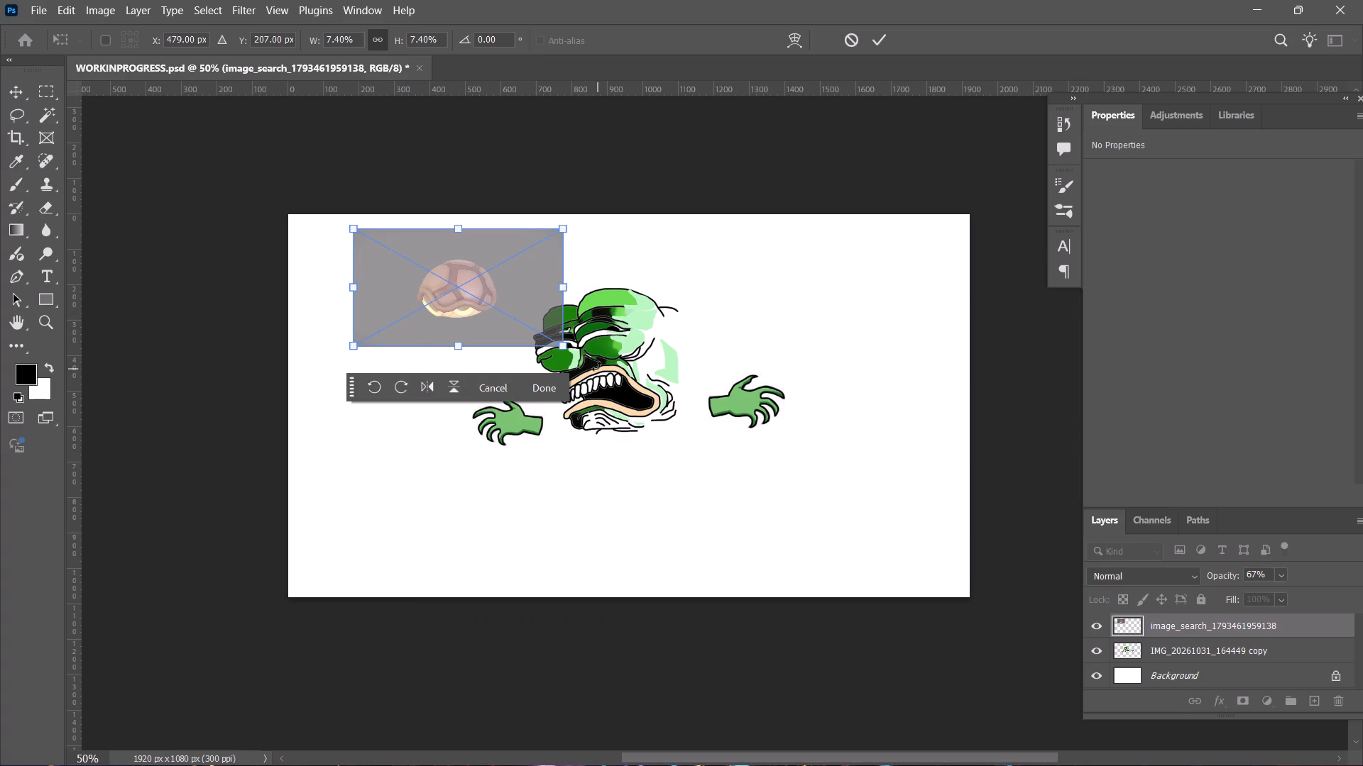
Enlarge the turtle-shell image proportionally to about 24.2% and position it over the character, centred near X 1016 px, Y 537 px.
drag(564, 348, 964, 539)
drag(761, 448, 733, 433)
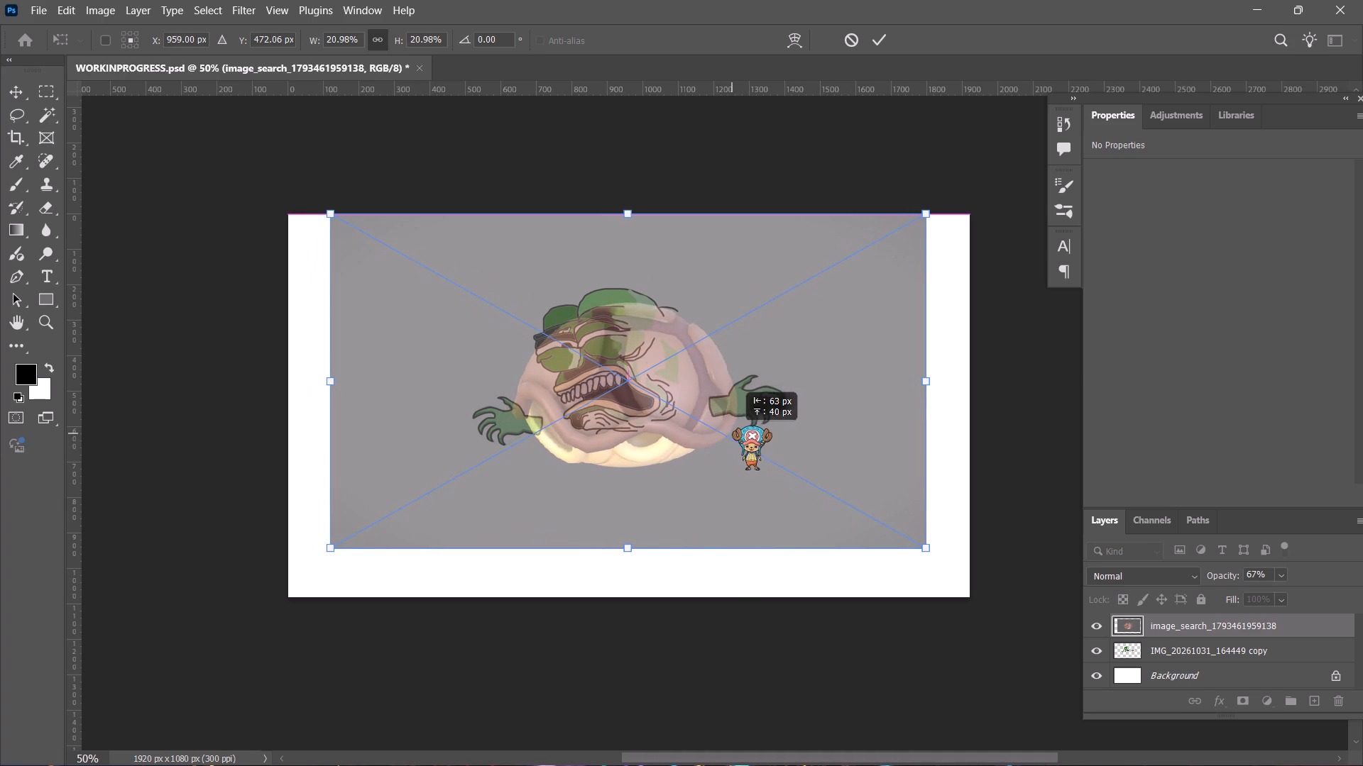
drag(733, 433, 733, 432)
drag(928, 211, 1039, 211)
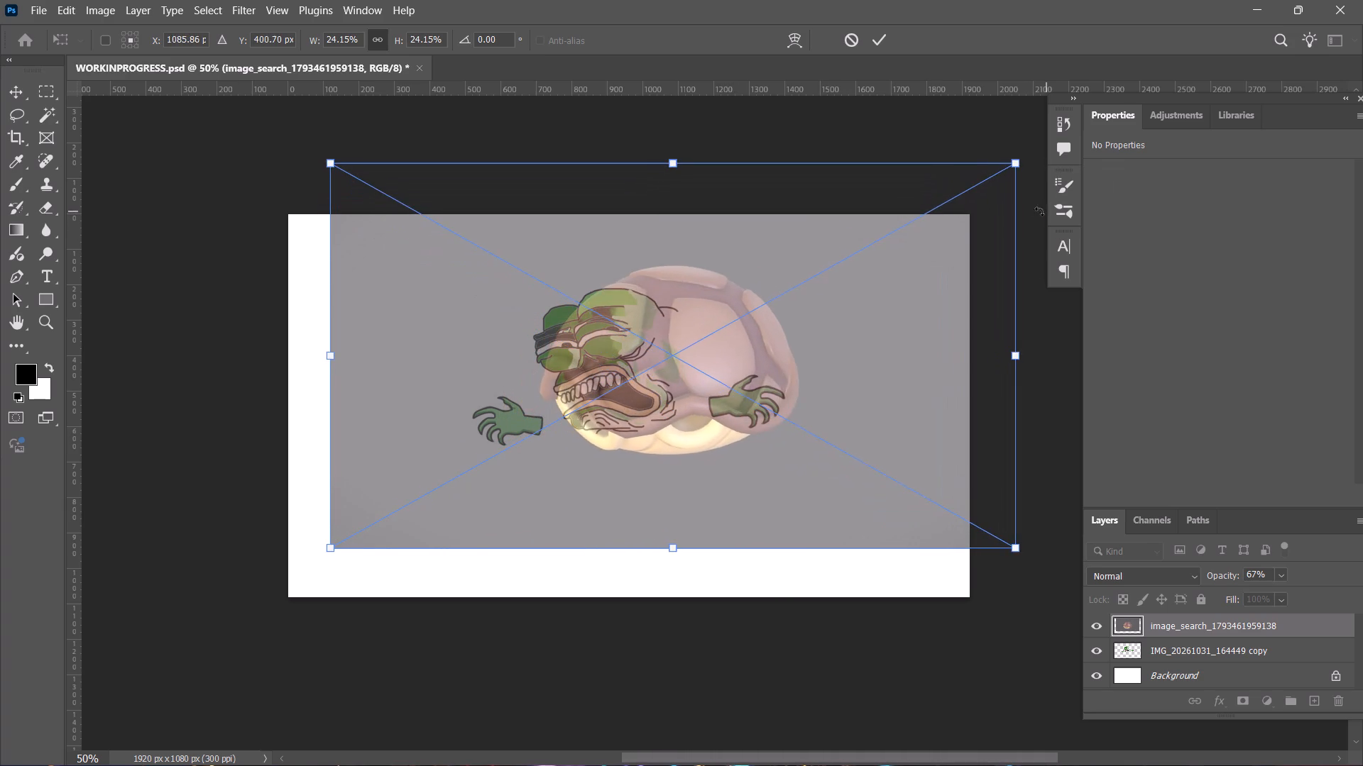
drag(1039, 211, 1046, 211)
drag(833, 289, 811, 333)
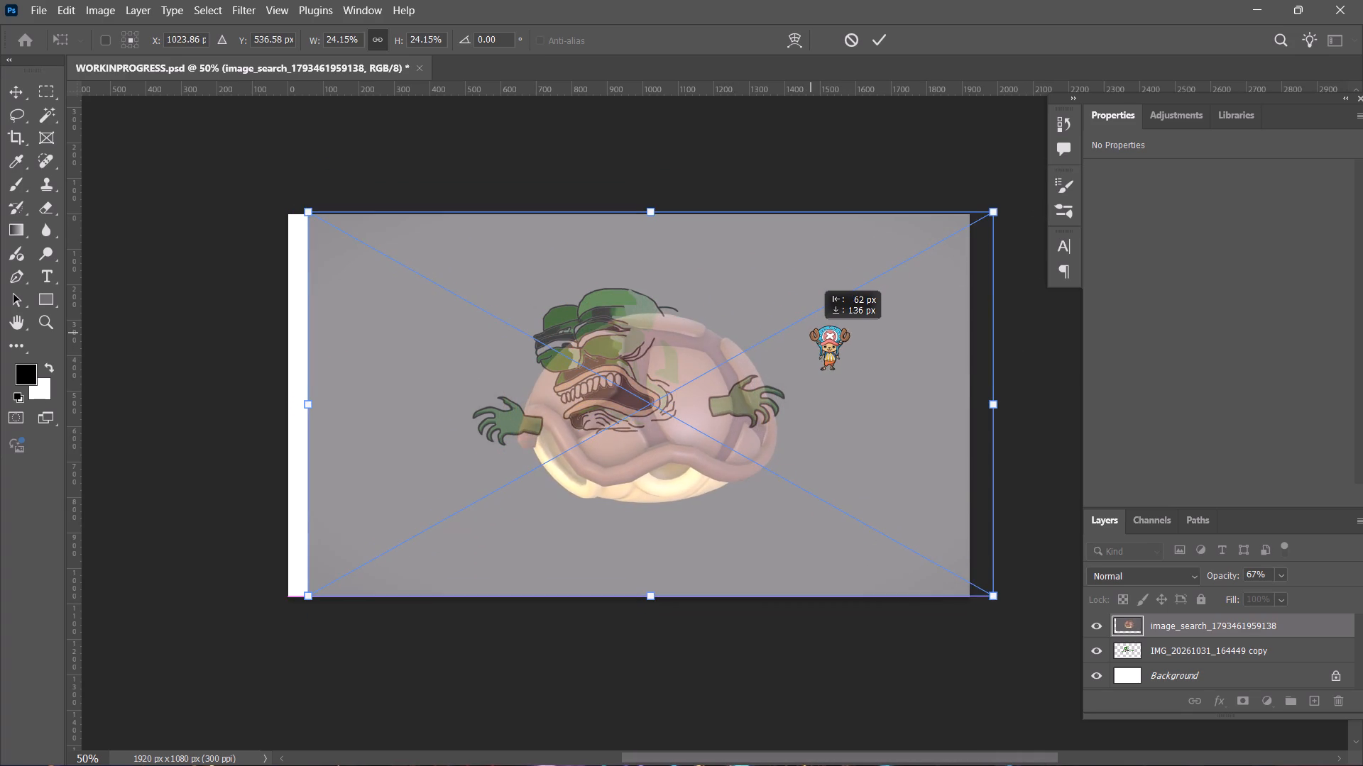
drag(811, 333, 808, 331)
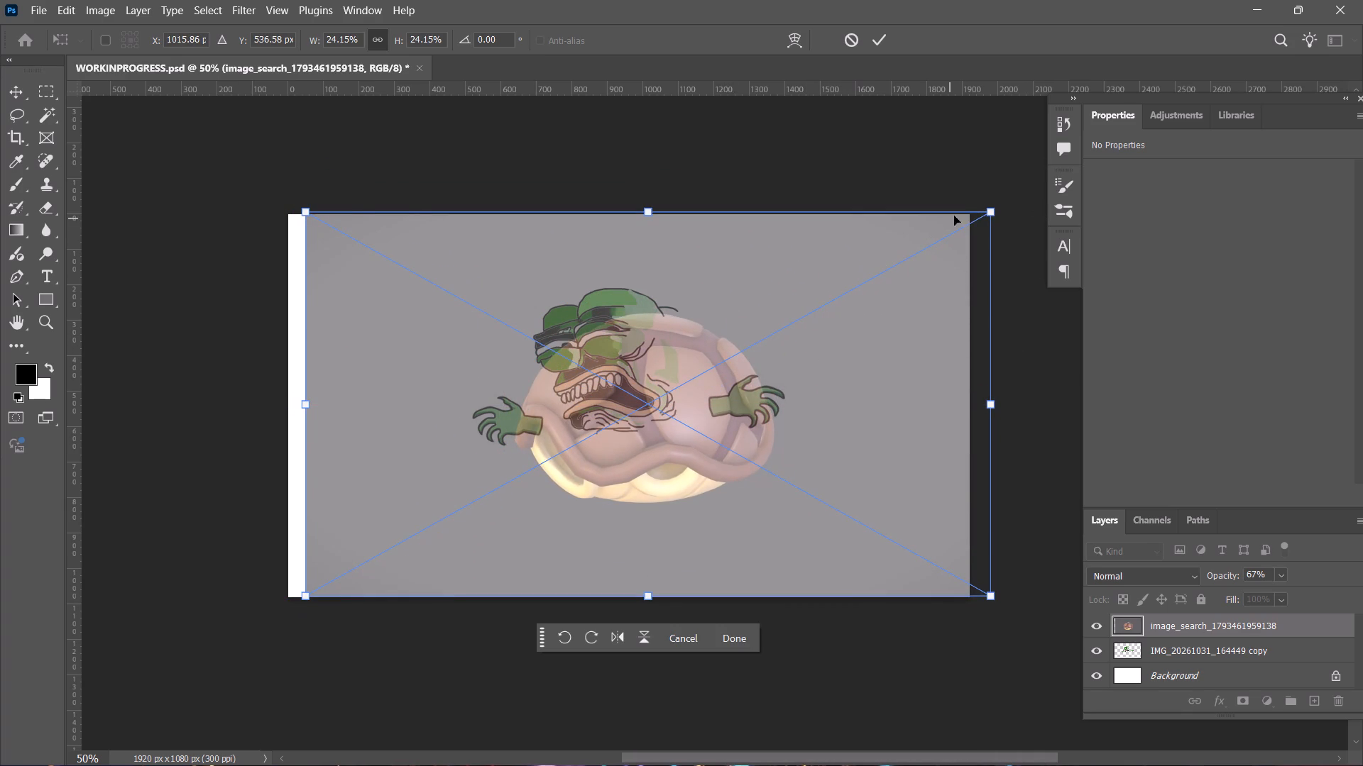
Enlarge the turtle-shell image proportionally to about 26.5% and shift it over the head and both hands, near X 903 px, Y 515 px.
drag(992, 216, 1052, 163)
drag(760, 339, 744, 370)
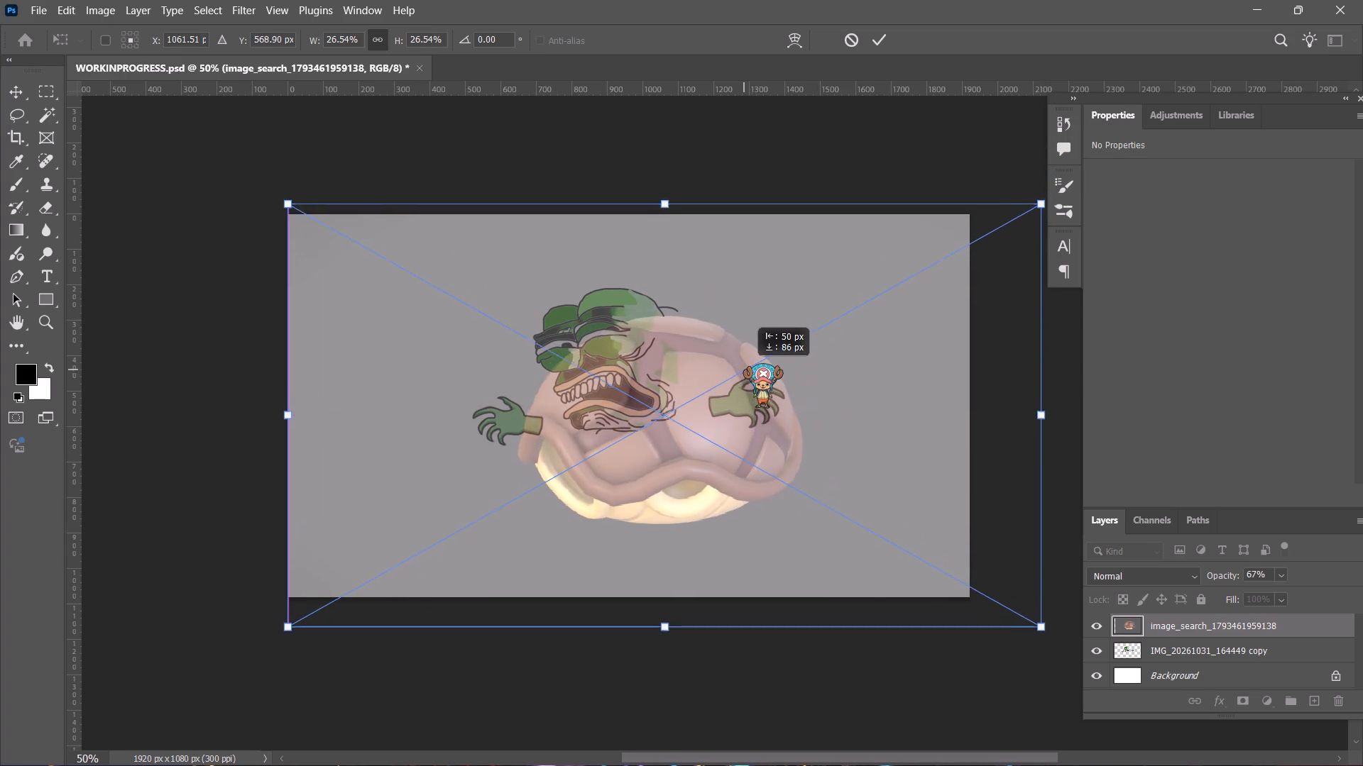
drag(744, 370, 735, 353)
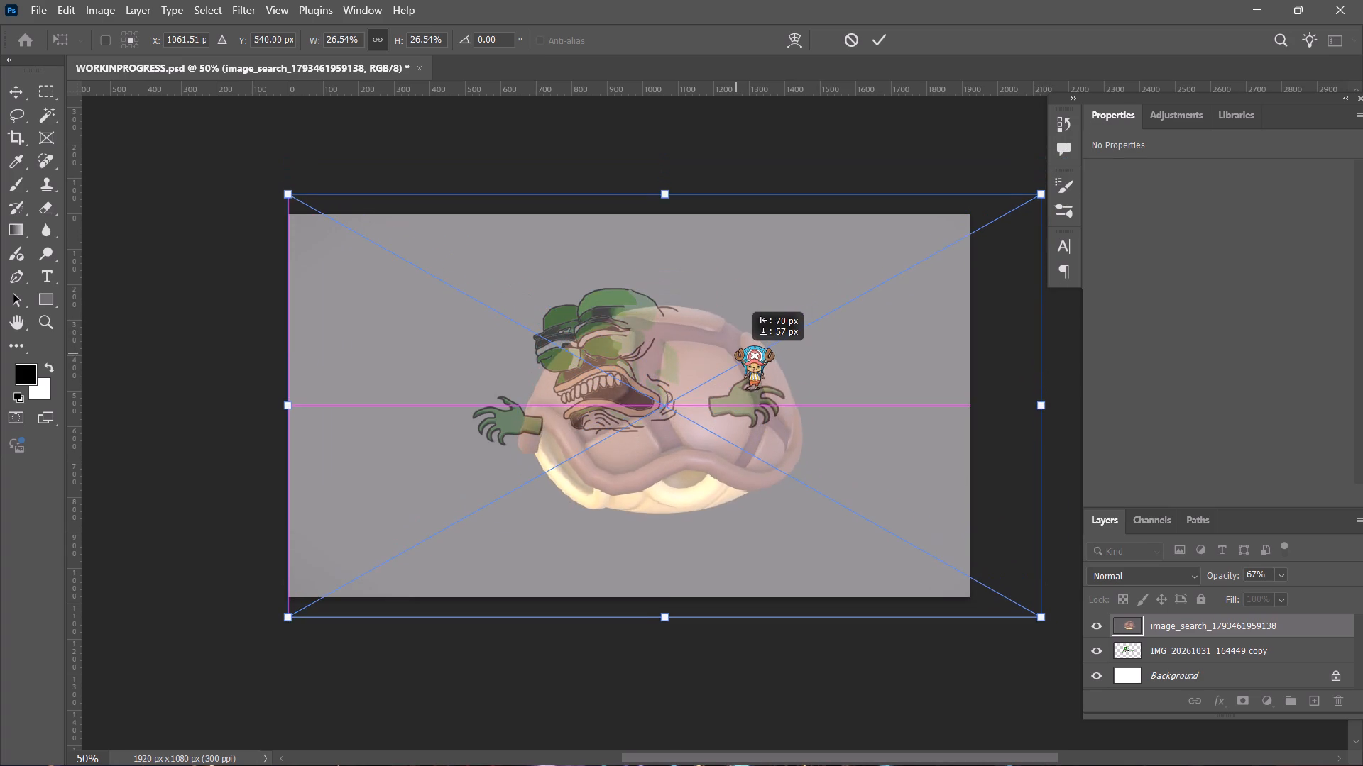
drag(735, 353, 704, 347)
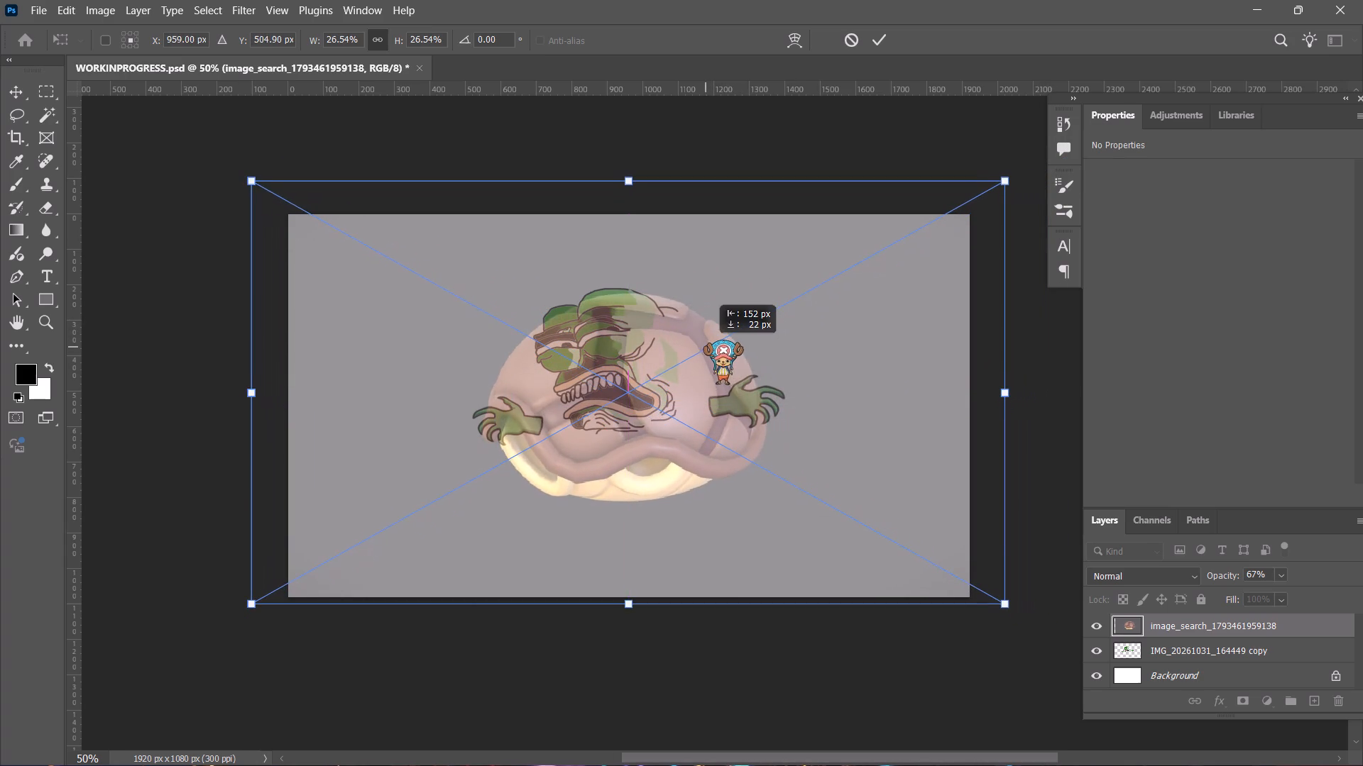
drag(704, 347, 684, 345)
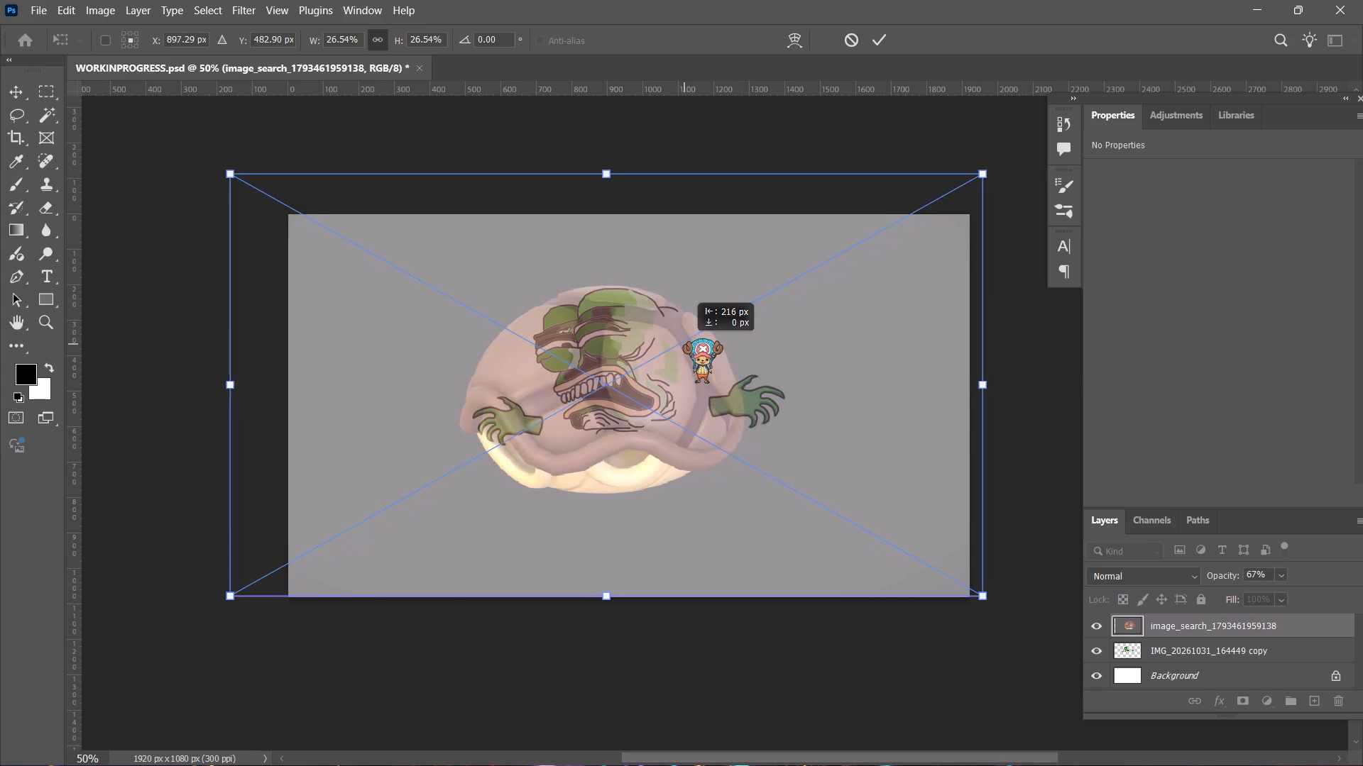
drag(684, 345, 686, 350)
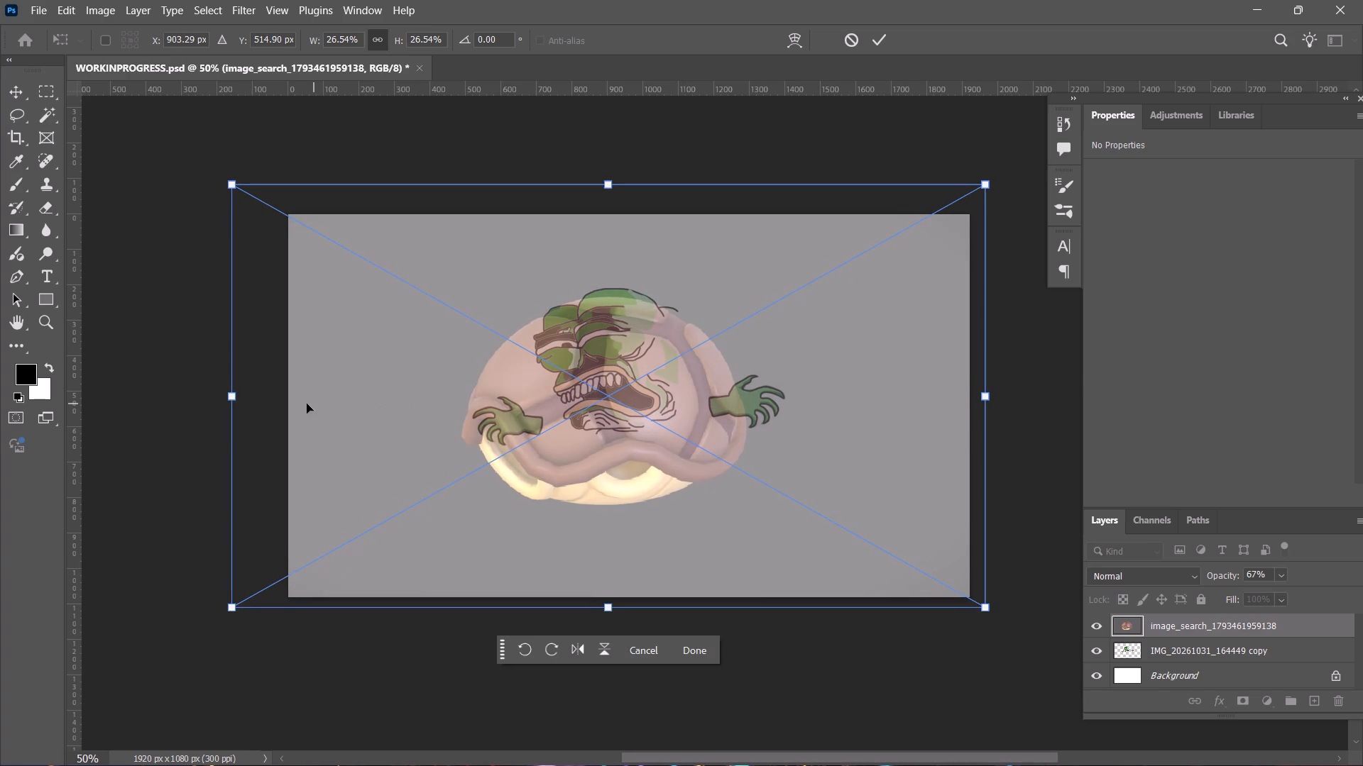
Reduce the turtle-shell image proportionally to about 22.7% and position it between the two hands, centred near X 1010 px, Y 512 px.
drag(235, 607, 355, 568)
drag(612, 391, 580, 423)
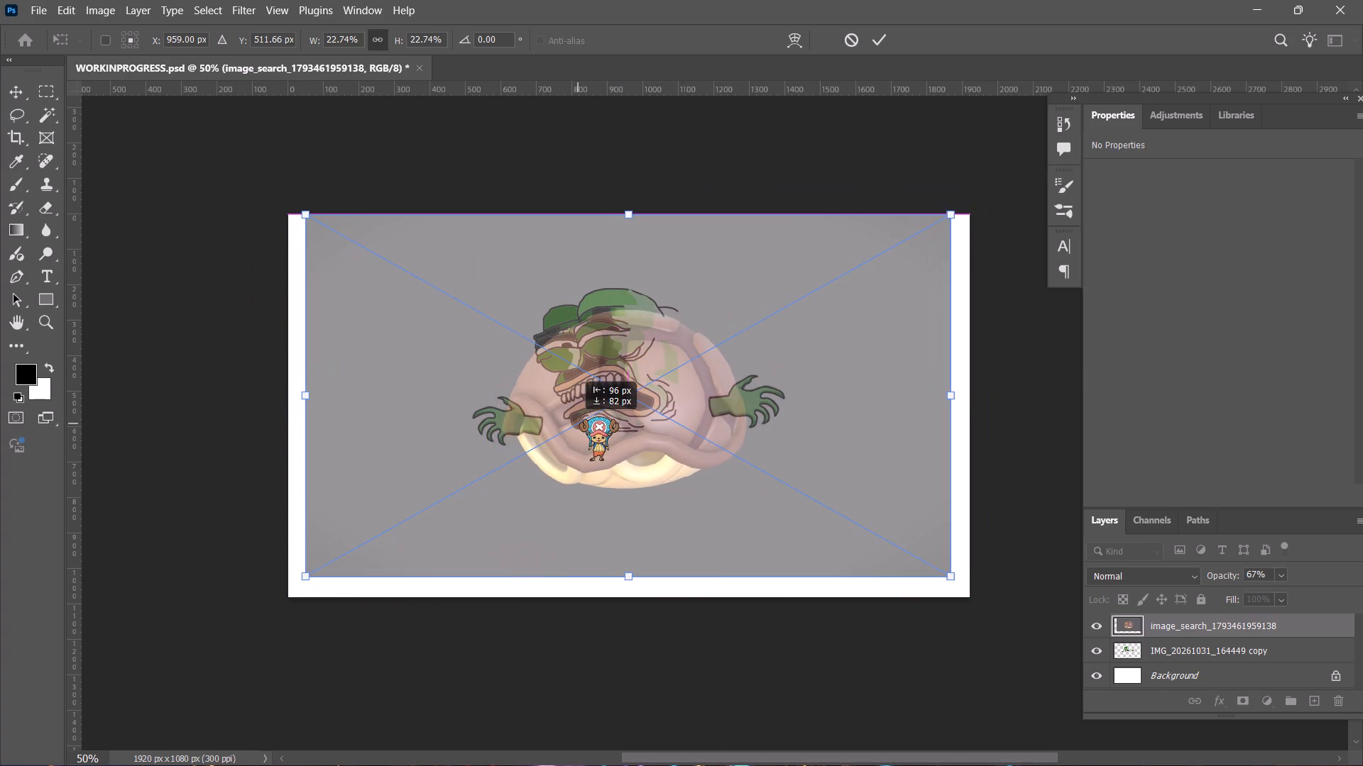
drag(580, 423, 577, 411)
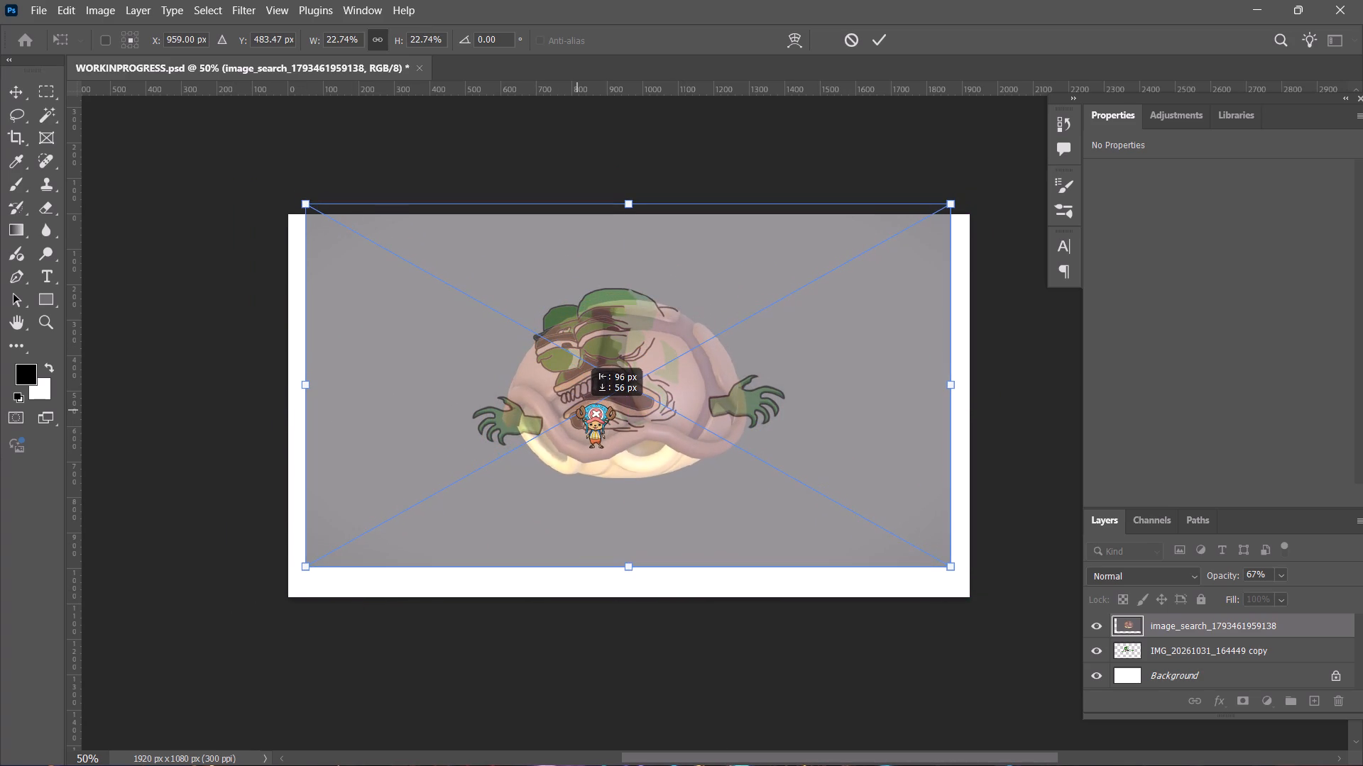
drag(577, 411, 578, 414)
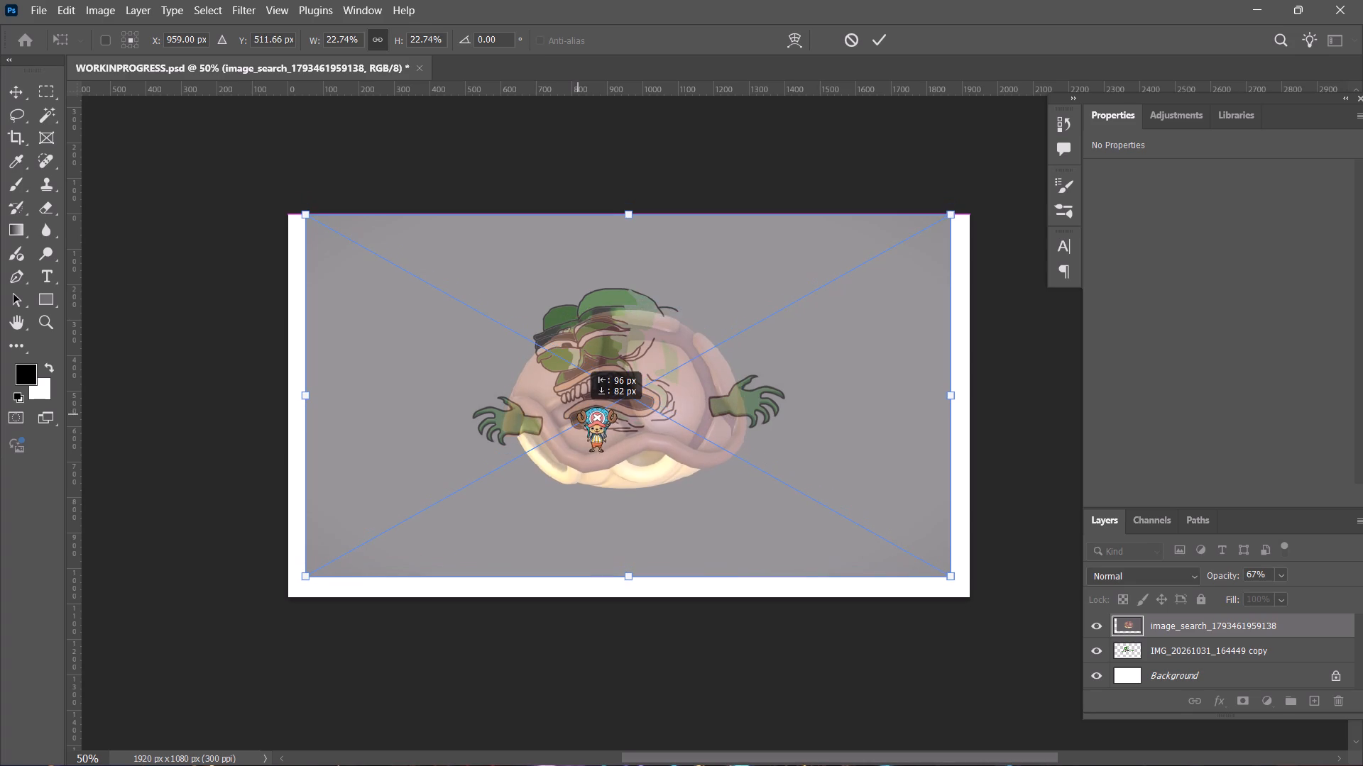
drag(578, 414, 593, 413)
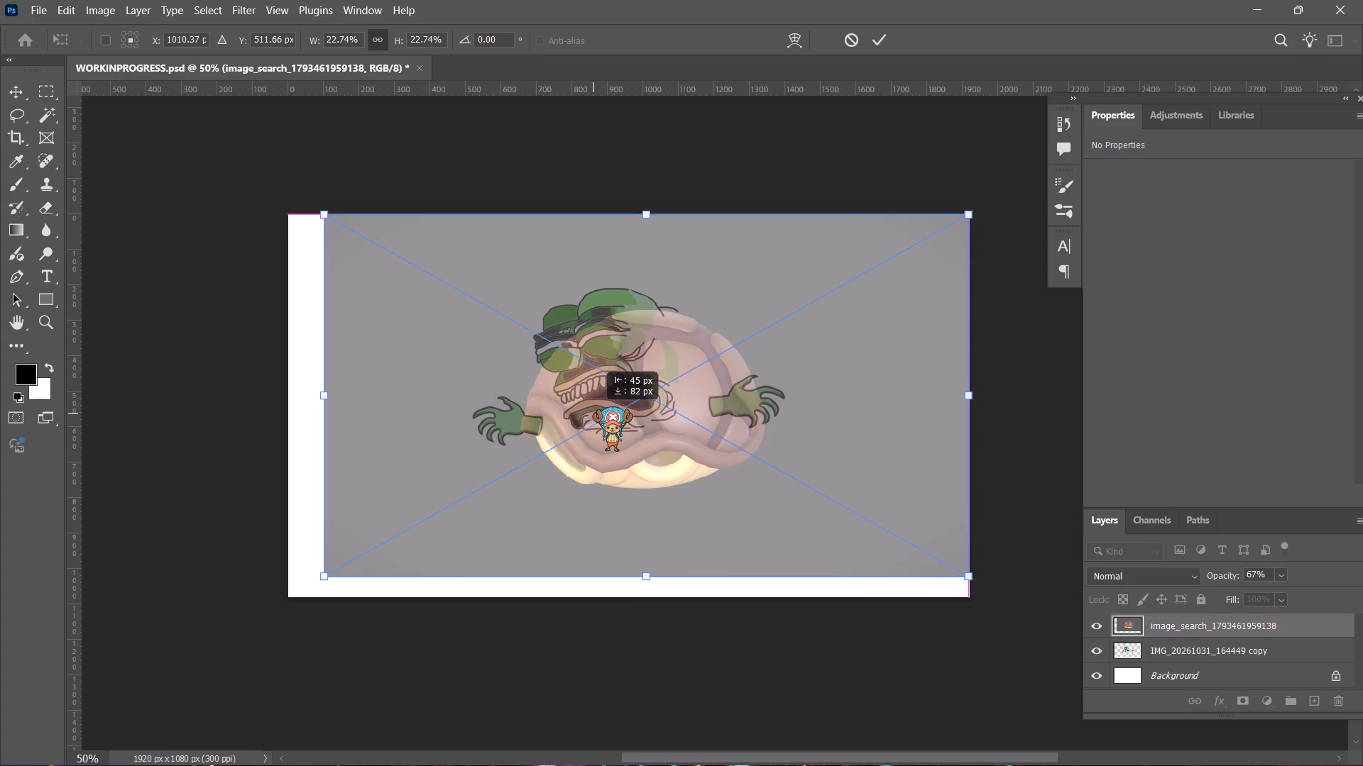
drag(593, 413, 594, 413)
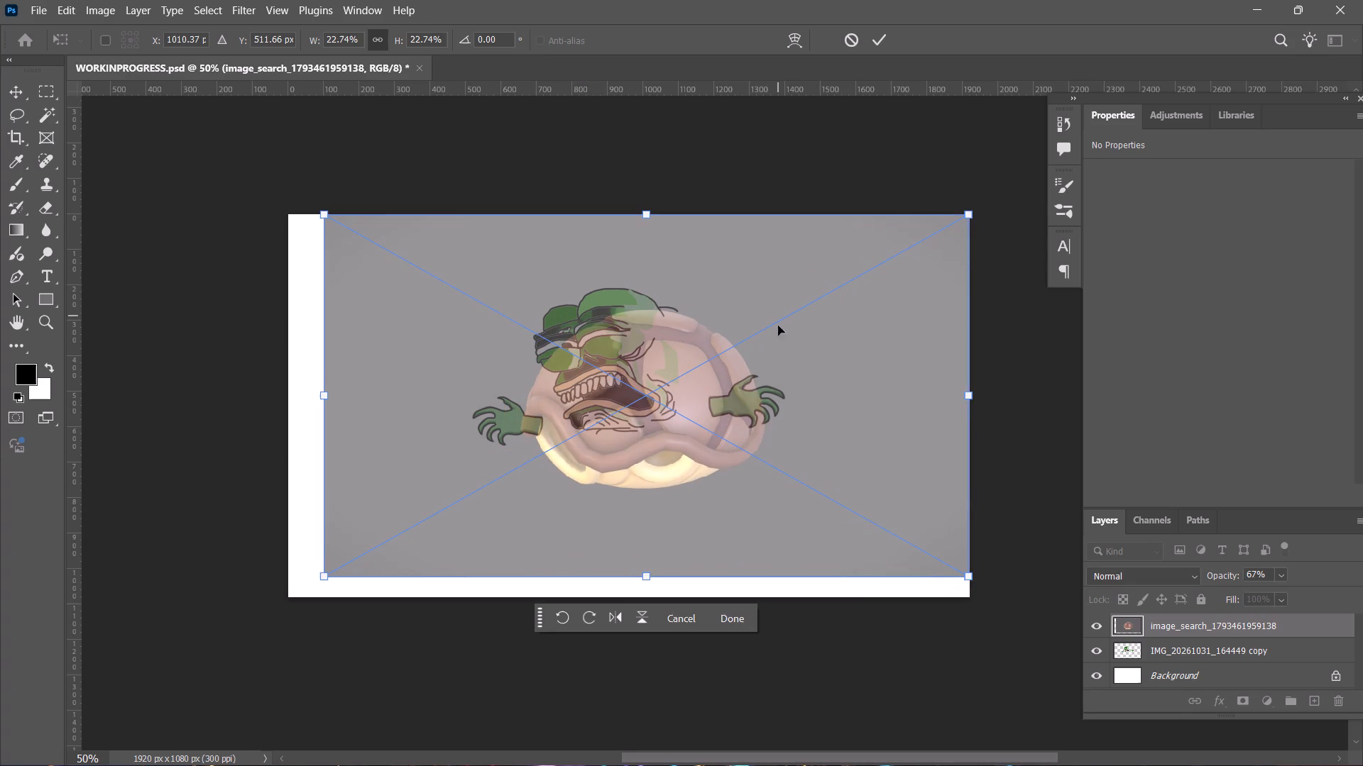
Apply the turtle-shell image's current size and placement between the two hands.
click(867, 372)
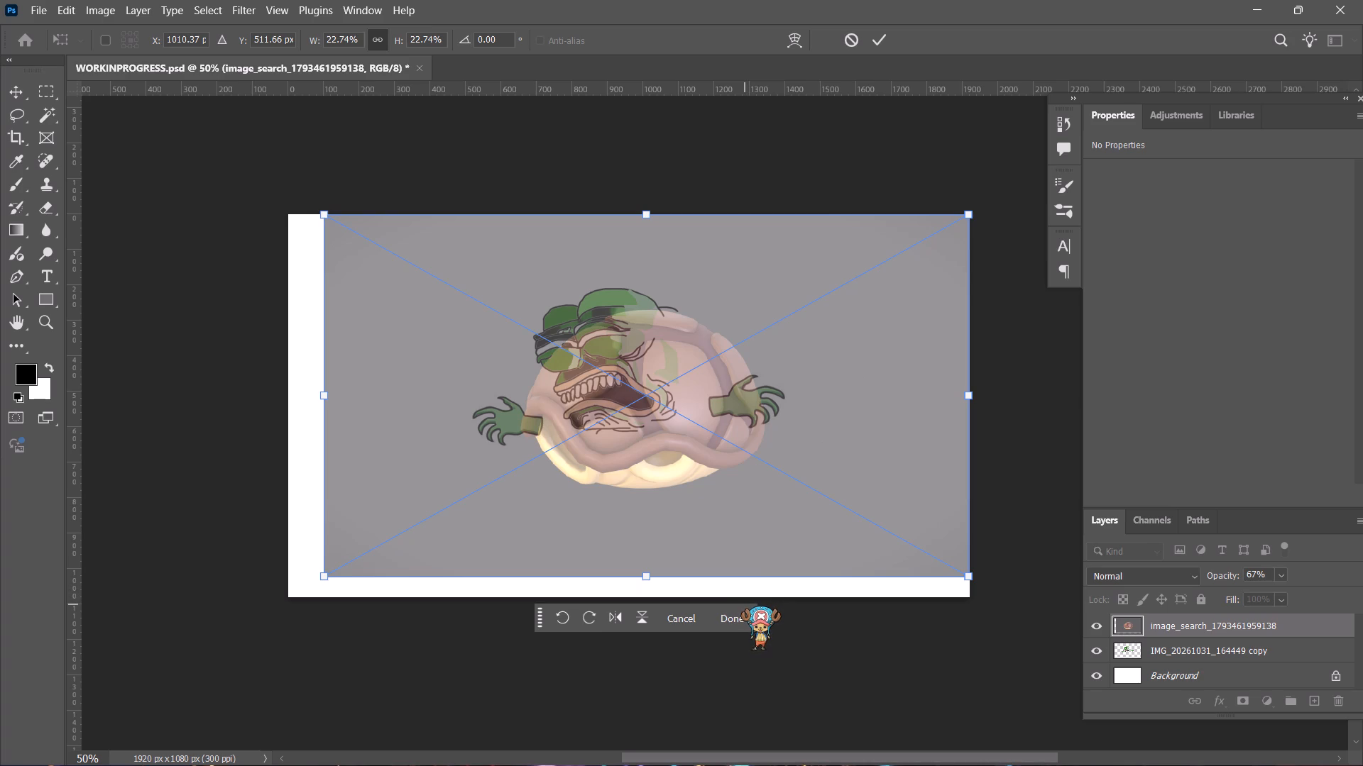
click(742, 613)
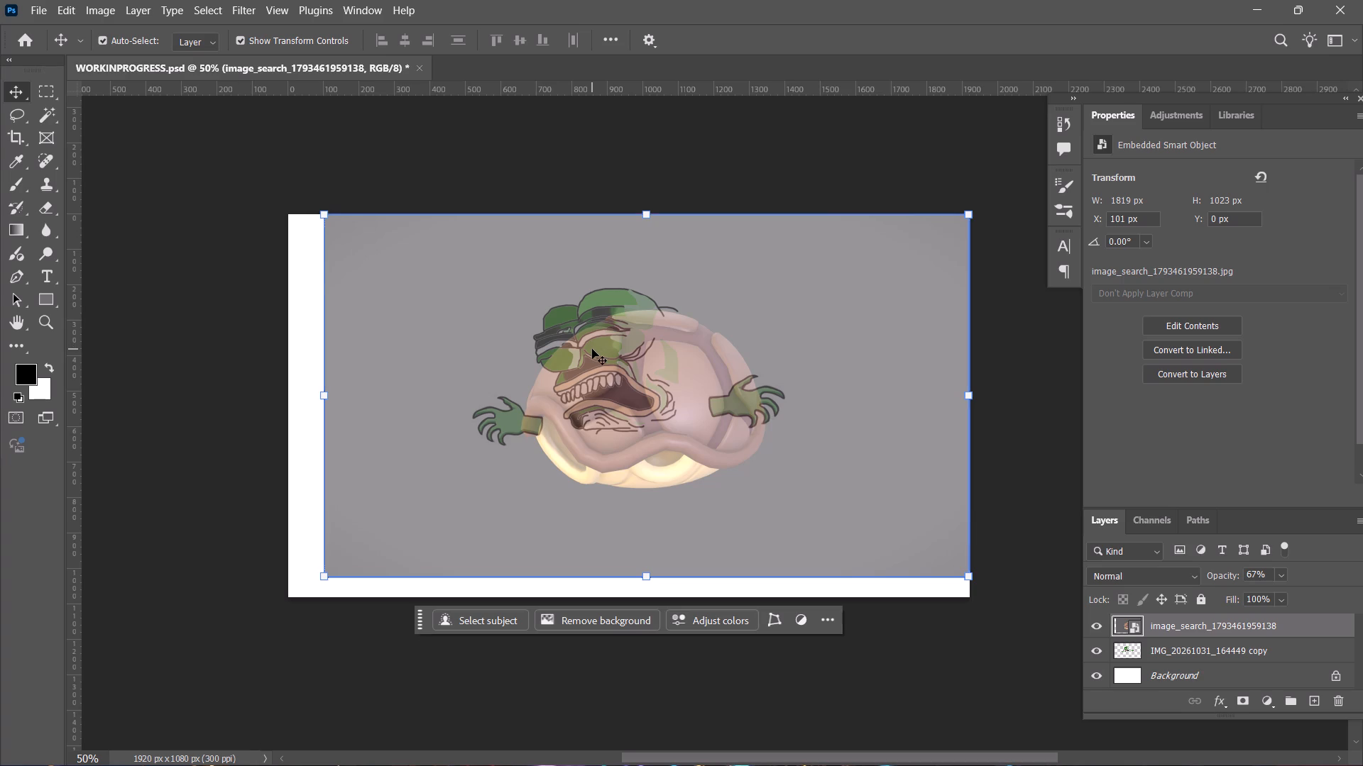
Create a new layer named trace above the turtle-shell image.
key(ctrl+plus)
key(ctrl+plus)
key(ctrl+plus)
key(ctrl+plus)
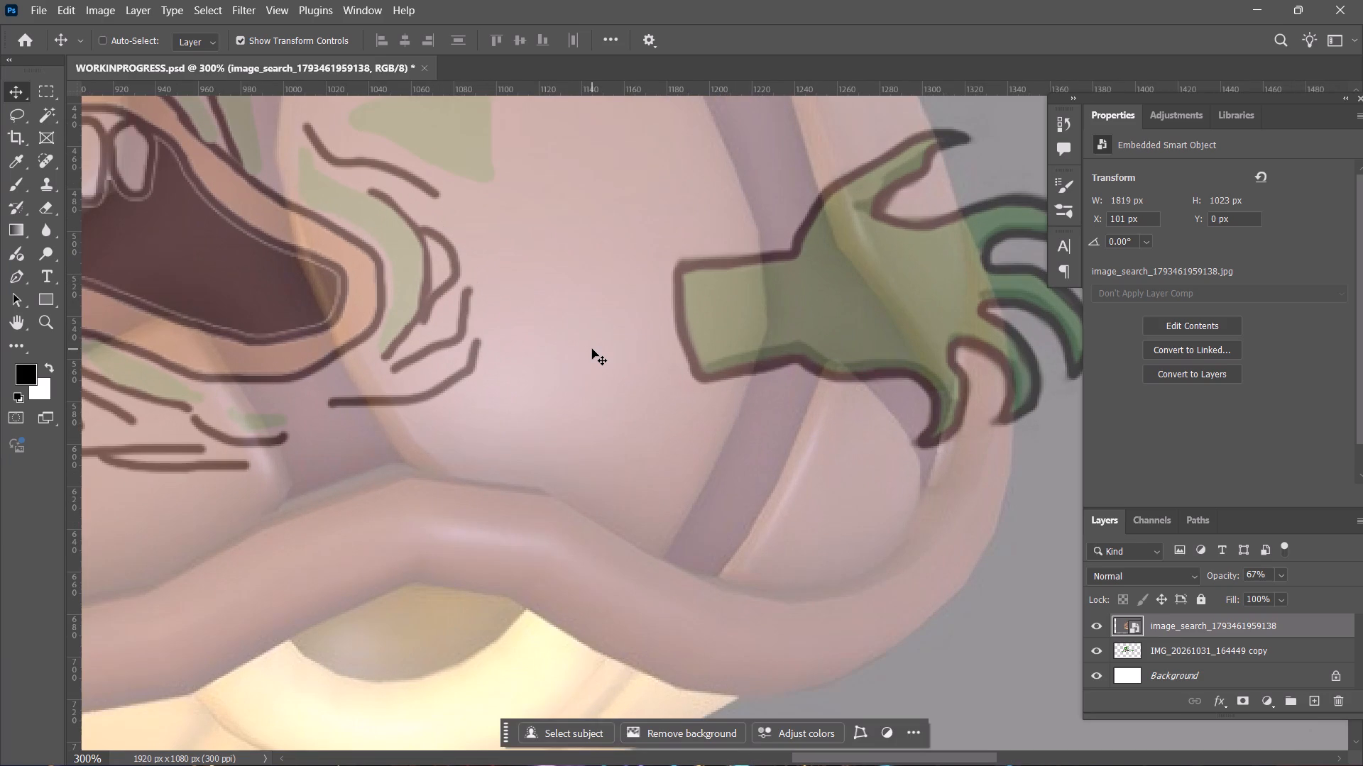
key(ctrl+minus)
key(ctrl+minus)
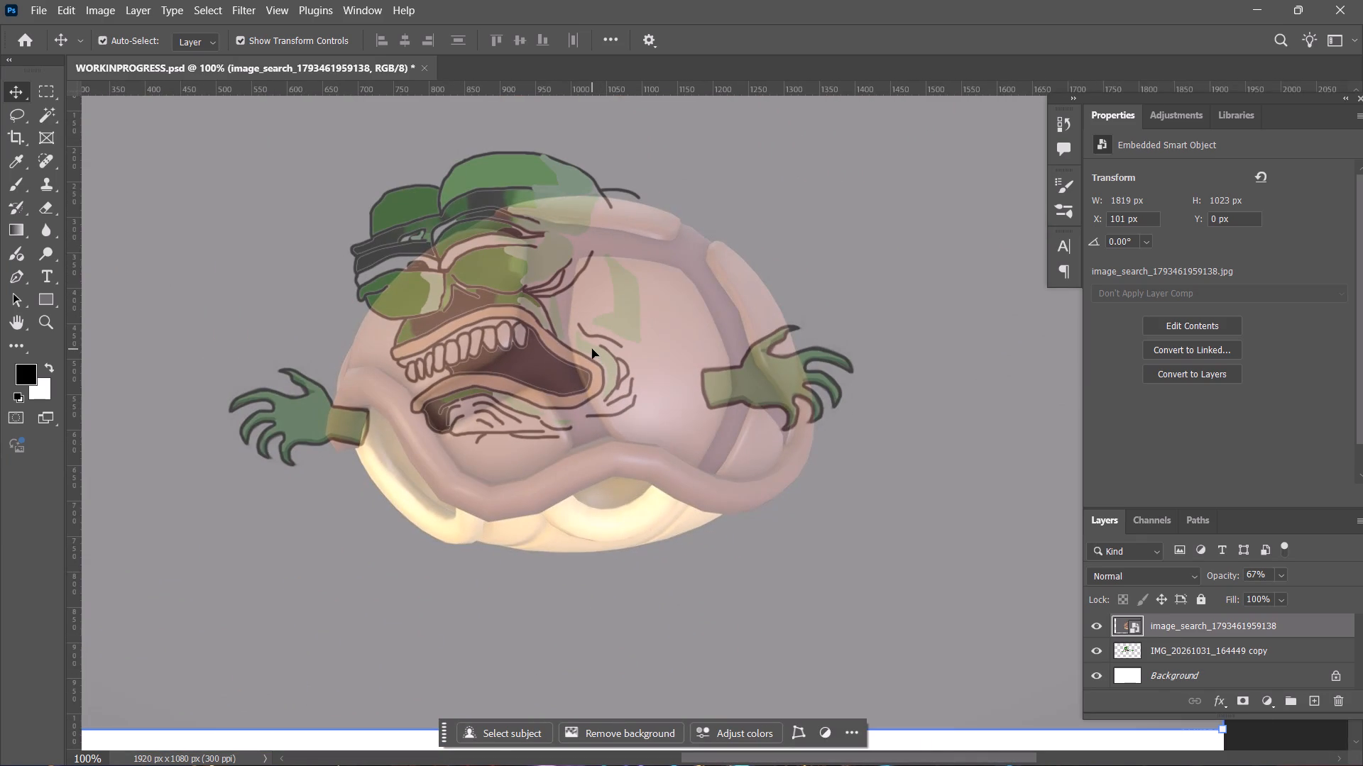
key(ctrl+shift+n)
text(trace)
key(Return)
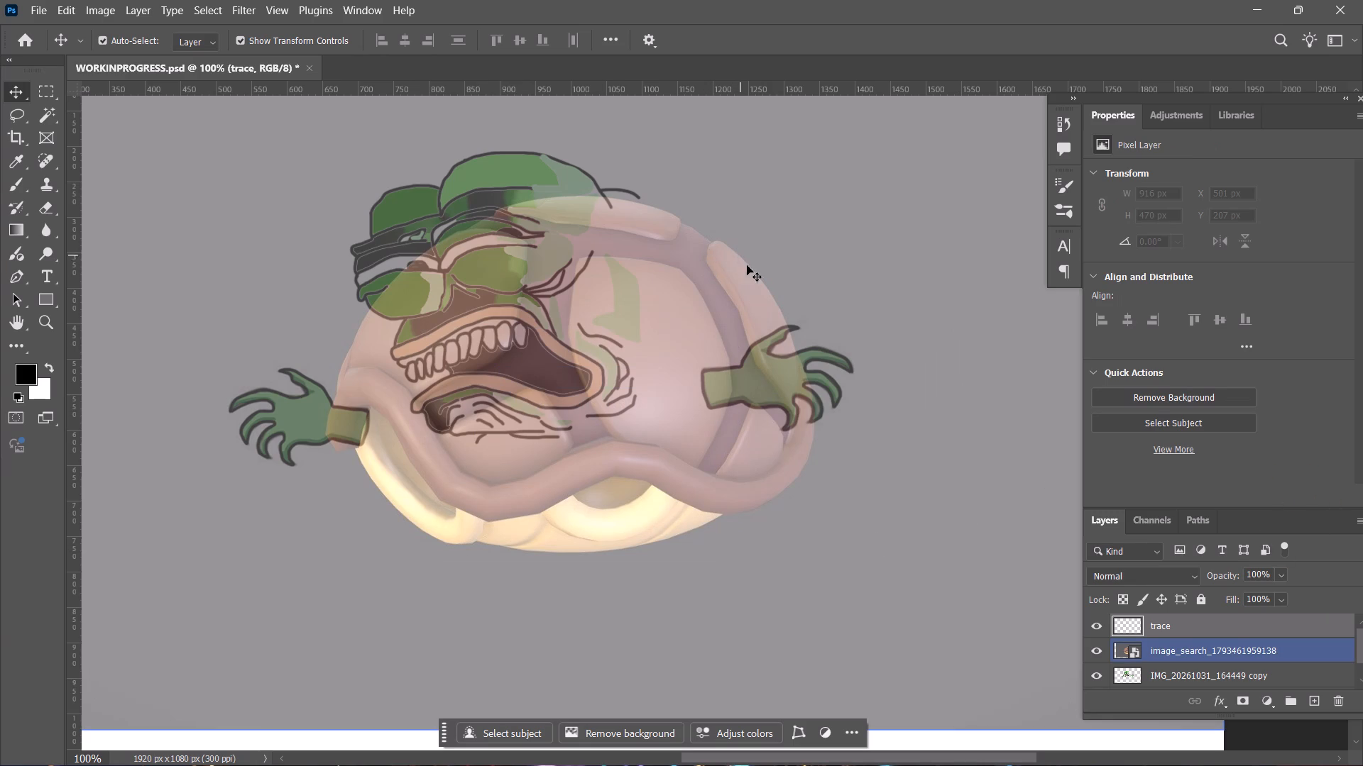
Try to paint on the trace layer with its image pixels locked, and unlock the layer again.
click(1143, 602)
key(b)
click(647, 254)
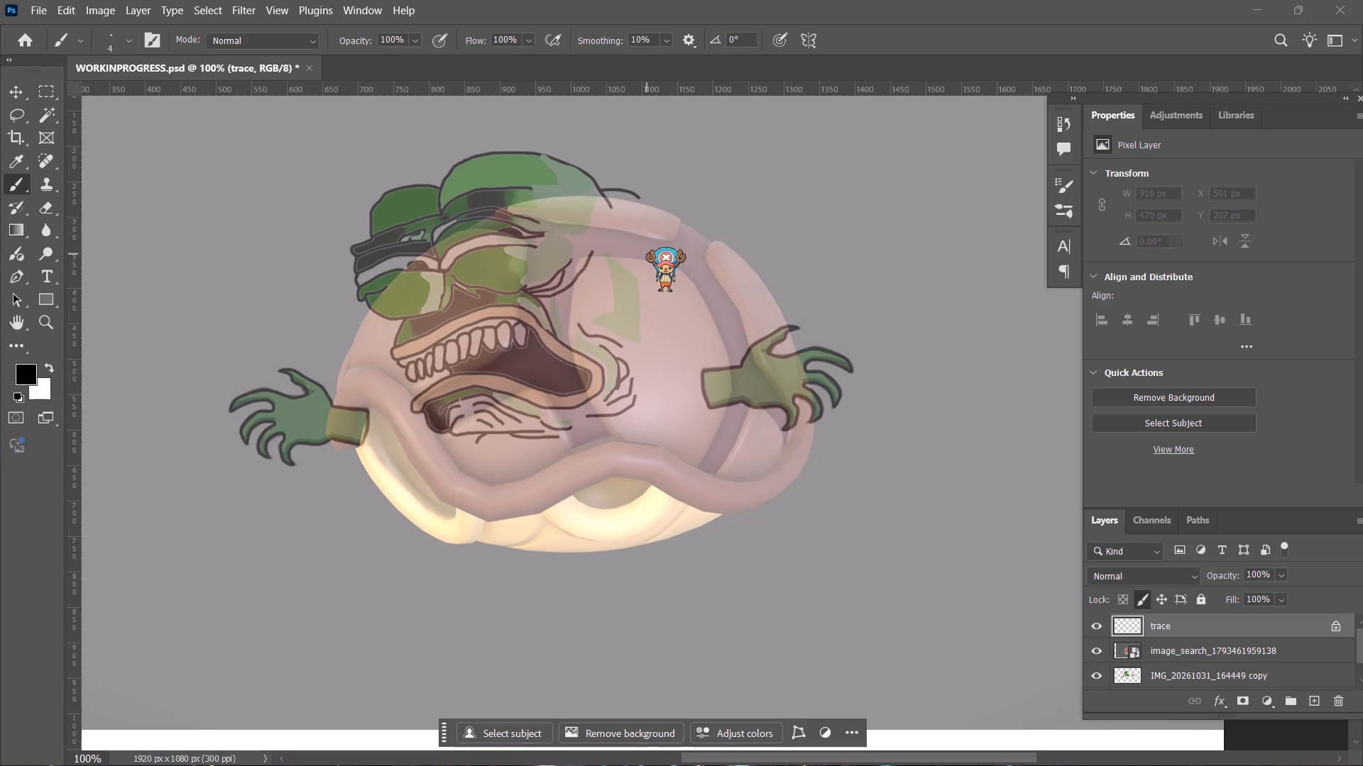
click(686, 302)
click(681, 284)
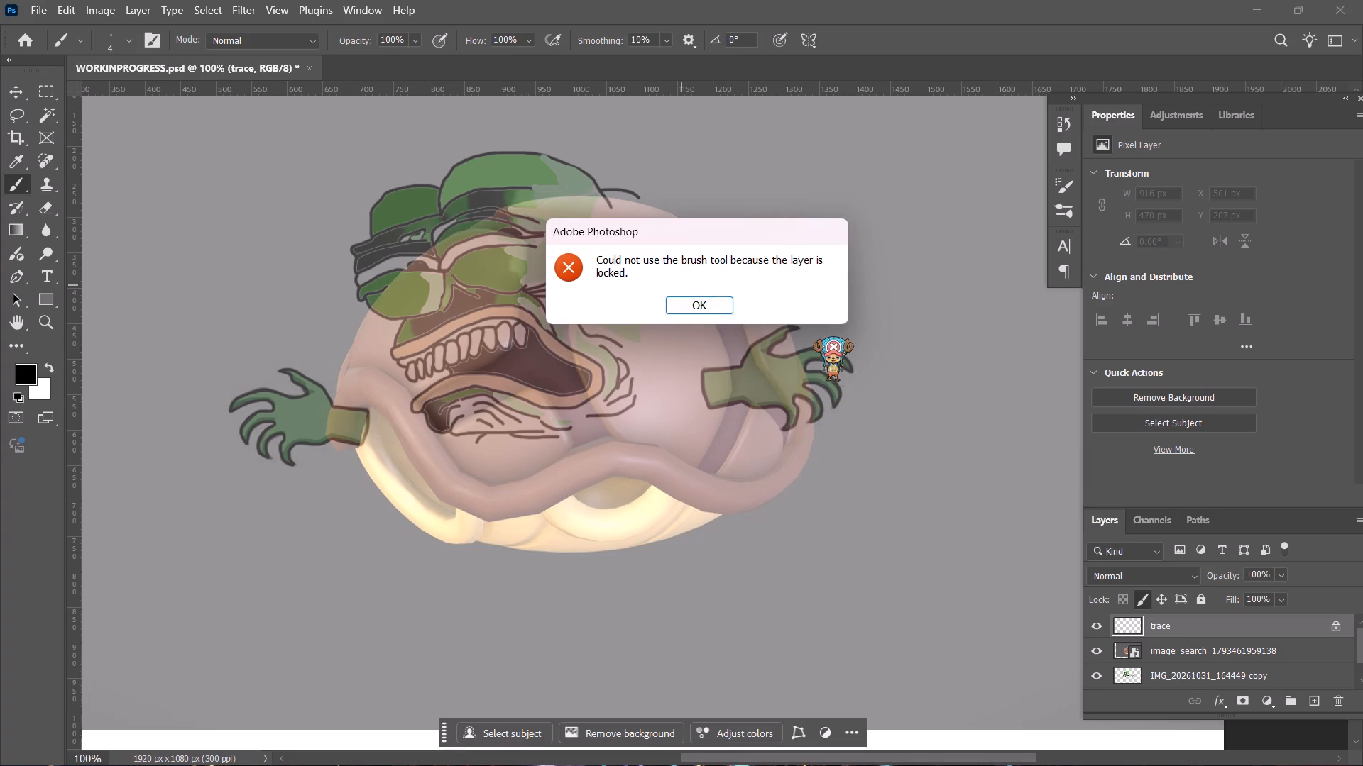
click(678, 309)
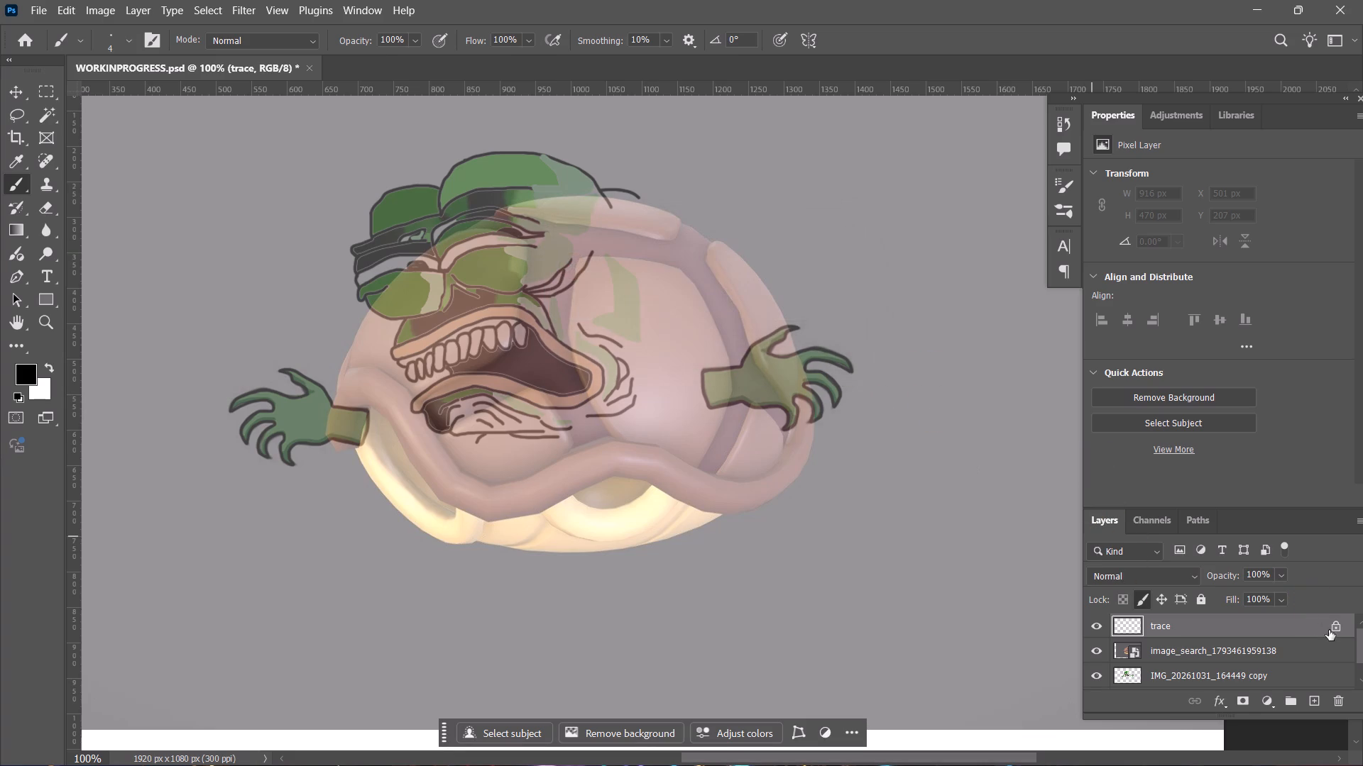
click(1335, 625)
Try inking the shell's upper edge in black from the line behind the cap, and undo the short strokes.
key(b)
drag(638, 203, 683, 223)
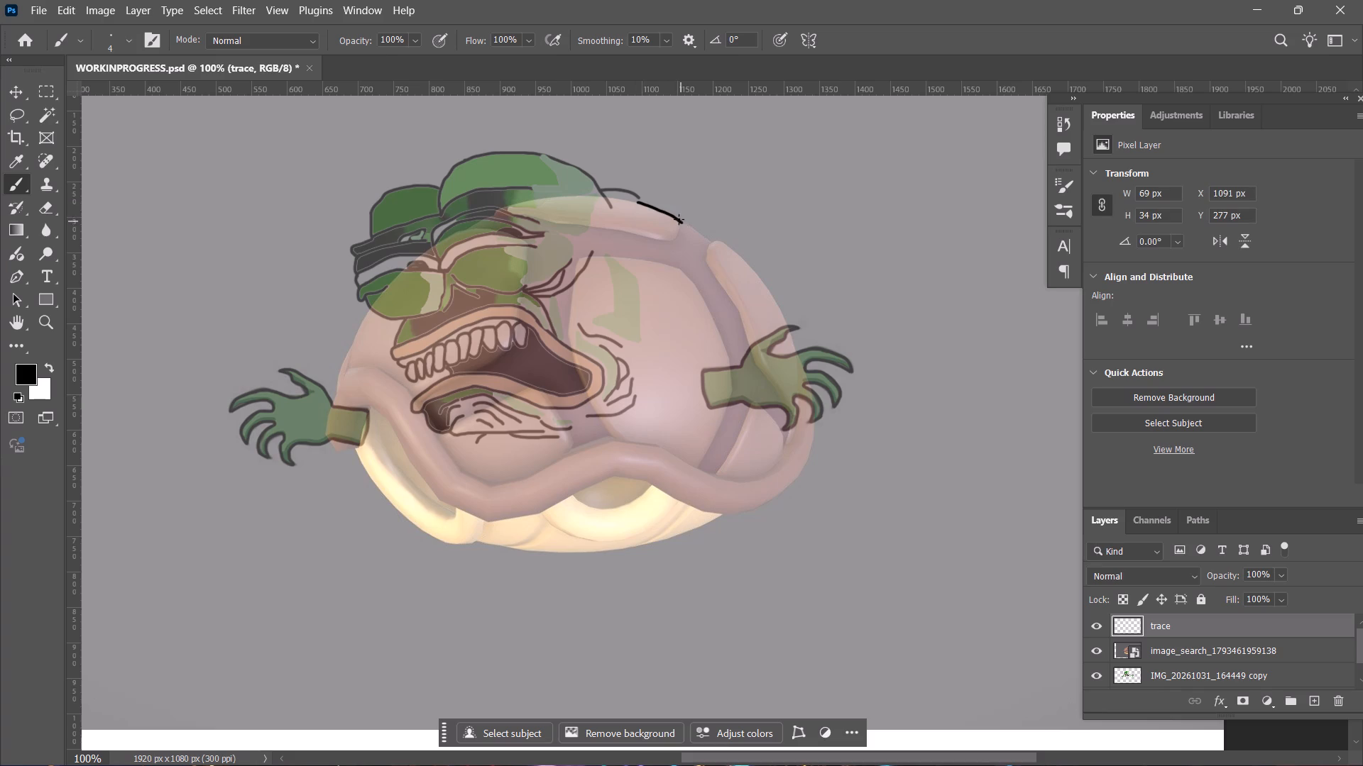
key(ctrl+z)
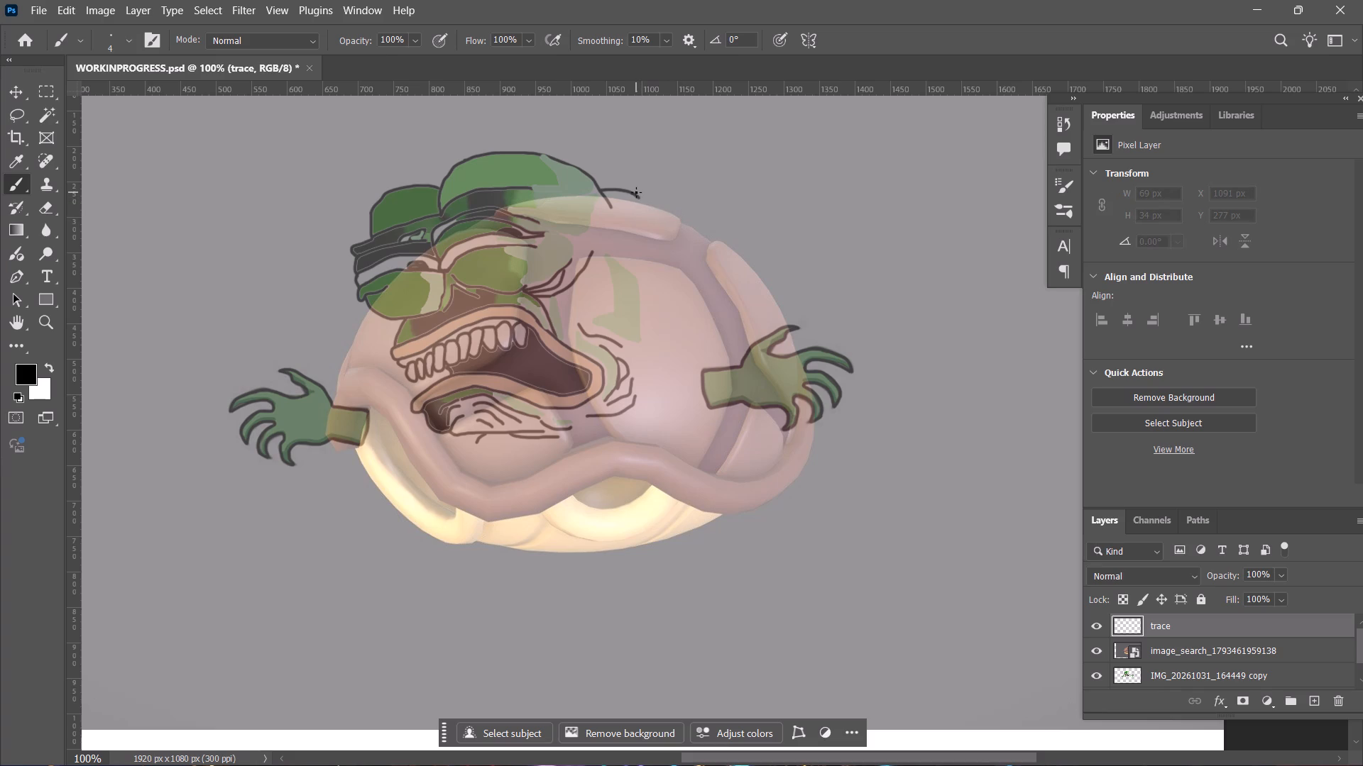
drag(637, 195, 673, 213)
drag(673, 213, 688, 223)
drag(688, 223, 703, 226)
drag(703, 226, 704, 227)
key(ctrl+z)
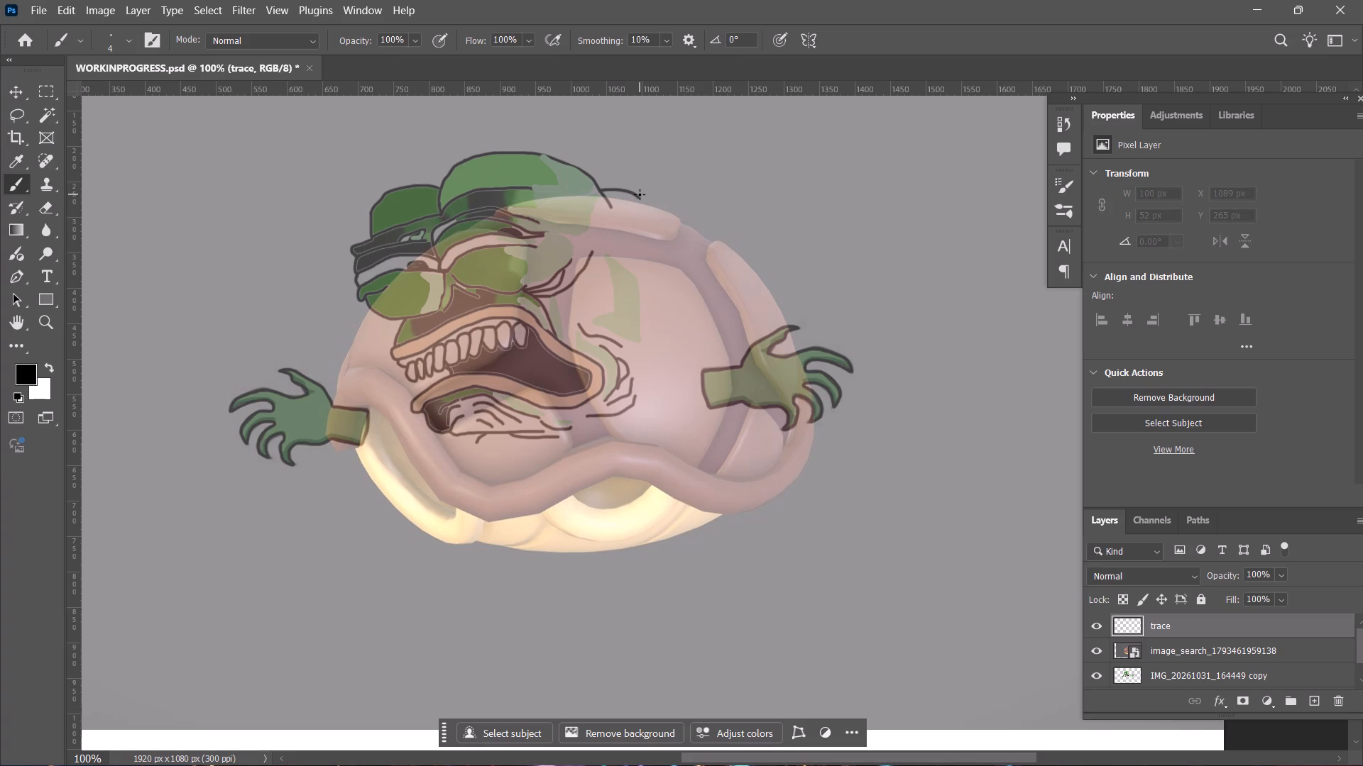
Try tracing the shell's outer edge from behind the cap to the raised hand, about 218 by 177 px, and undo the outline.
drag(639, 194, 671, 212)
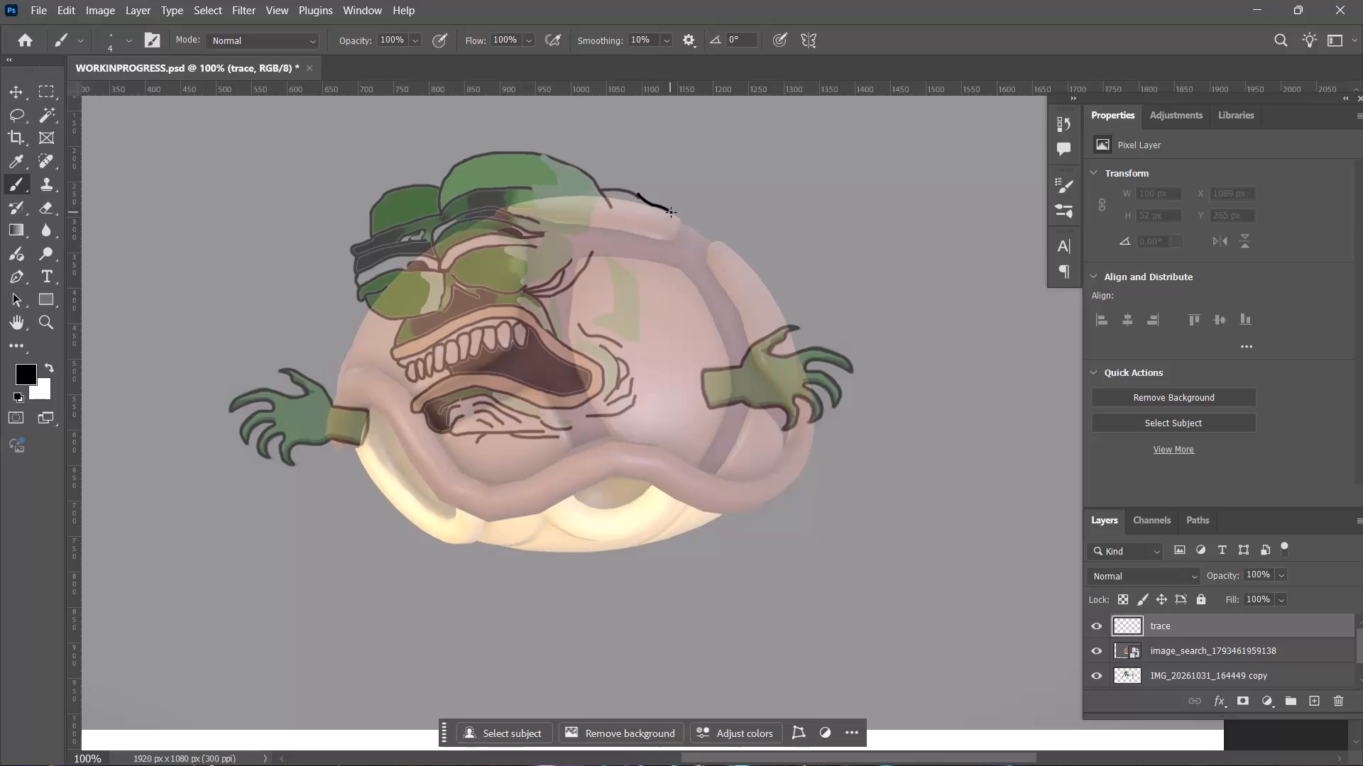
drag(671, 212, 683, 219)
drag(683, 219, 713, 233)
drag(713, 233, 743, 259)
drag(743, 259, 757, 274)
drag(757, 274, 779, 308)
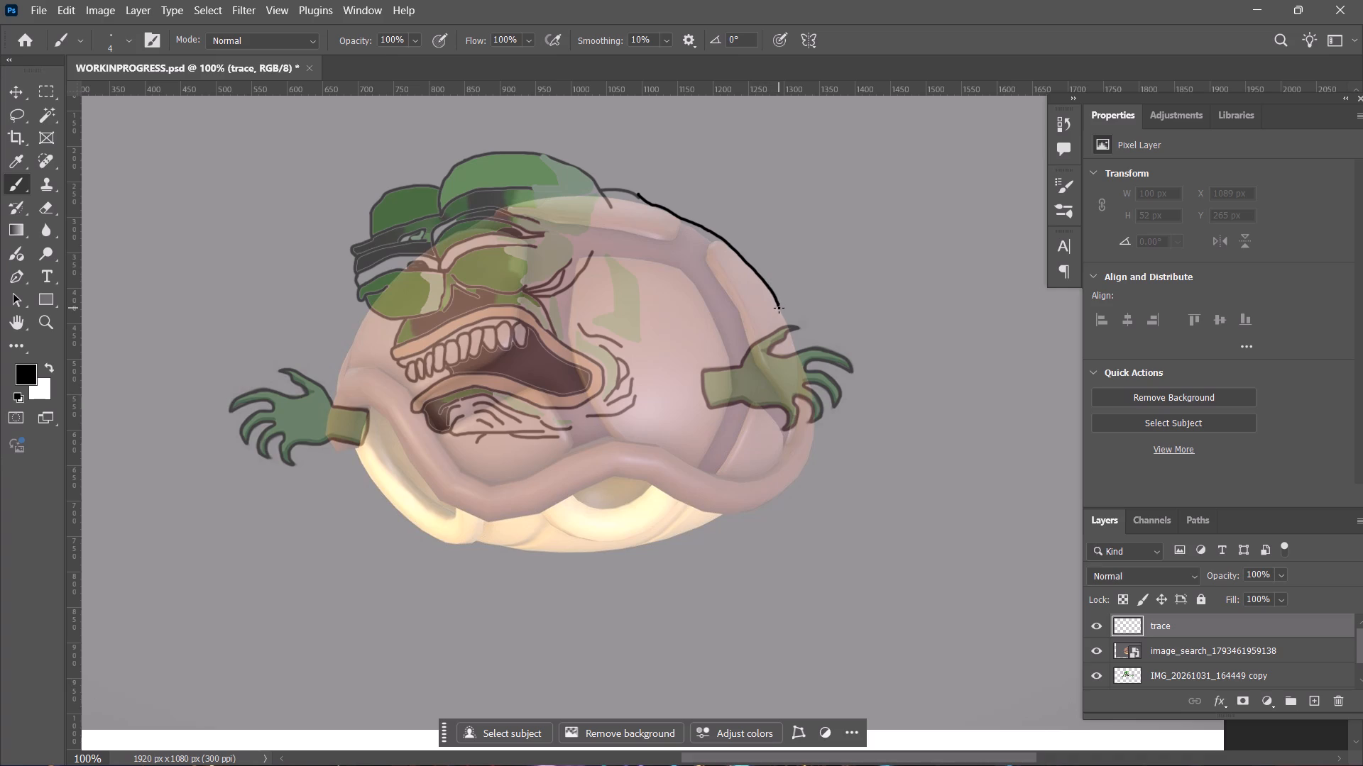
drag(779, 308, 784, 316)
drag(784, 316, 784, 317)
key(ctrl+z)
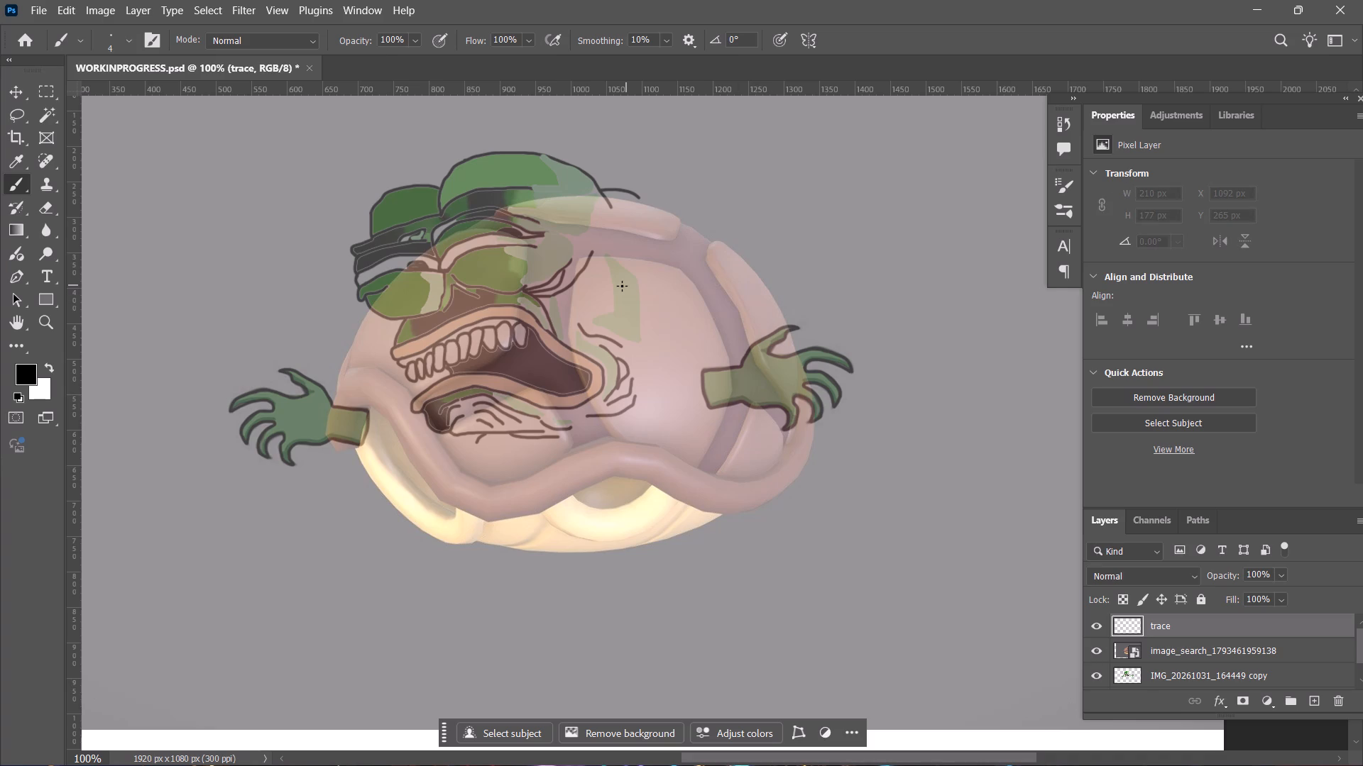
Undo the trace layer, turtle-shell image, layer merge and placement of the copied hand, back to the hand copy lying over its original.
key(ctrl+z)
key(ctrl+z)
click(640, 326)
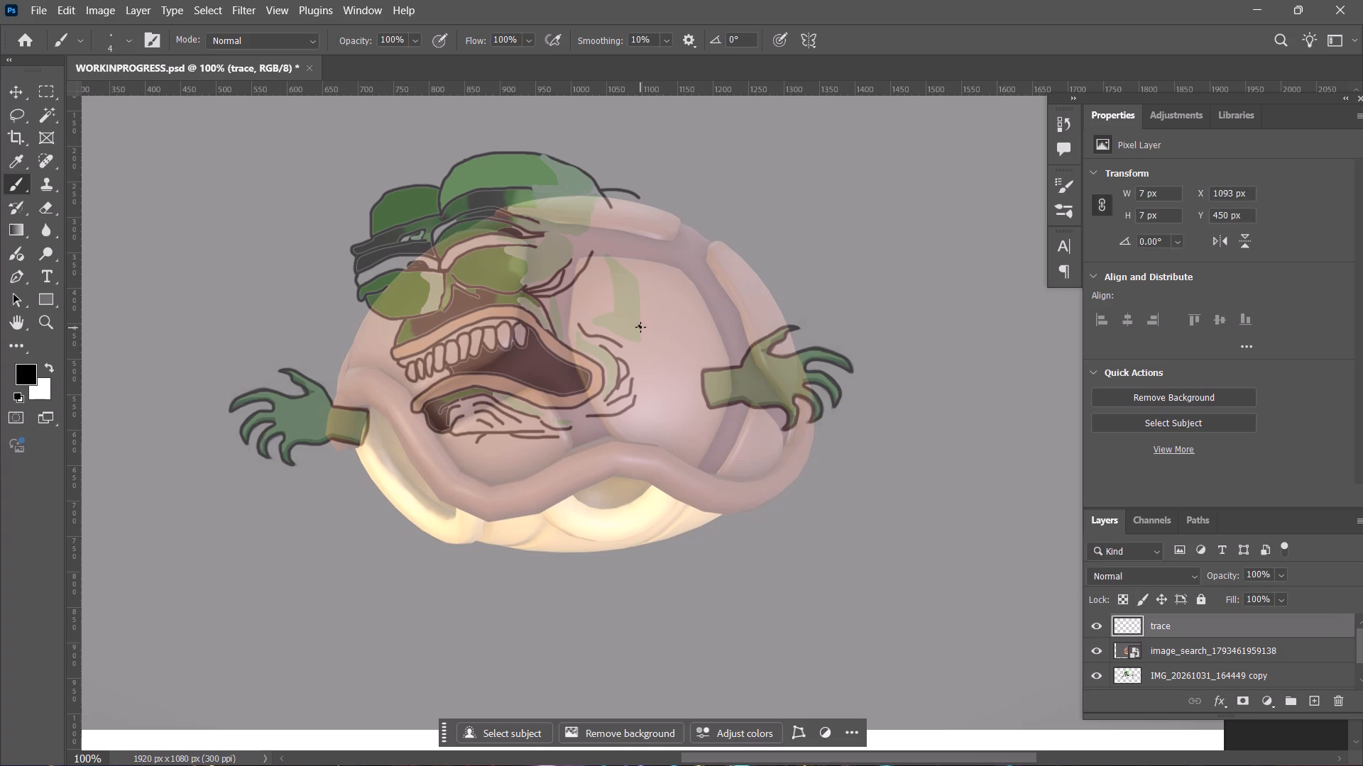
key(ctrl+z)
key(ctrl+z)
key(ctrl+z)
key(ctrl+z)
key(ctrl+z)
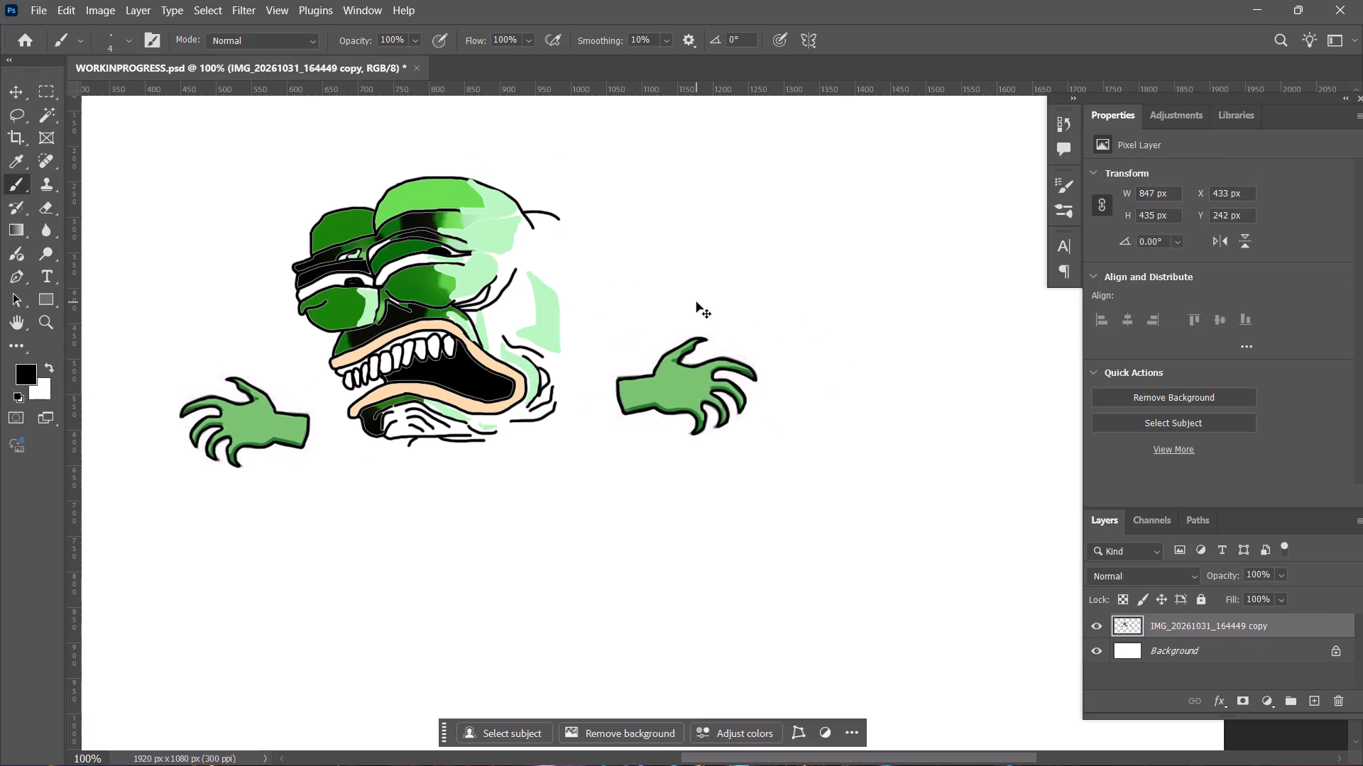
key(ctrl+z)
key(ctrl+z)
key(ctrl+z)
key(ctrl+z)
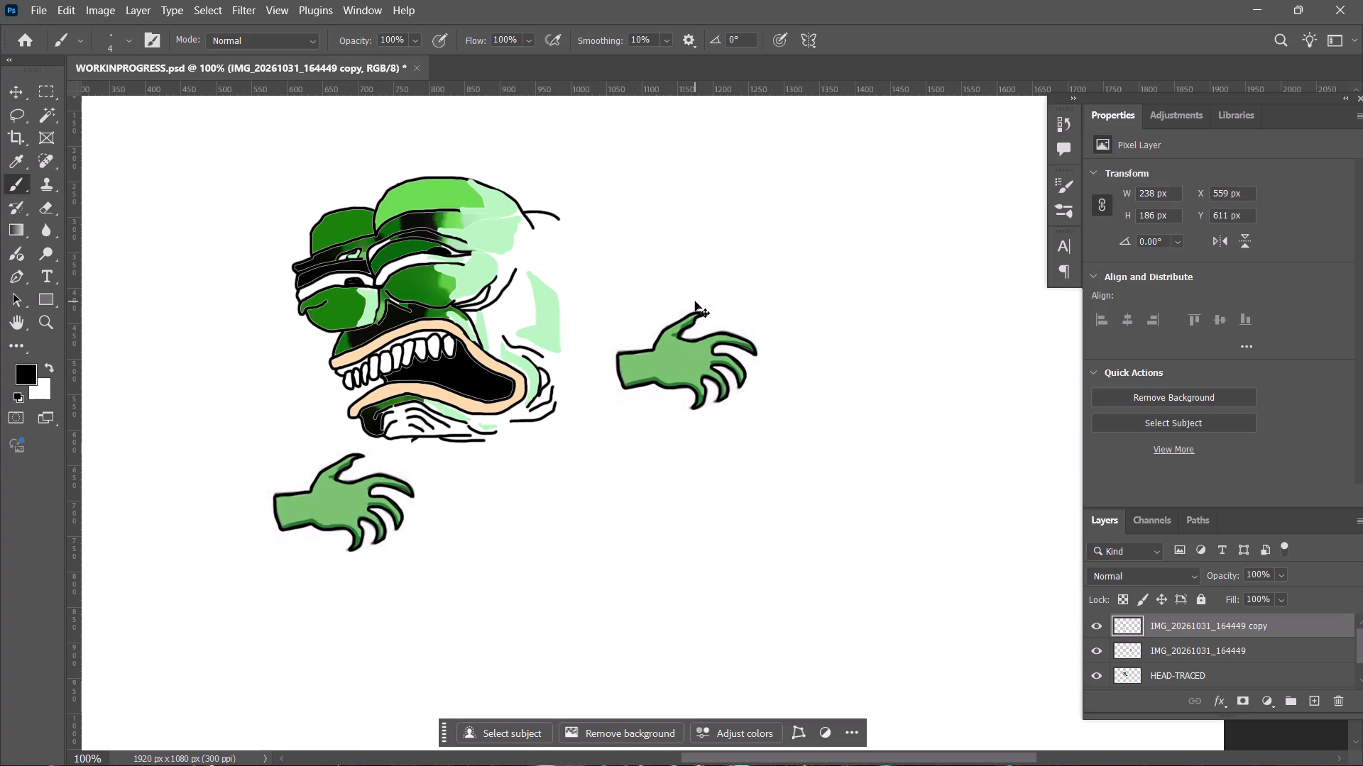
key(ctrl+z)
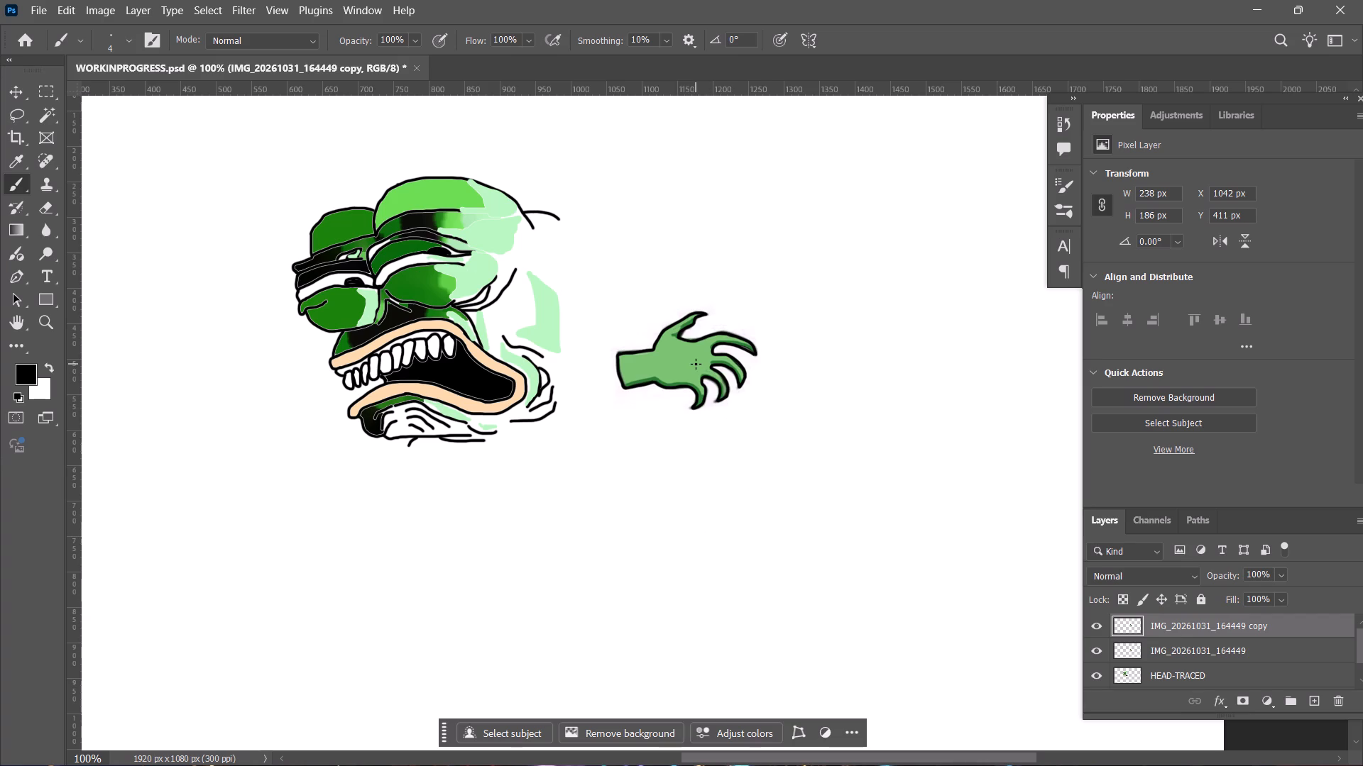
Move the copied clawed hand off the original to below the character's chin, at X 606 px, Y 597 px.
click(9, 98)
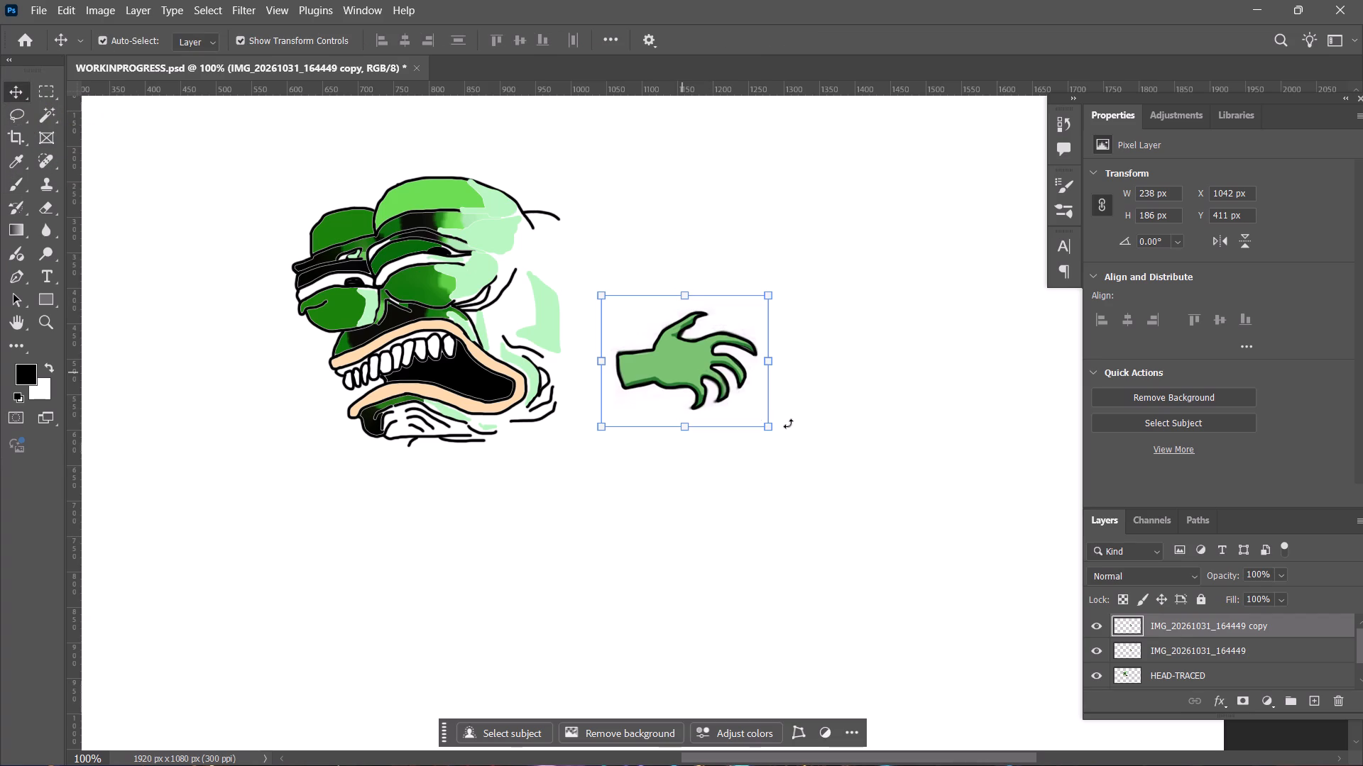
drag(697, 353, 704, 352)
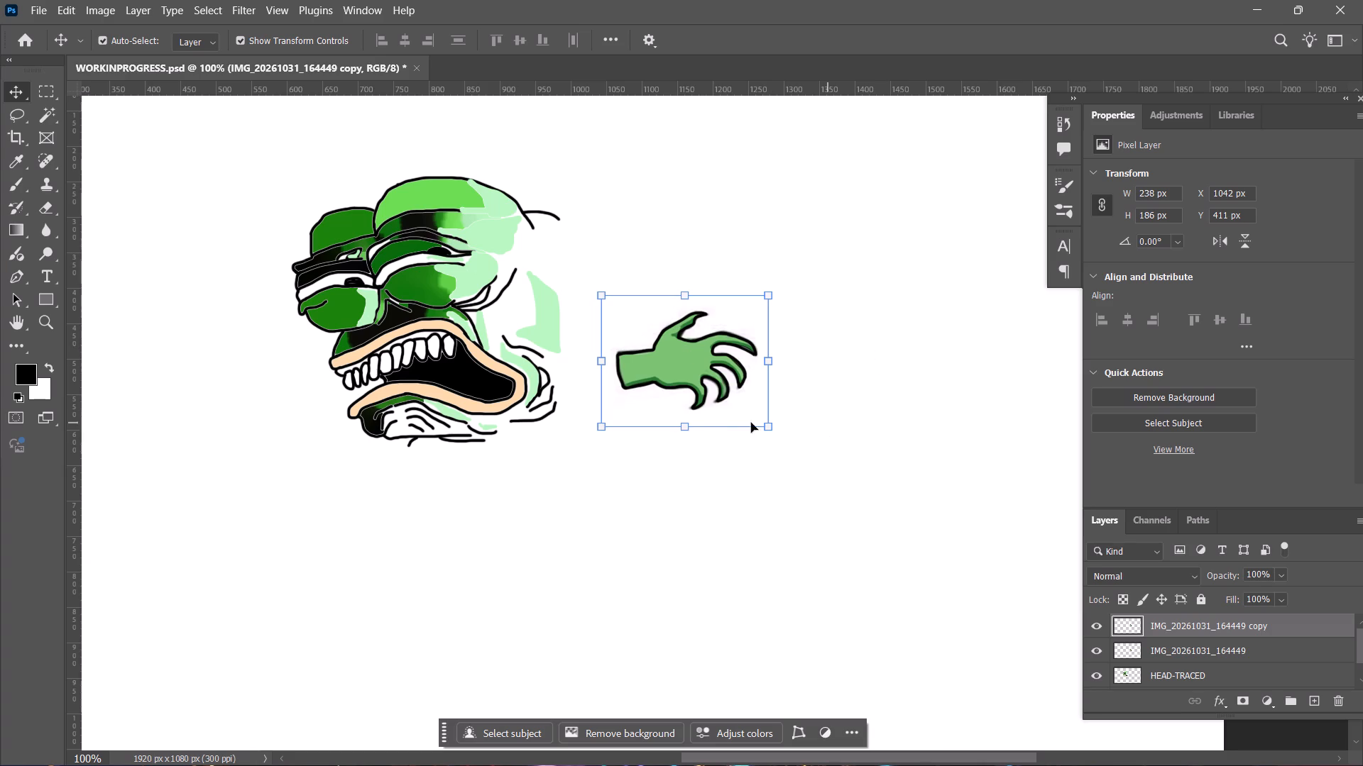
drag(679, 364, 696, 368)
drag(667, 360, 738, 358)
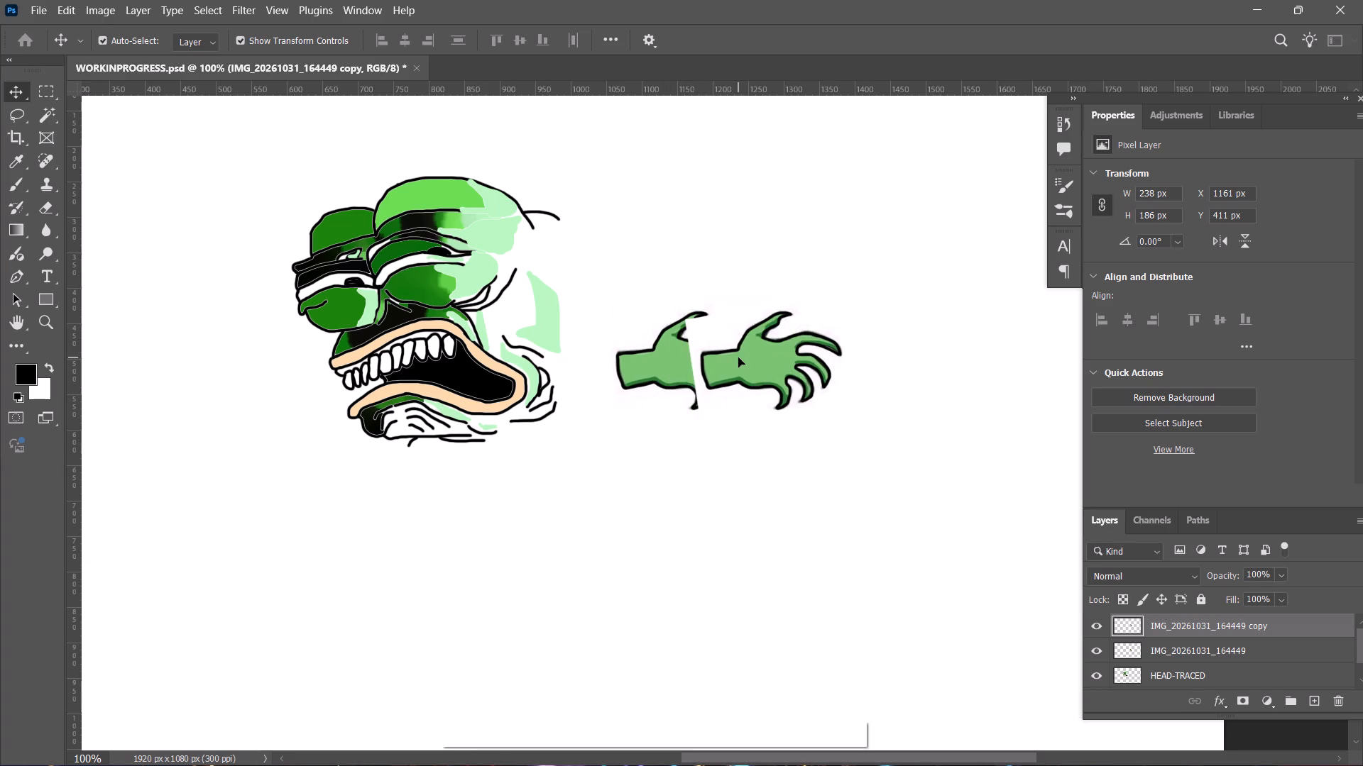
drag(738, 367, 419, 535)
double_click(418, 535)
drag(471, 523, 301, 479)
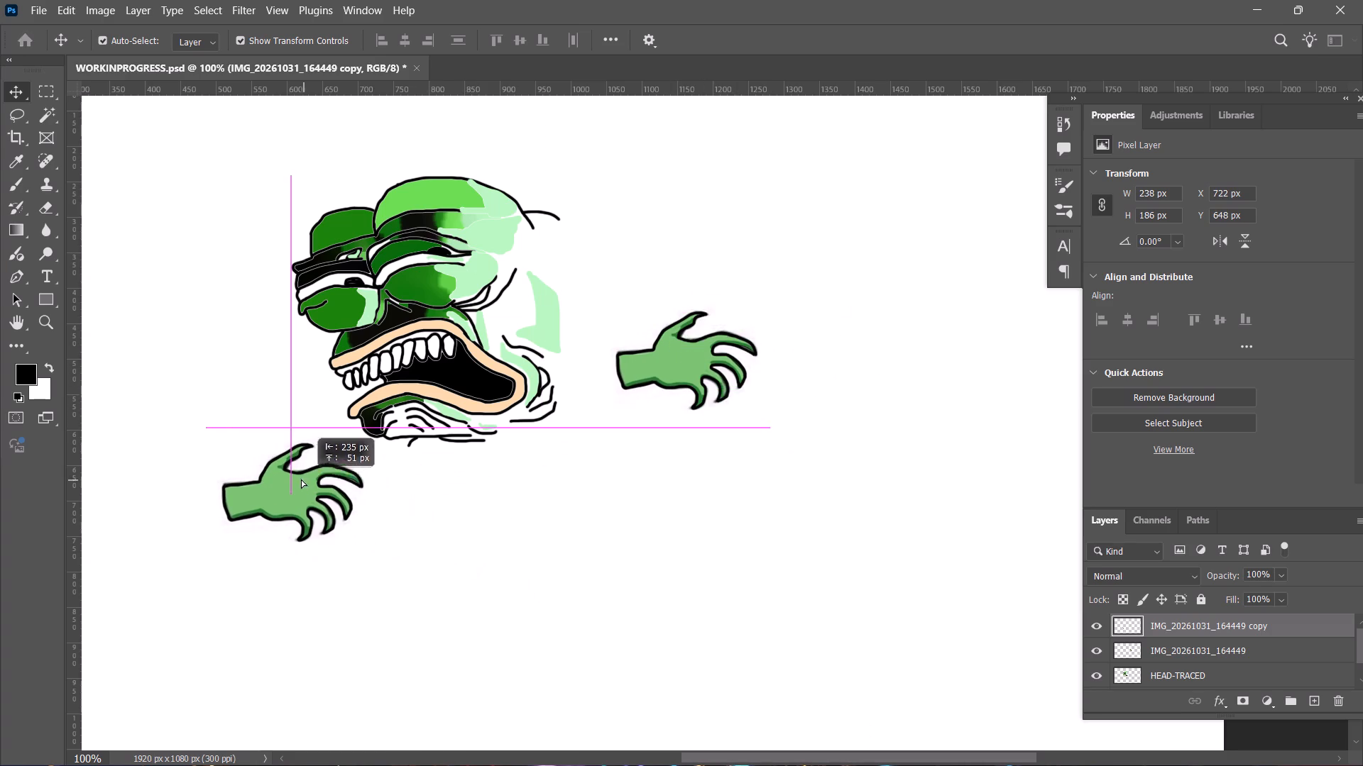
drag(301, 479, 737, 466)
scroll(1186, 645, down, 1)
scroll(1186, 657, up, 2)
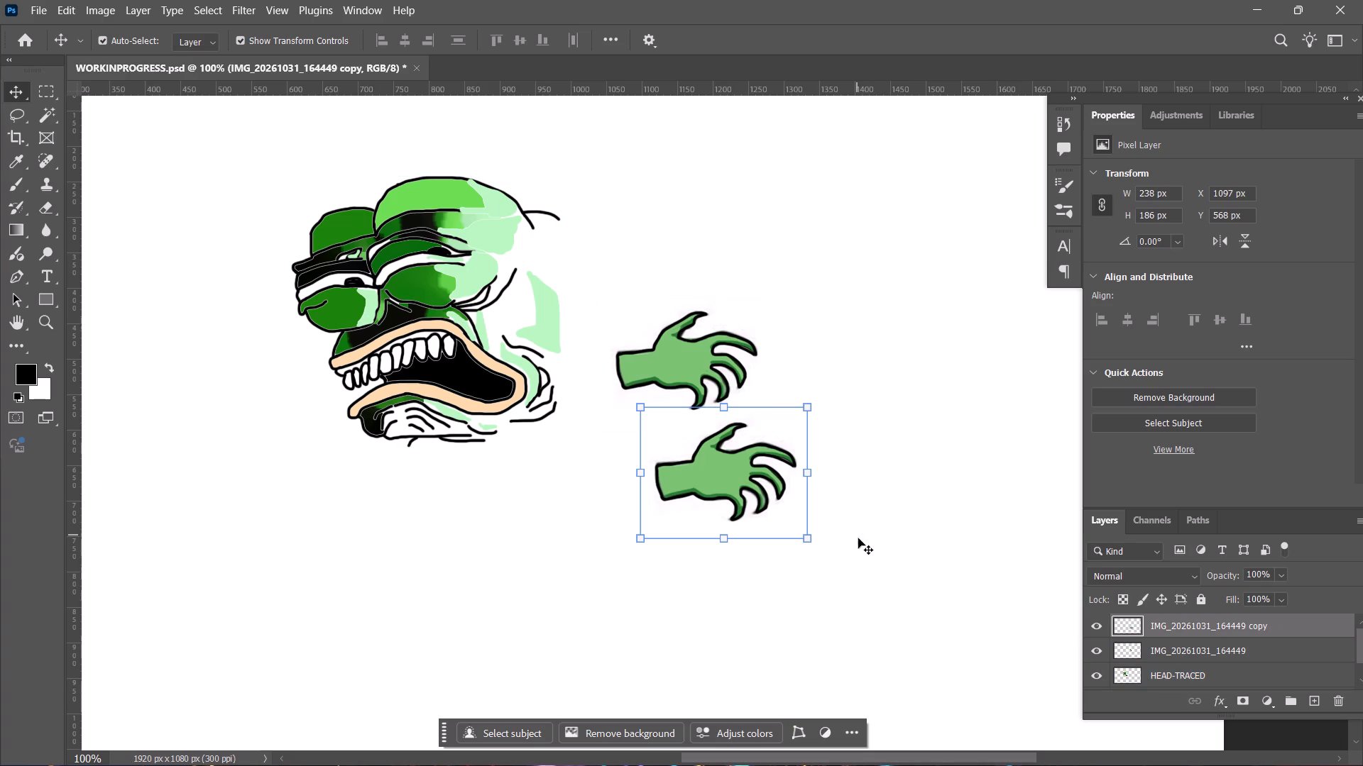
drag(701, 482, 346, 506)
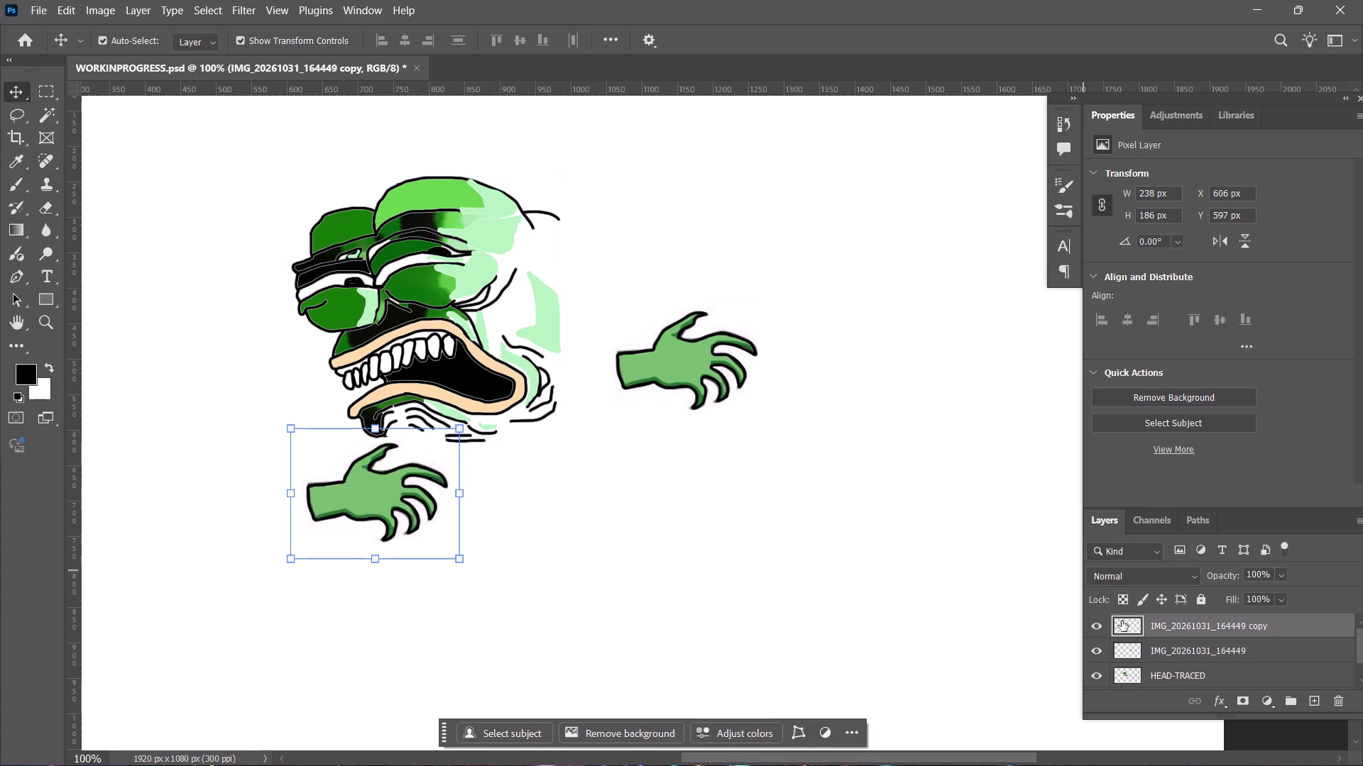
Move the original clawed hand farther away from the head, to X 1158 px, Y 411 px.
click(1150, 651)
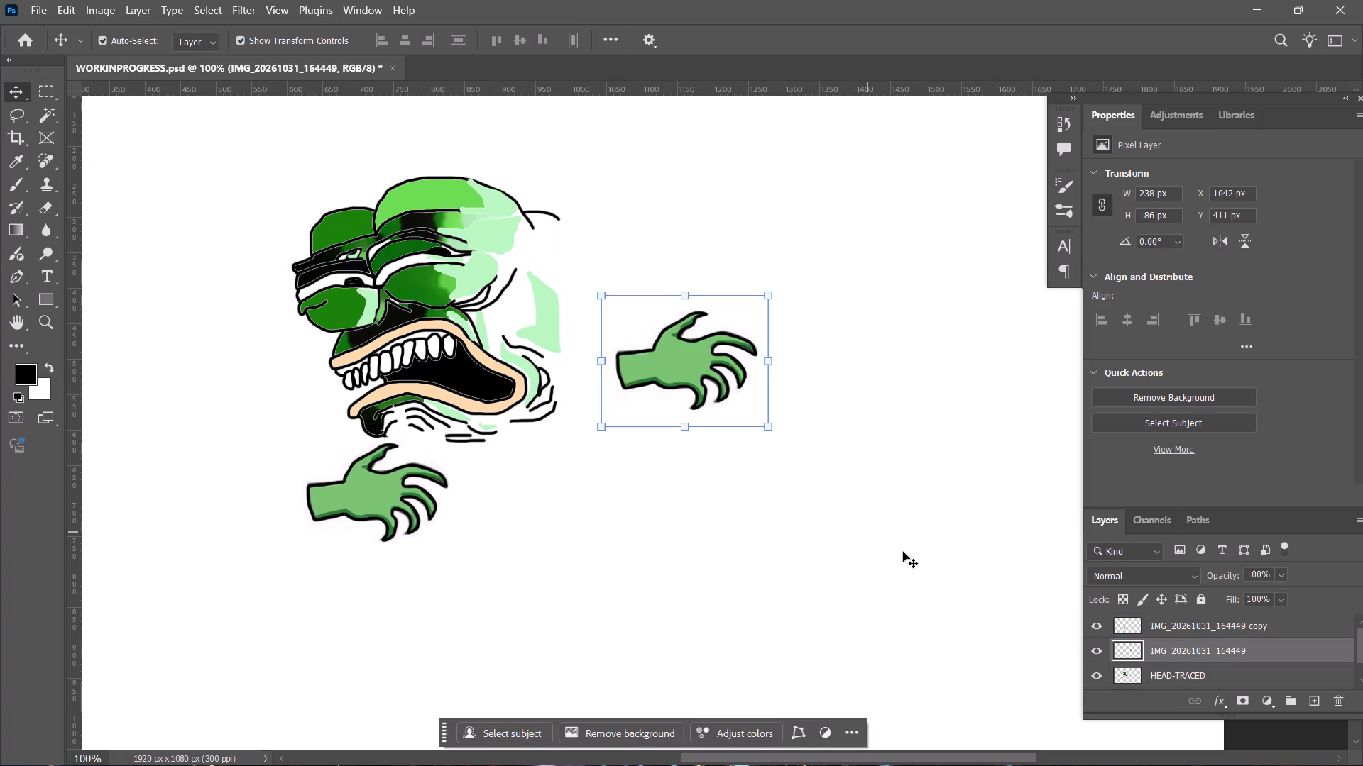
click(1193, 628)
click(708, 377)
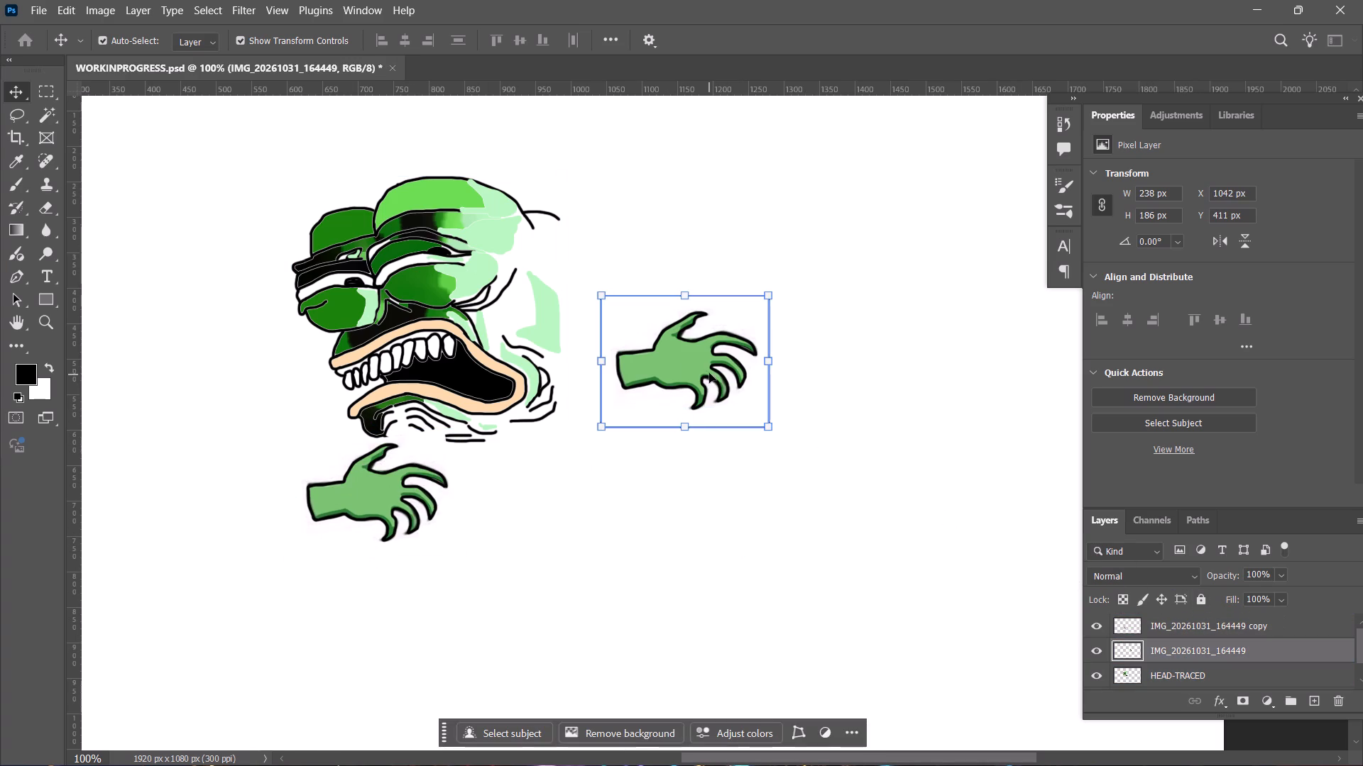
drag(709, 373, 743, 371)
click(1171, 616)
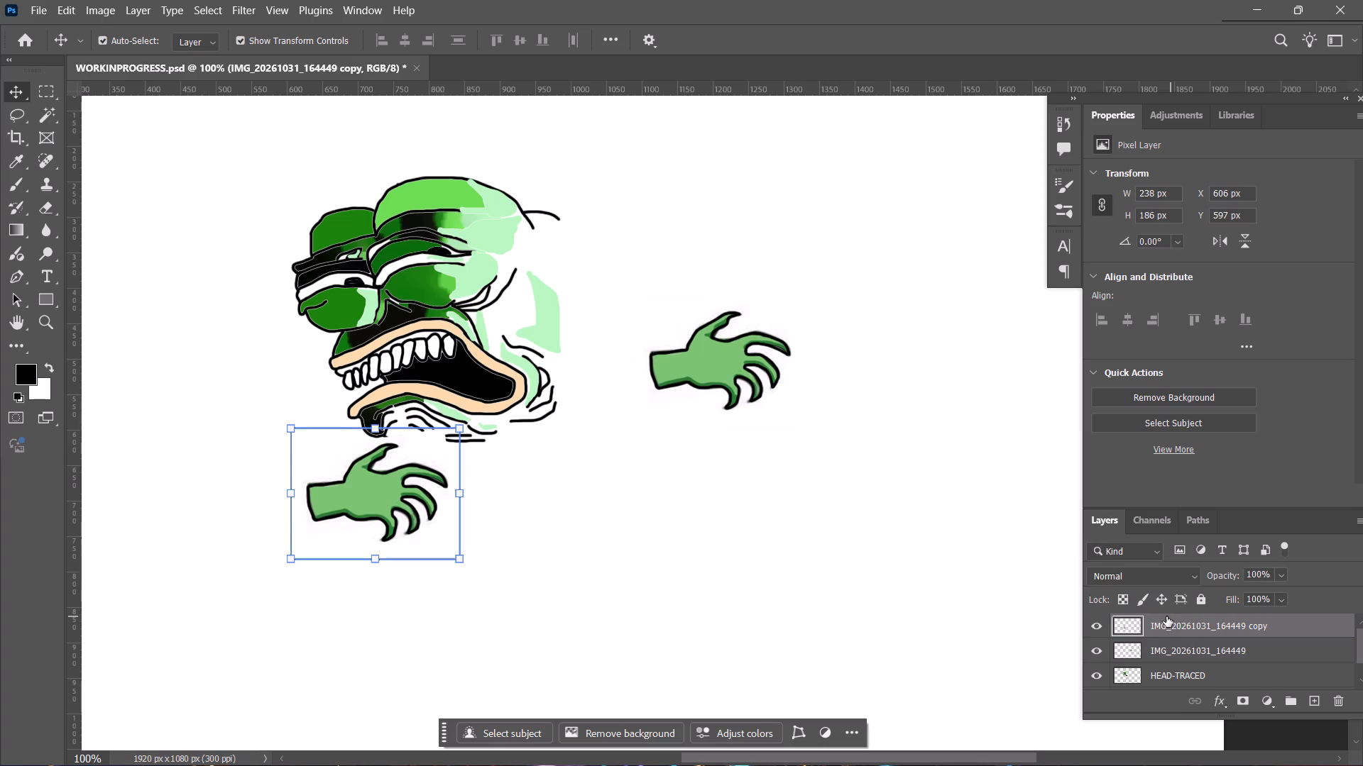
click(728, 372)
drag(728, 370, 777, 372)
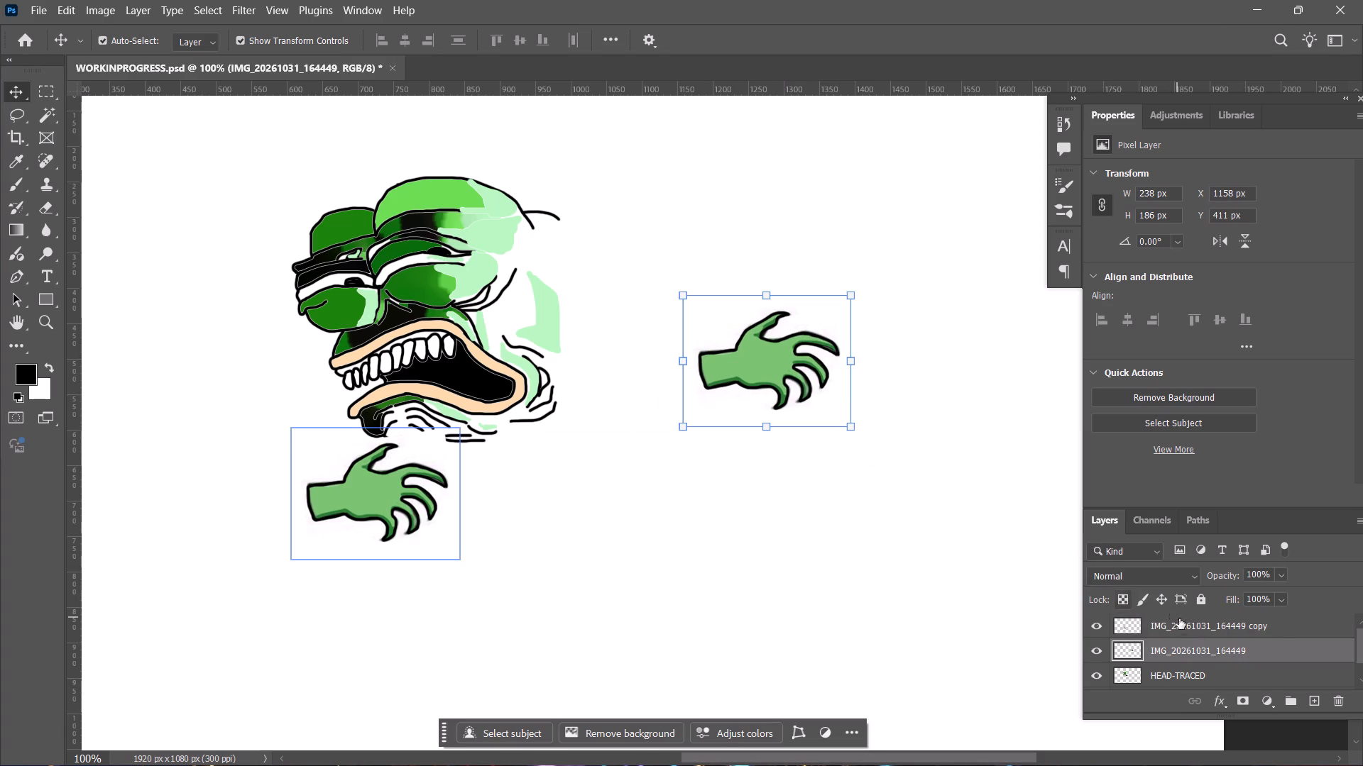
Delete the IMG_20261031_164449 copy layer holding the copied hand below the chin.
click(1179, 627)
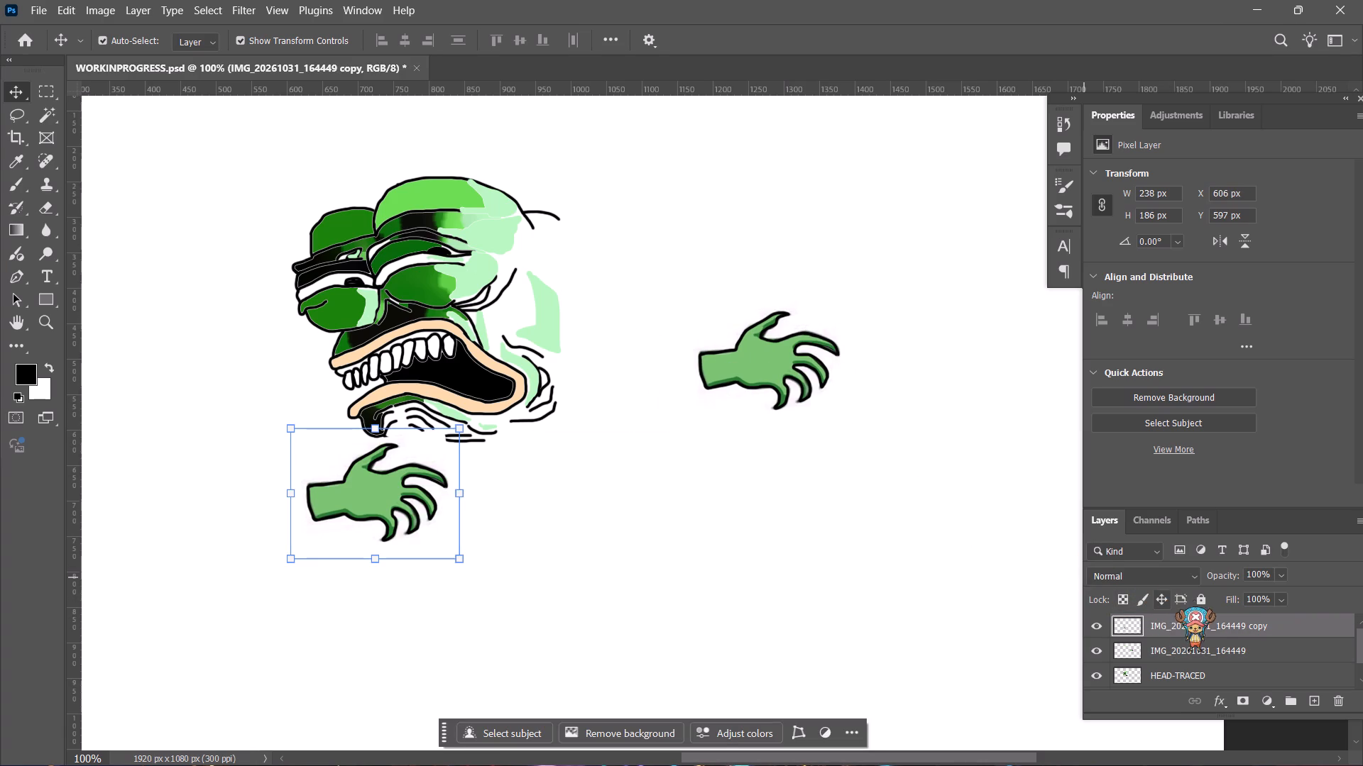
key(Delete)
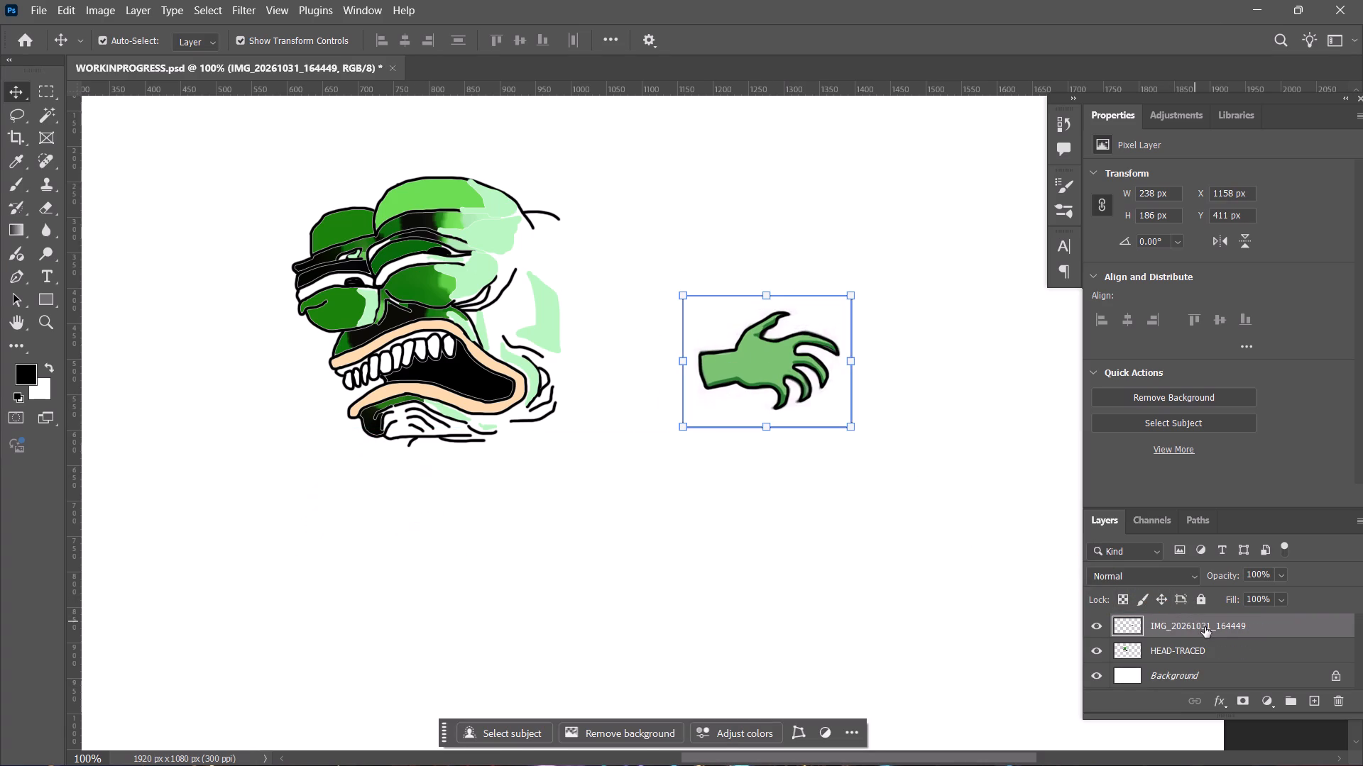
Reposition the remaining clawed hand slightly closer to the head, at X 1129 px, Y 411 px.
click(1204, 627)
drag(765, 378, 720, 379)
click(730, 377)
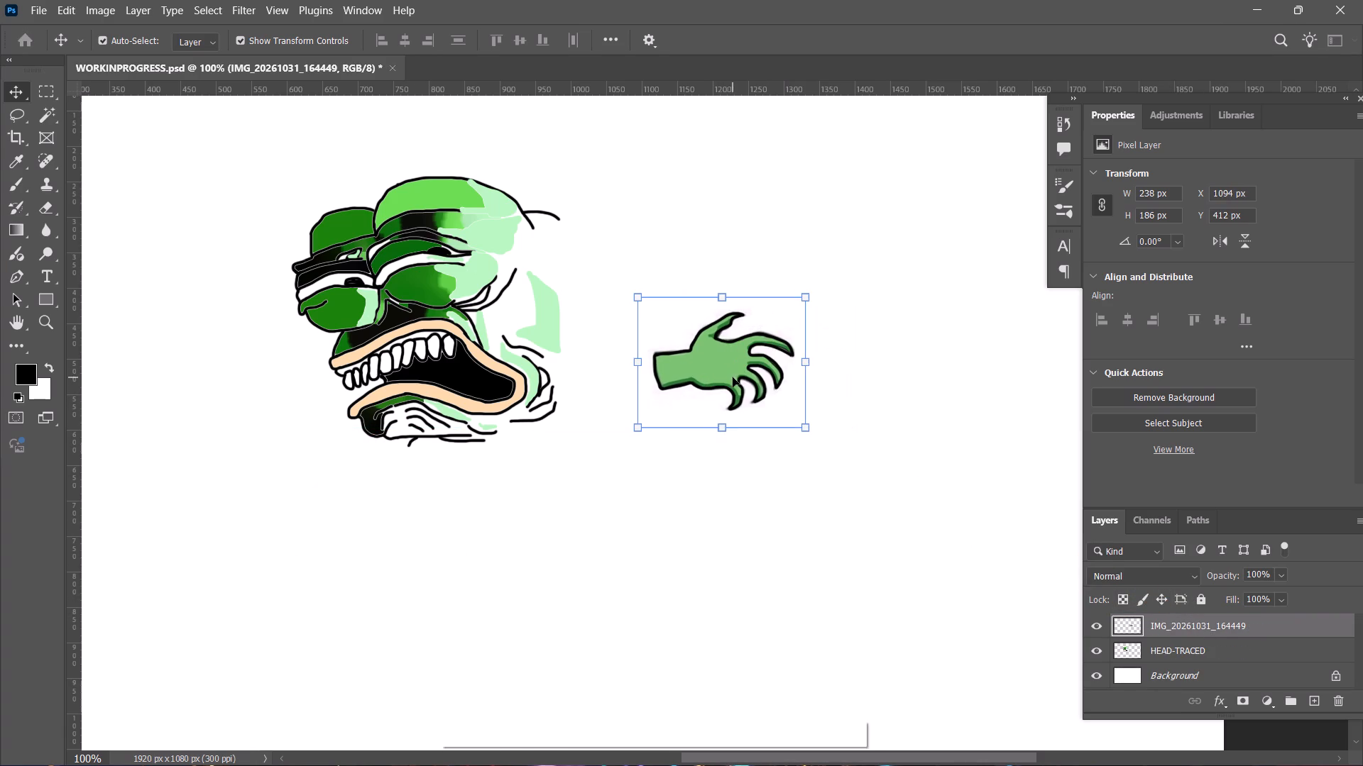
drag(706, 354, 731, 353)
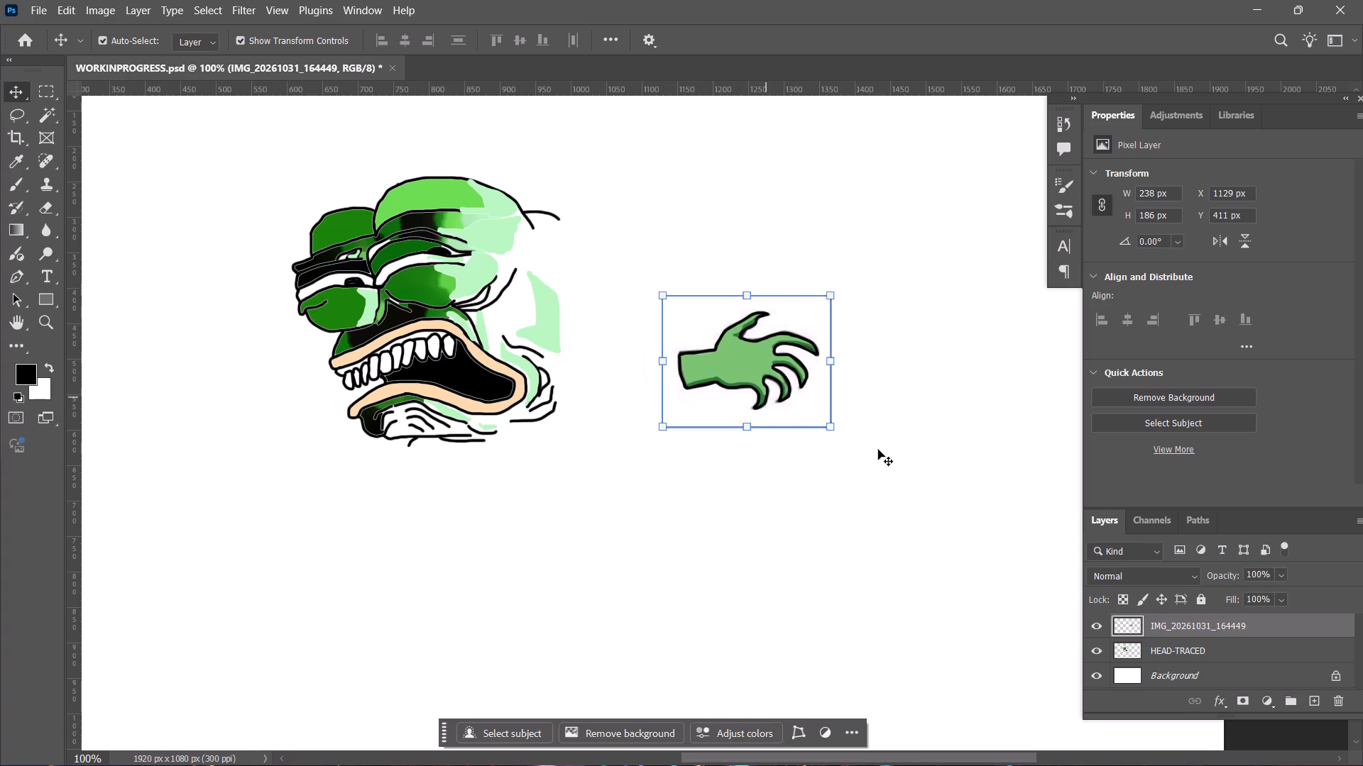
Duplicate the clawed hand layer within WORKINPROGRESS.psd as IMG_20261031_164449 copy.
right_click(1169, 622)
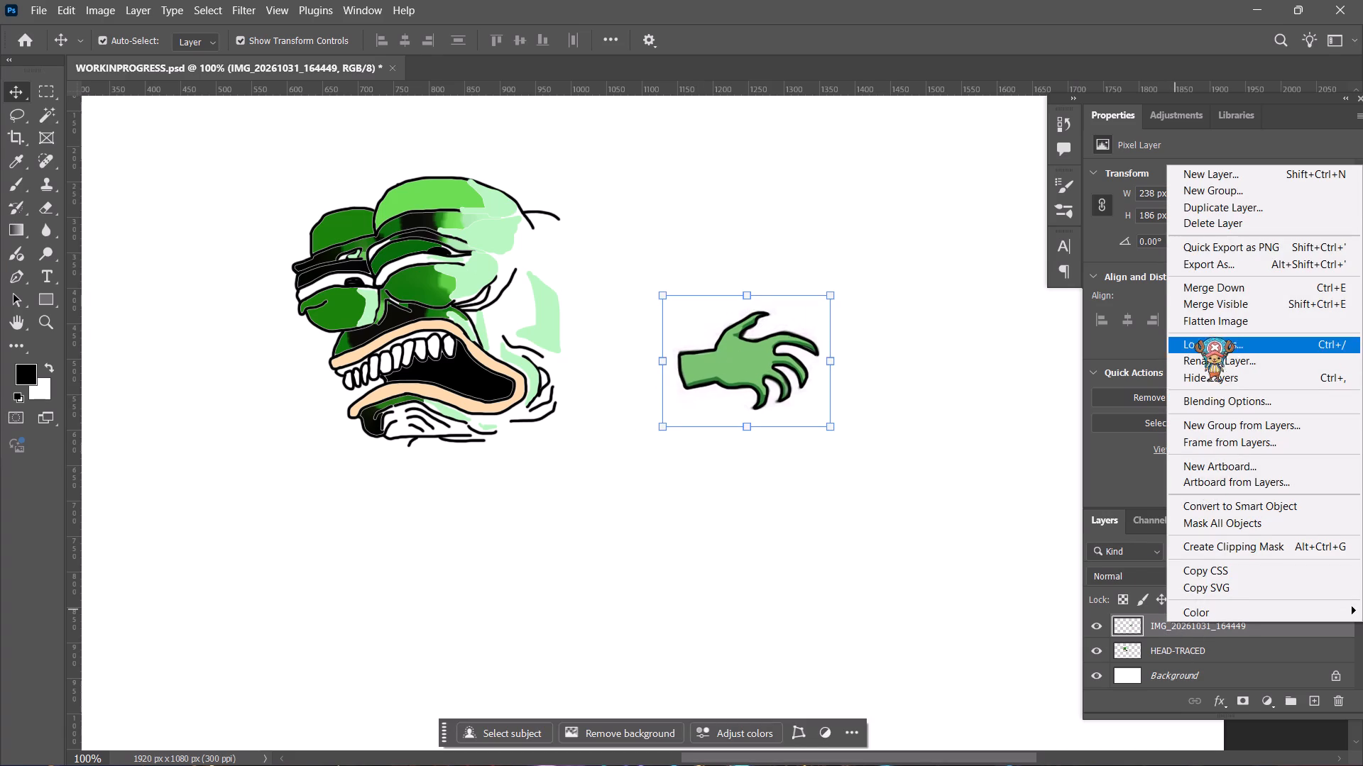
click(1203, 209)
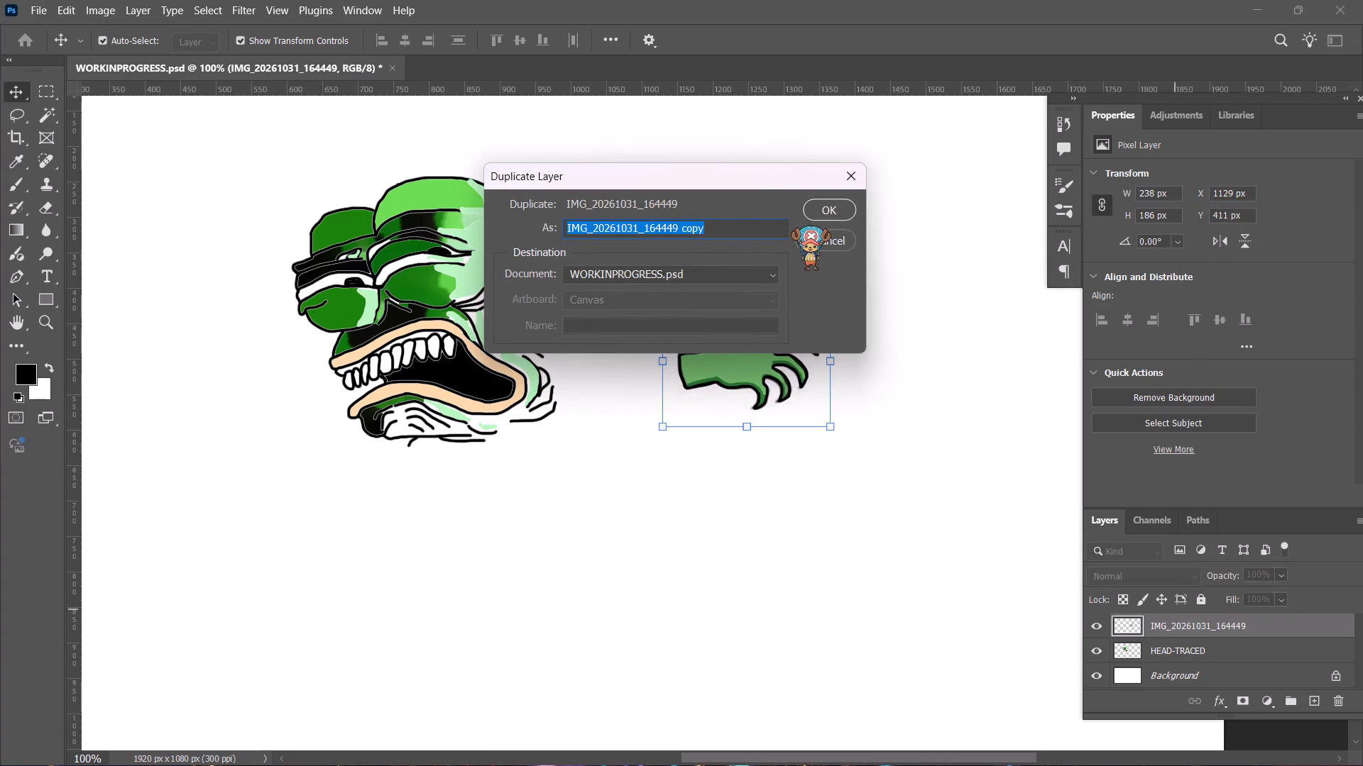
click(826, 207)
scroll(1206, 640, up, 1)
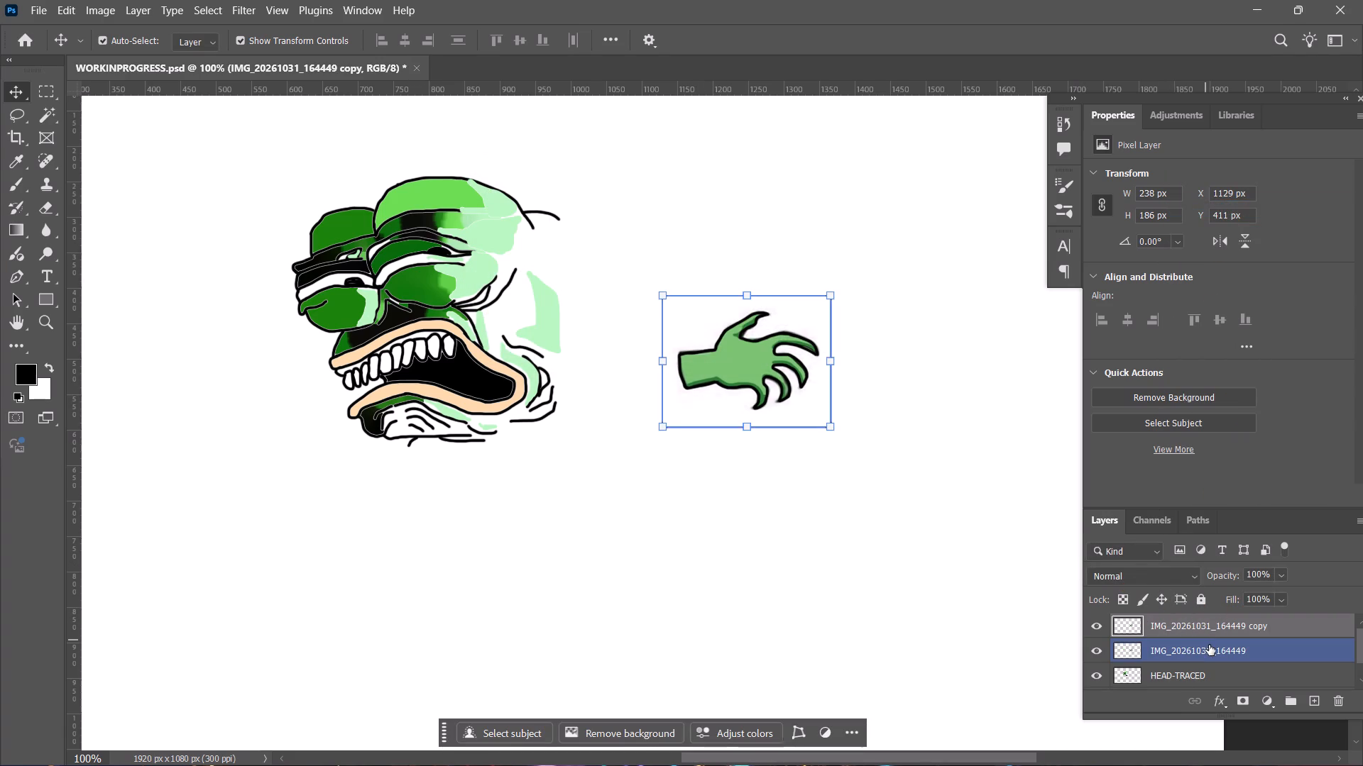
Move the duplicated hand off the original to the front of the character's chin, at X 449 px, Y 533 px.
click(1207, 650)
drag(748, 378, 750, 386)
drag(746, 374, 745, 365)
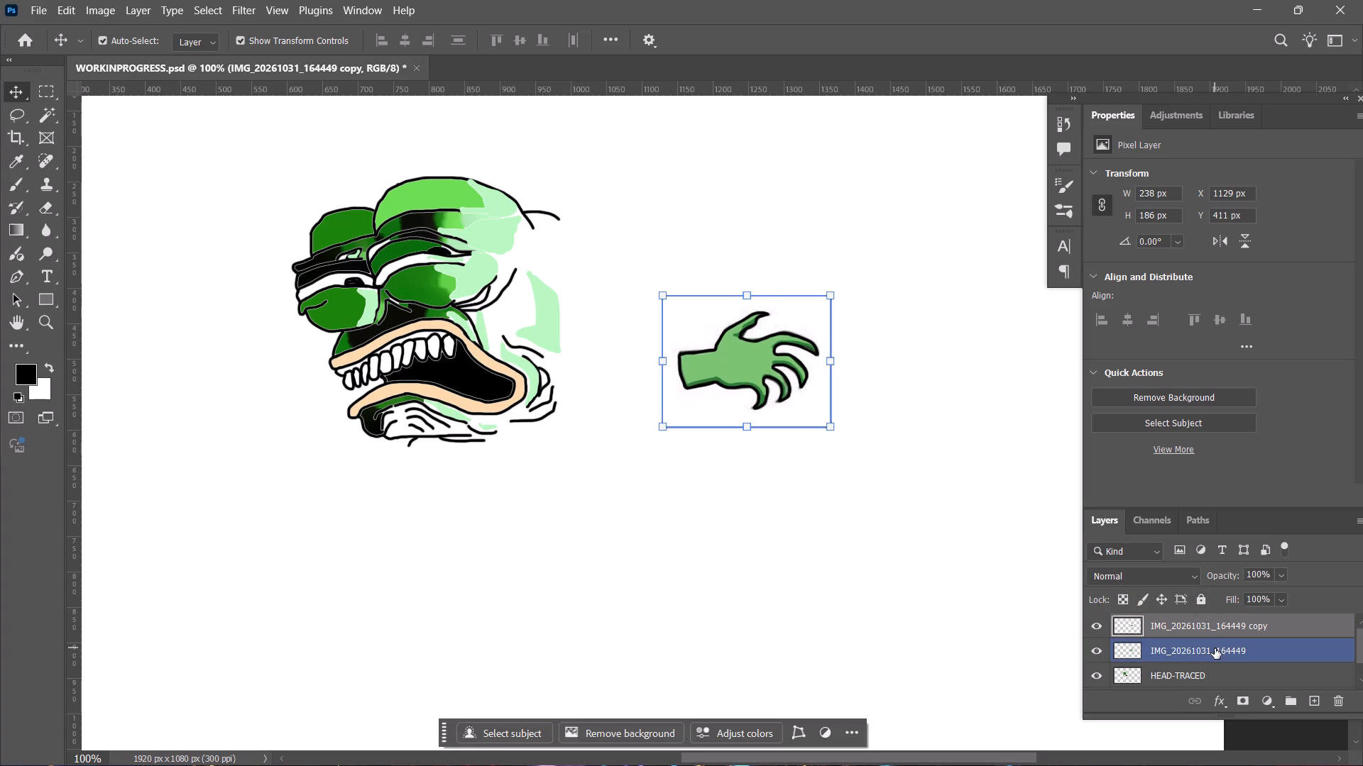
click(1215, 648)
click(1215, 636)
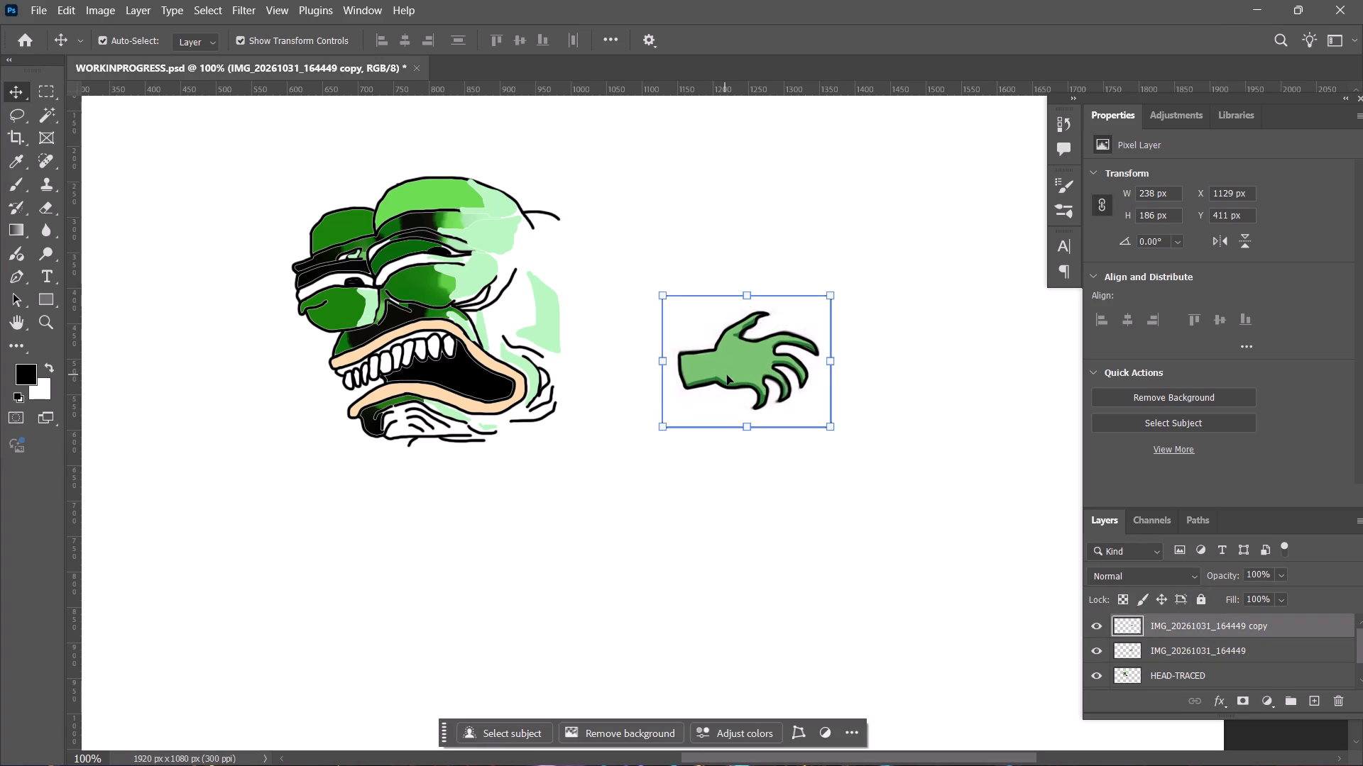
drag(729, 374, 253, 478)
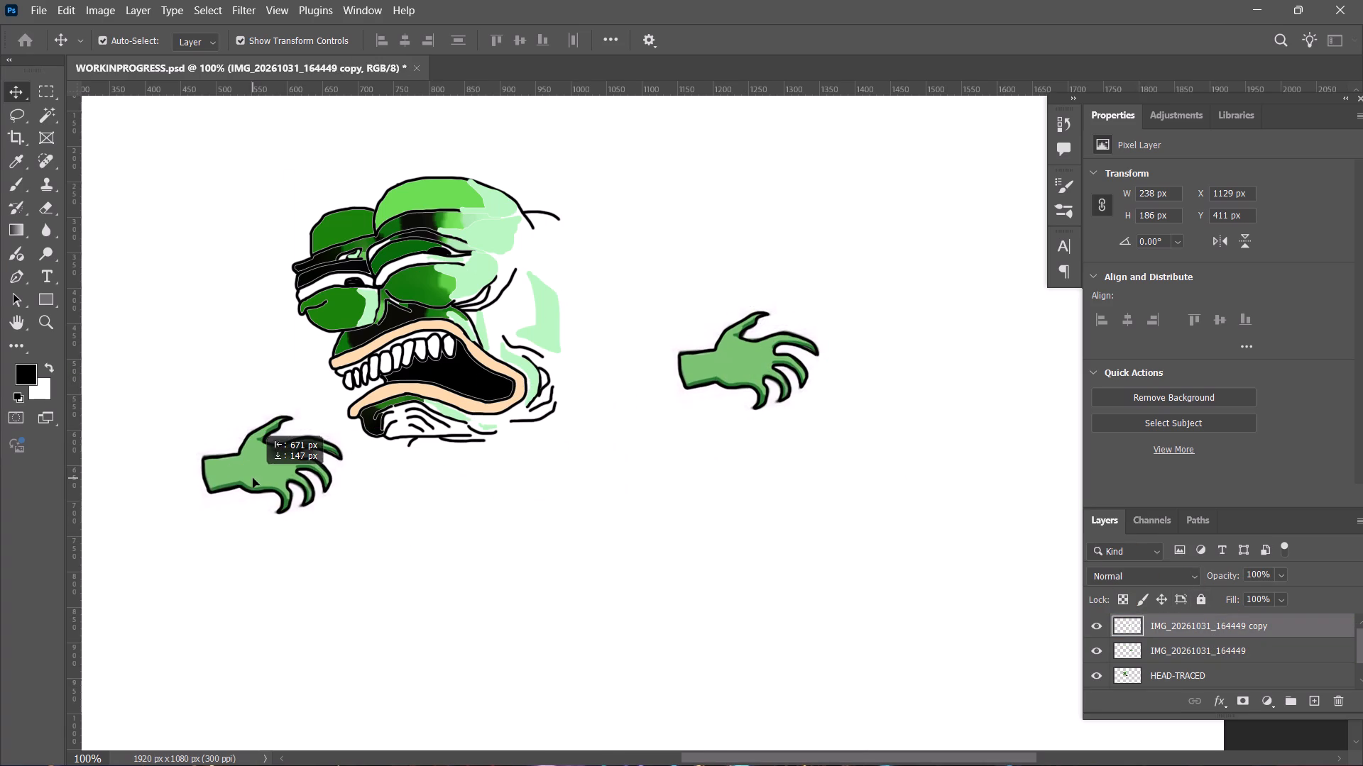
drag(253, 478, 246, 458)
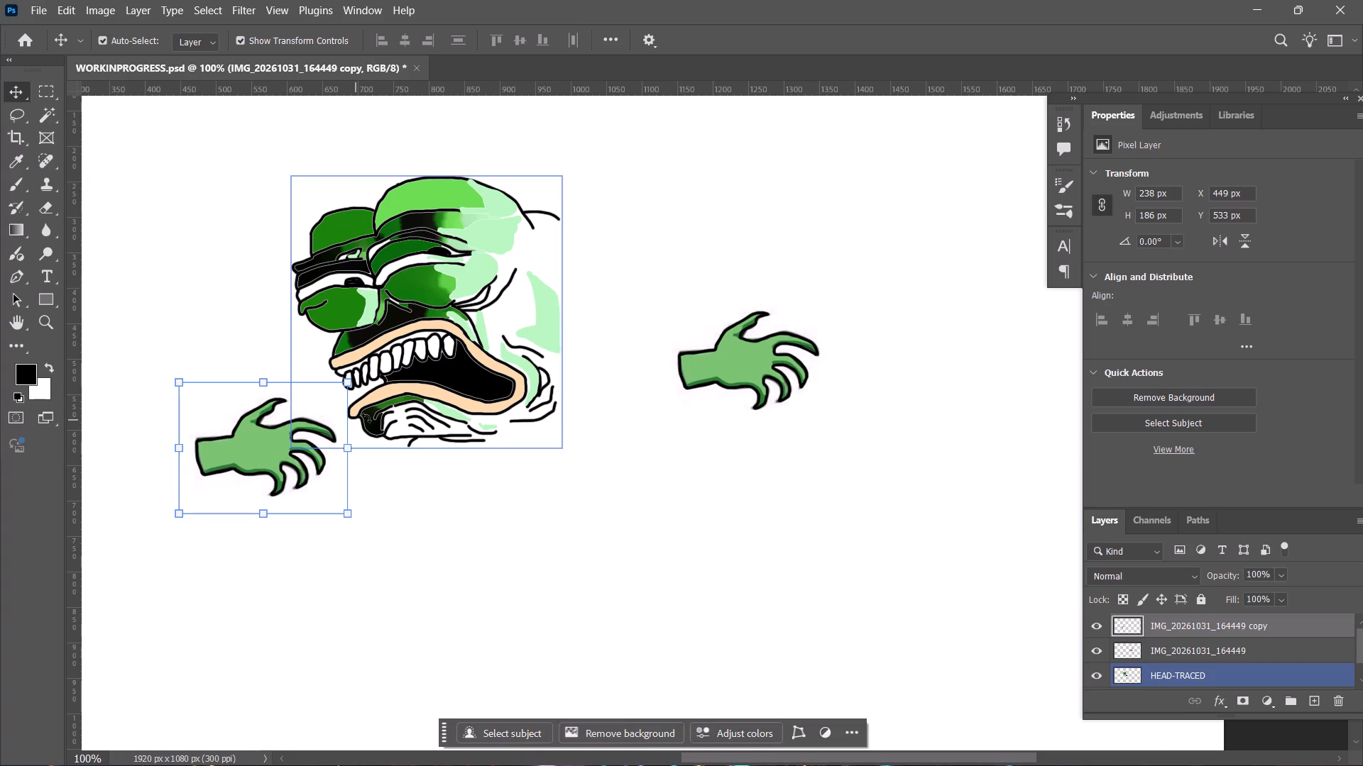
Reposition the duplicated hand lower, below and in front of the chin, at X 506 px, Y 597 px.
right_click(278, 436)
double_click(253, 438)
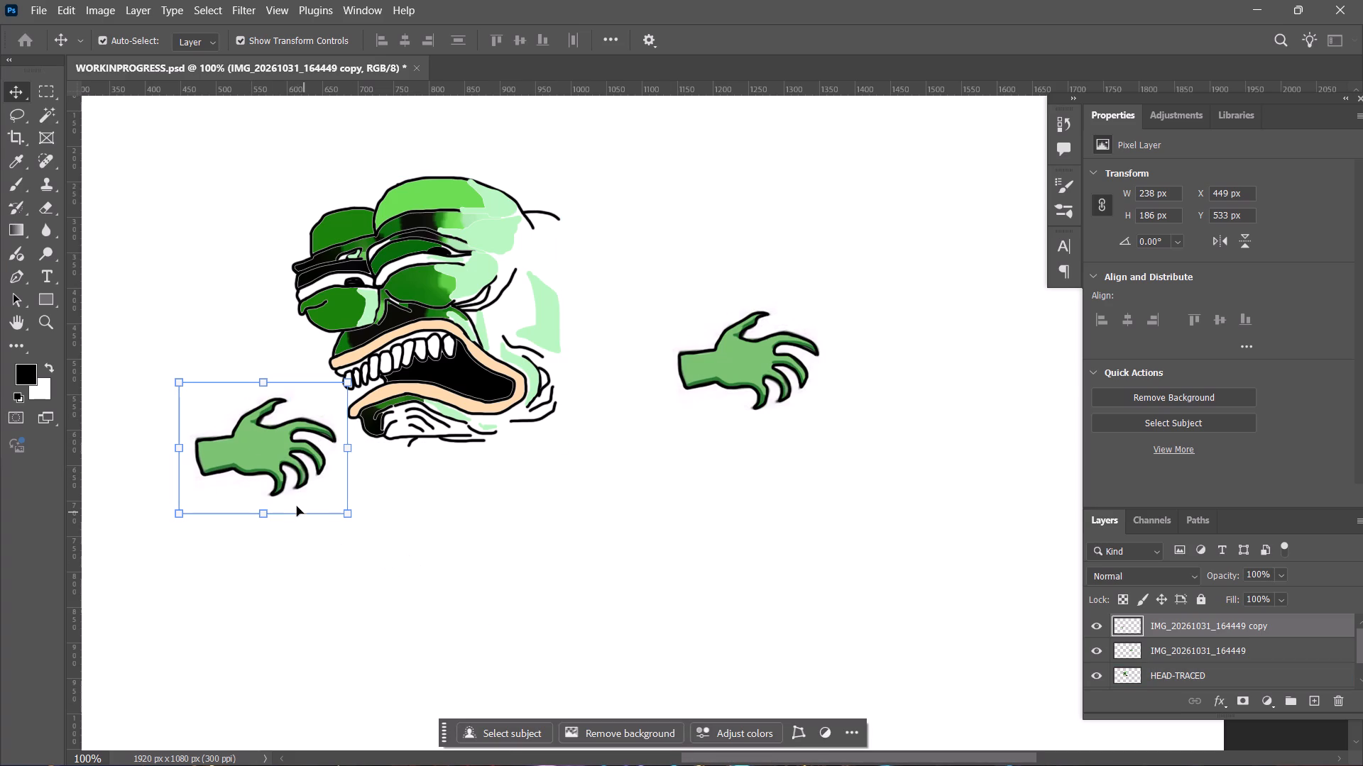
click(293, 503)
click(264, 460)
drag(277, 462, 381, 515)
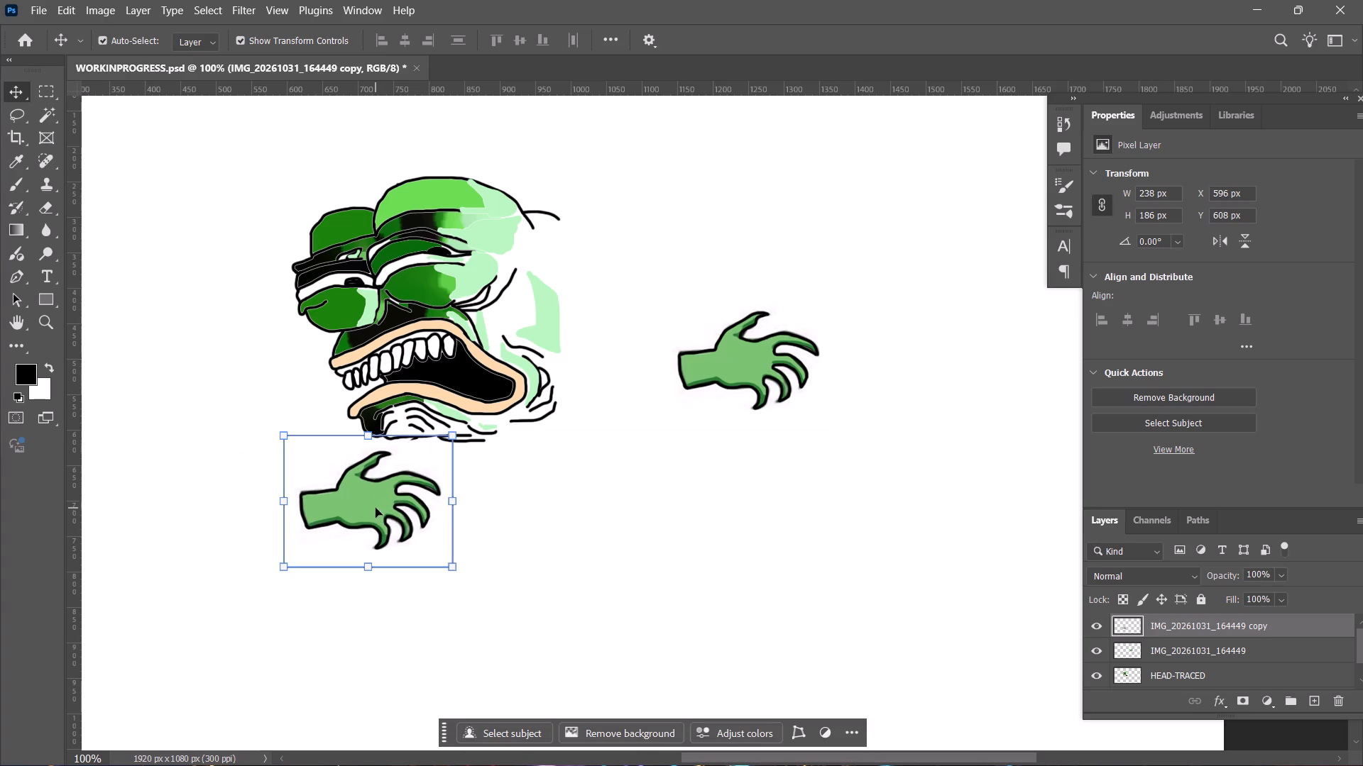
click(410, 509)
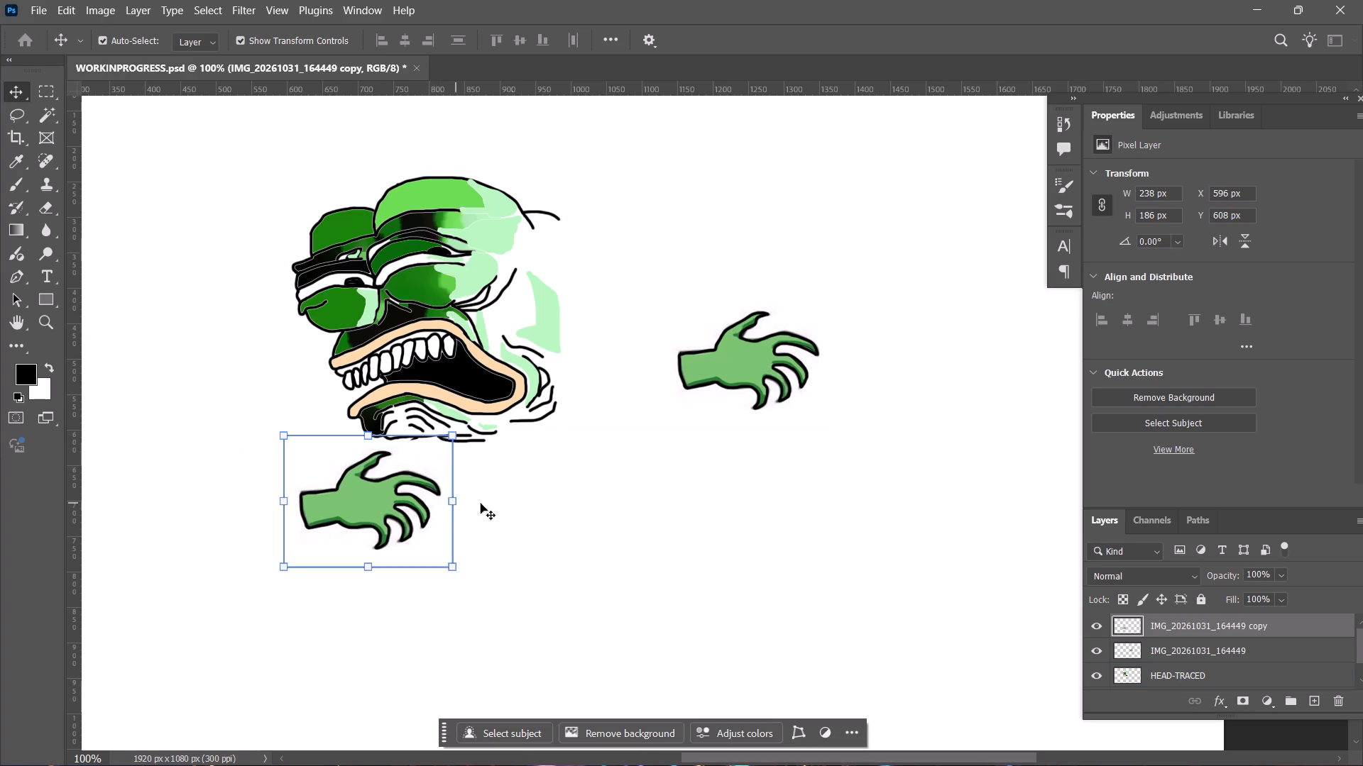
click(1182, 634)
click(1180, 647)
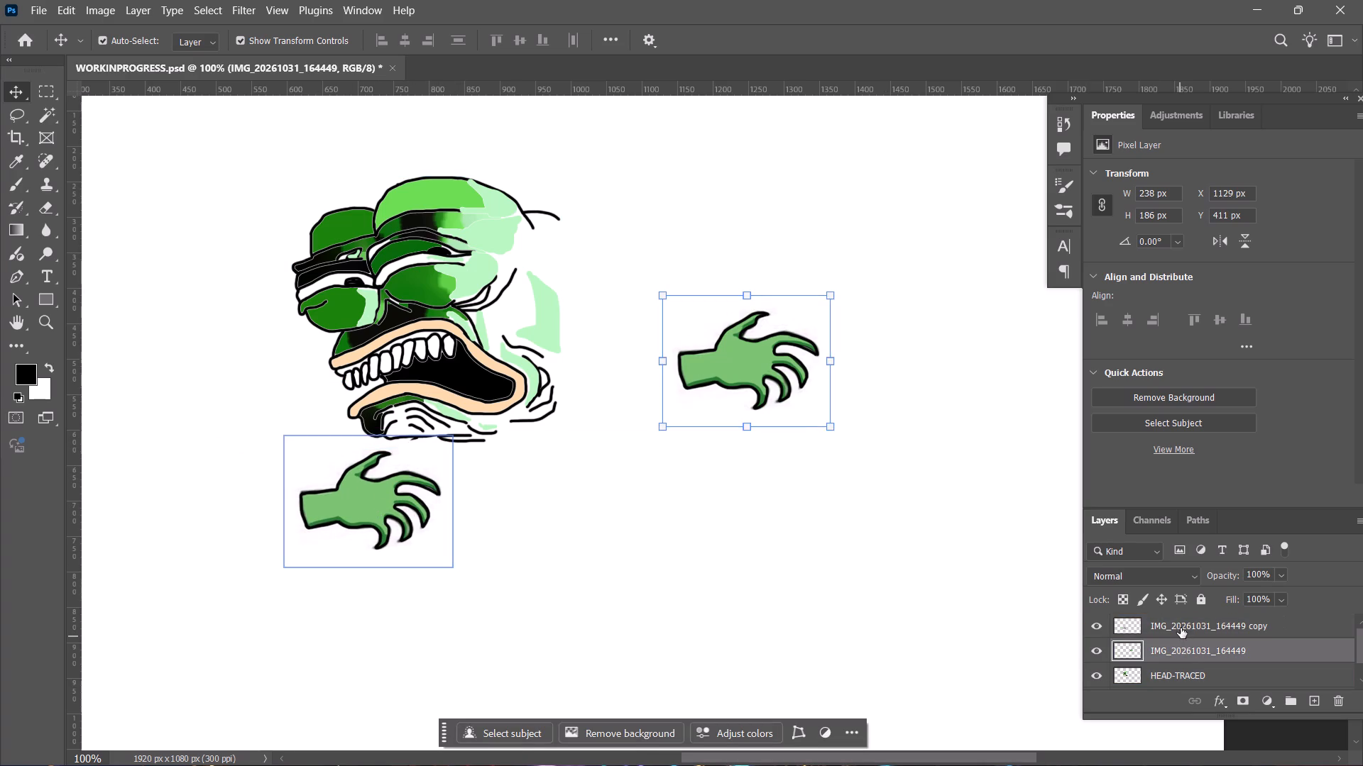
click(1181, 628)
click(412, 490)
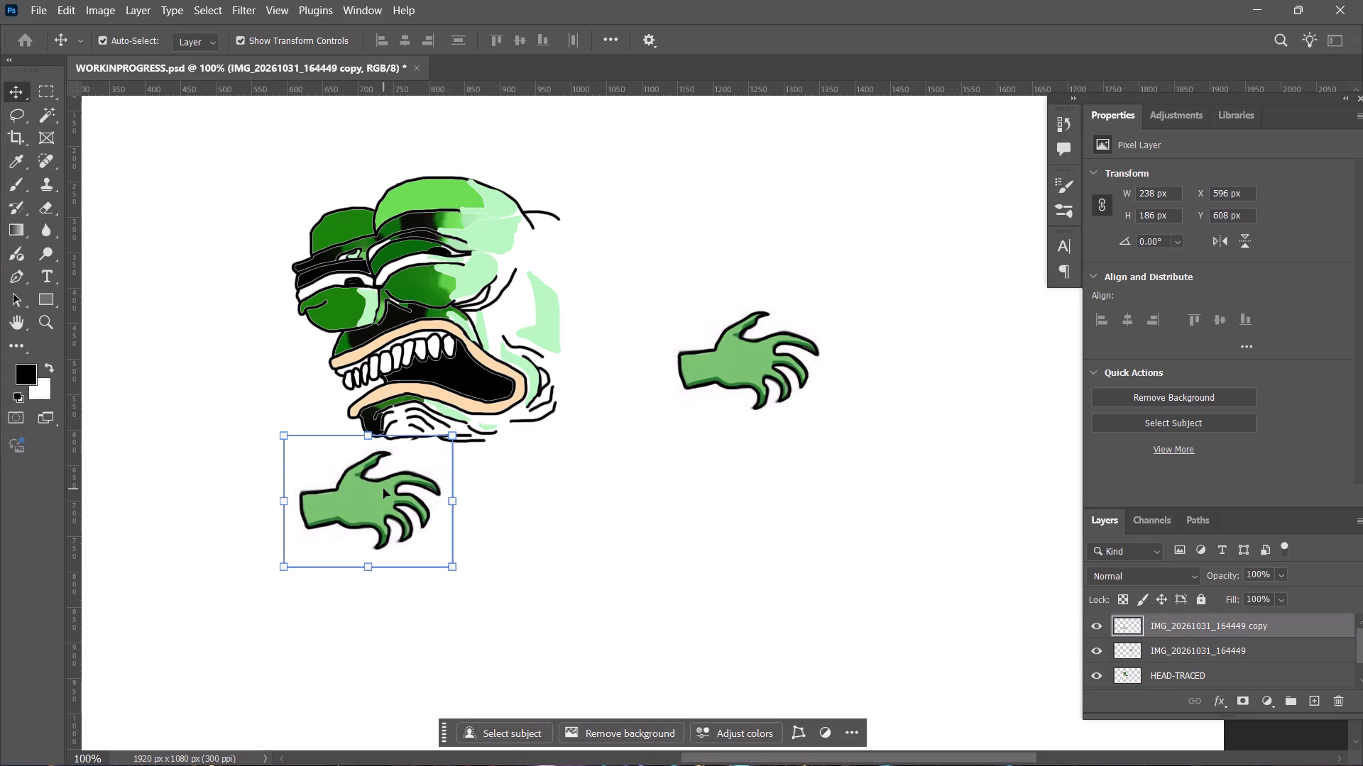
drag(383, 489, 319, 477)
Scale the duplicated hand down proportionally to 84.03%, about 200 by 156 px.
drag(389, 429, 377, 426)
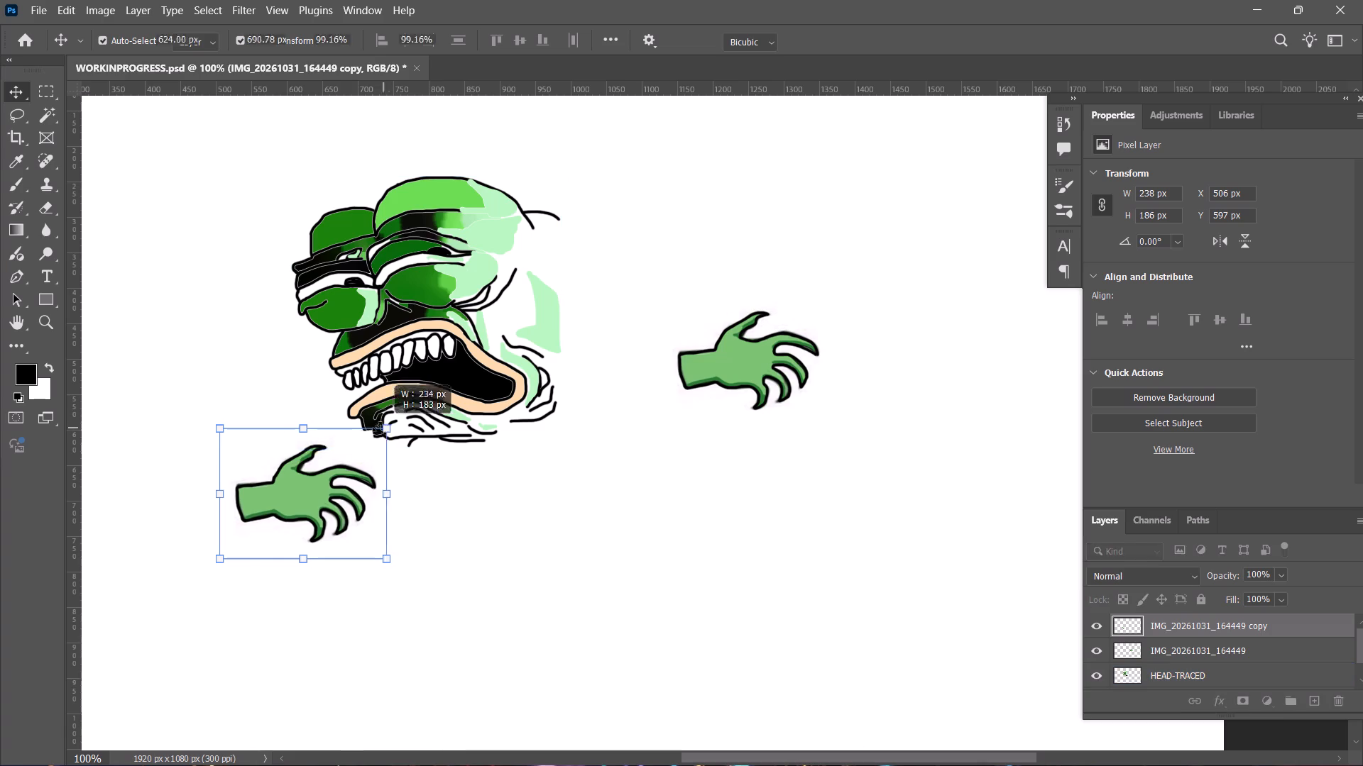
drag(377, 426, 345, 428)
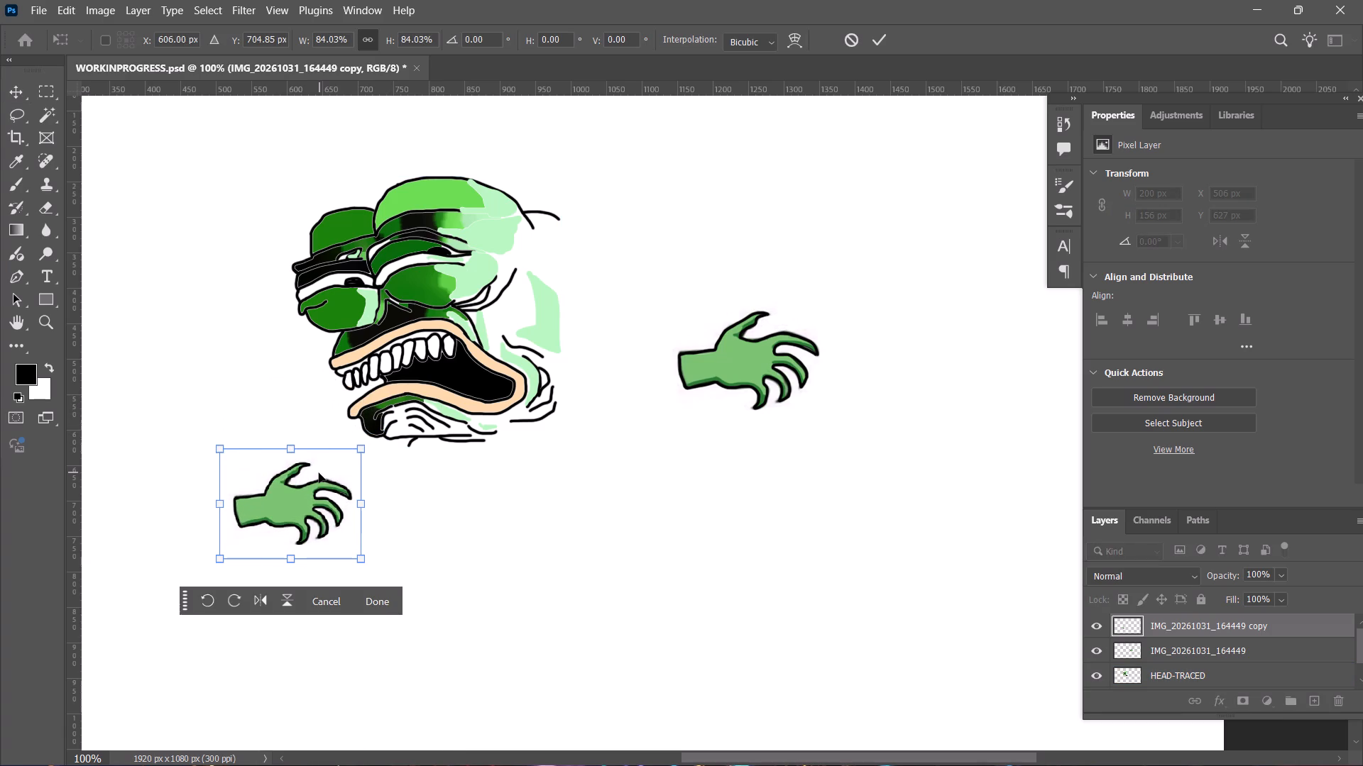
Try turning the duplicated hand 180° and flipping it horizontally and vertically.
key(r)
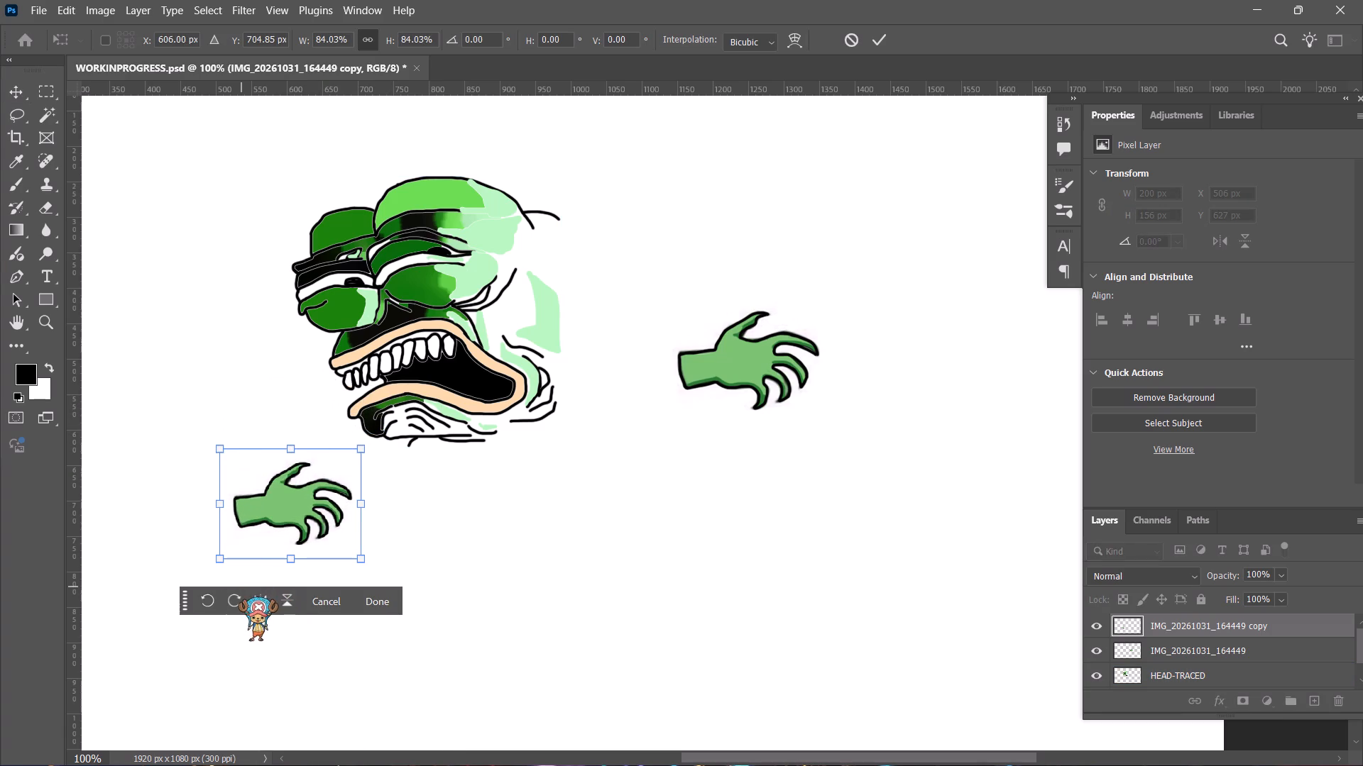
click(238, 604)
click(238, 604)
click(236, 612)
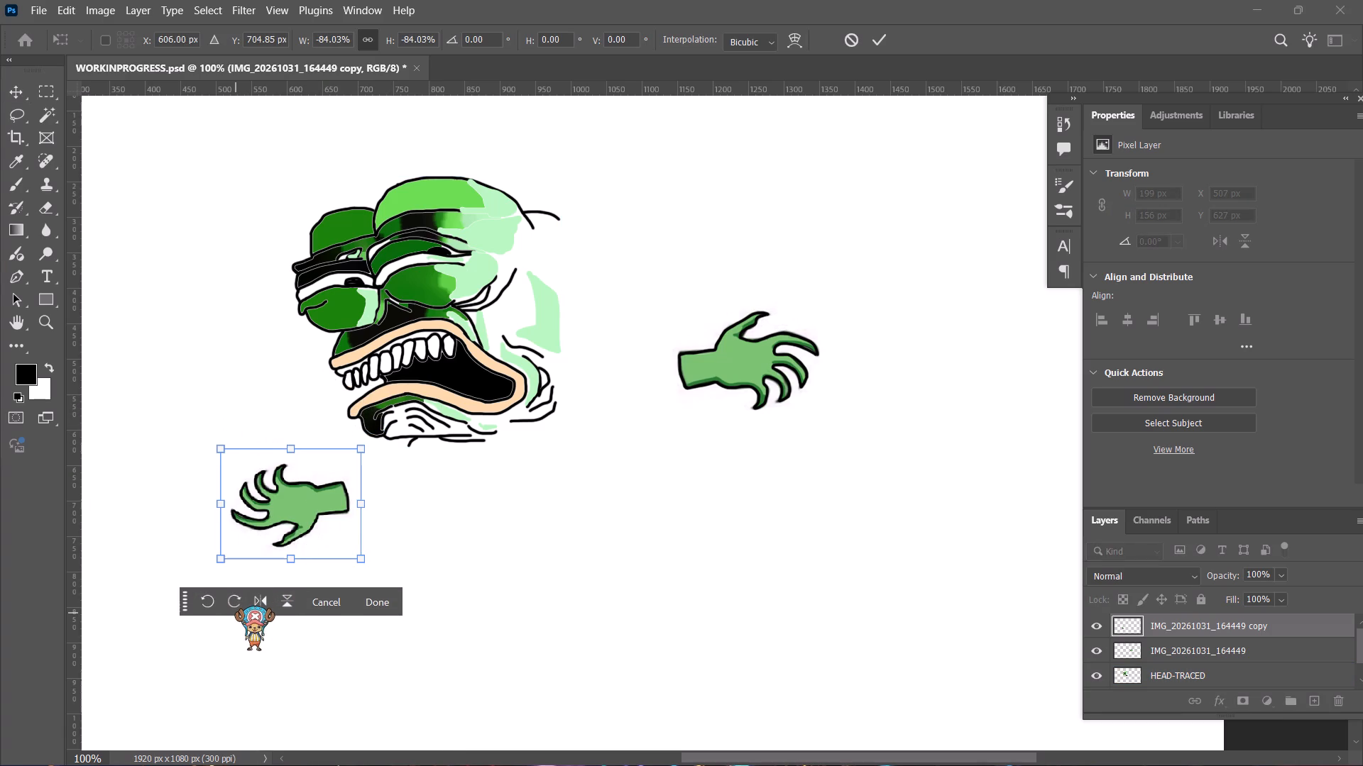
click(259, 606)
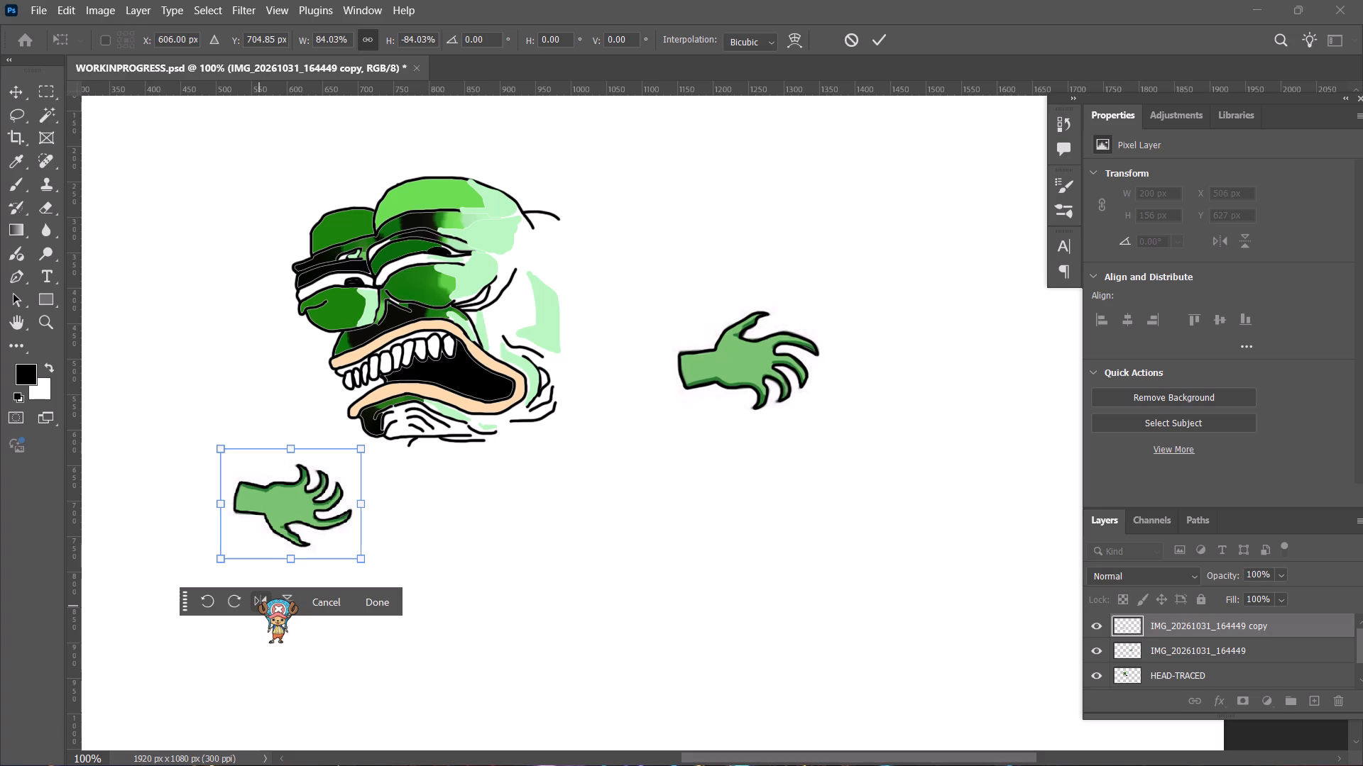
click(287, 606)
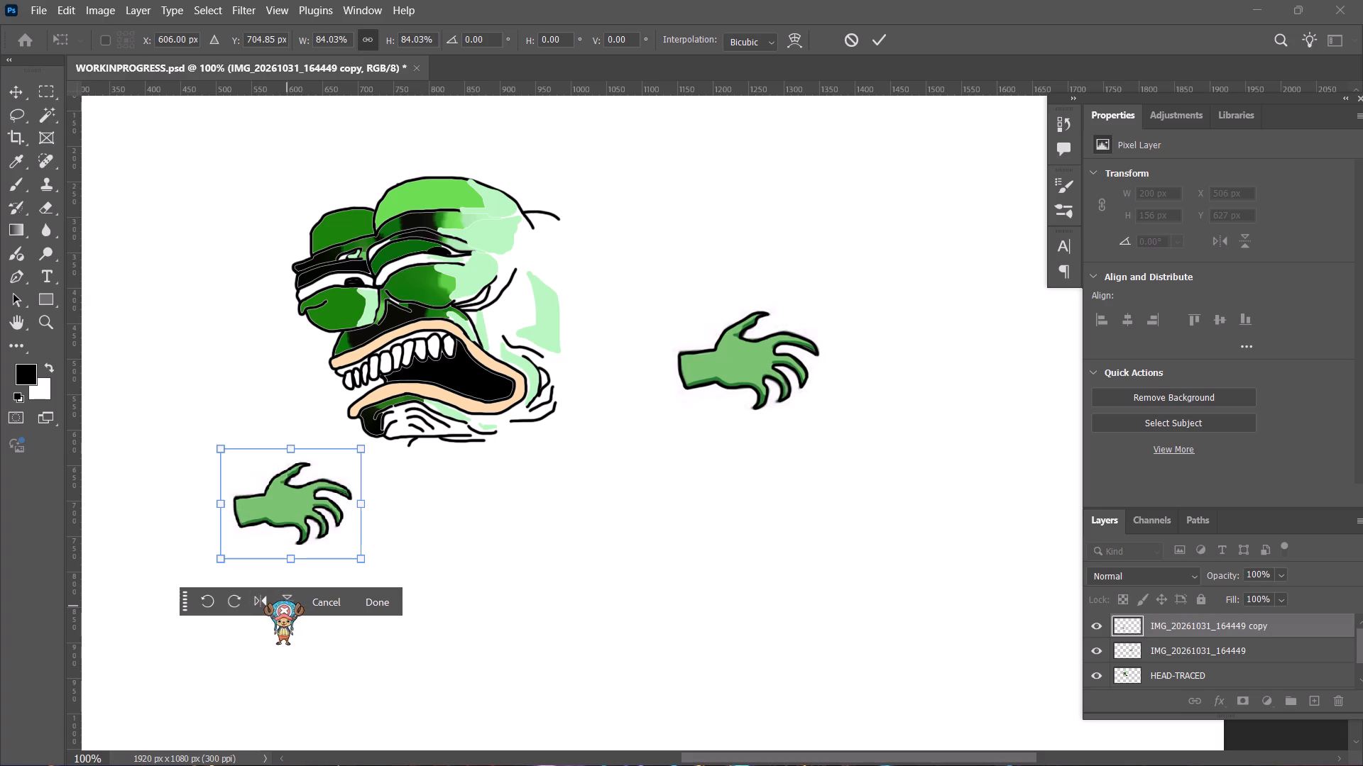
Flip the duplicated hand horizontally so its claws point away from the head, and apply the transform.
click(263, 606)
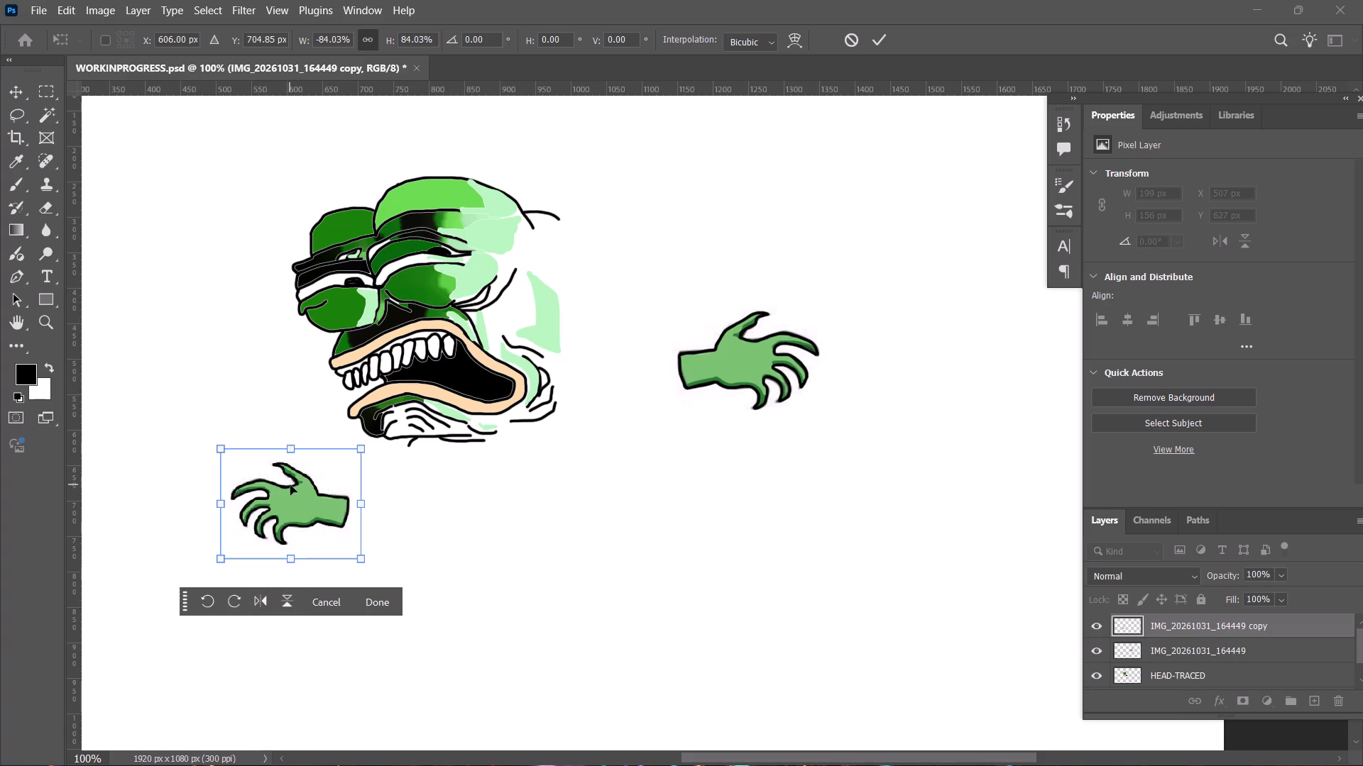
drag(300, 499, 273, 477)
click(322, 500)
click(377, 603)
Move the flipped hand up and outward in front of the mouth, to X 406 px, Y 486 px.
drag(299, 507, 259, 446)
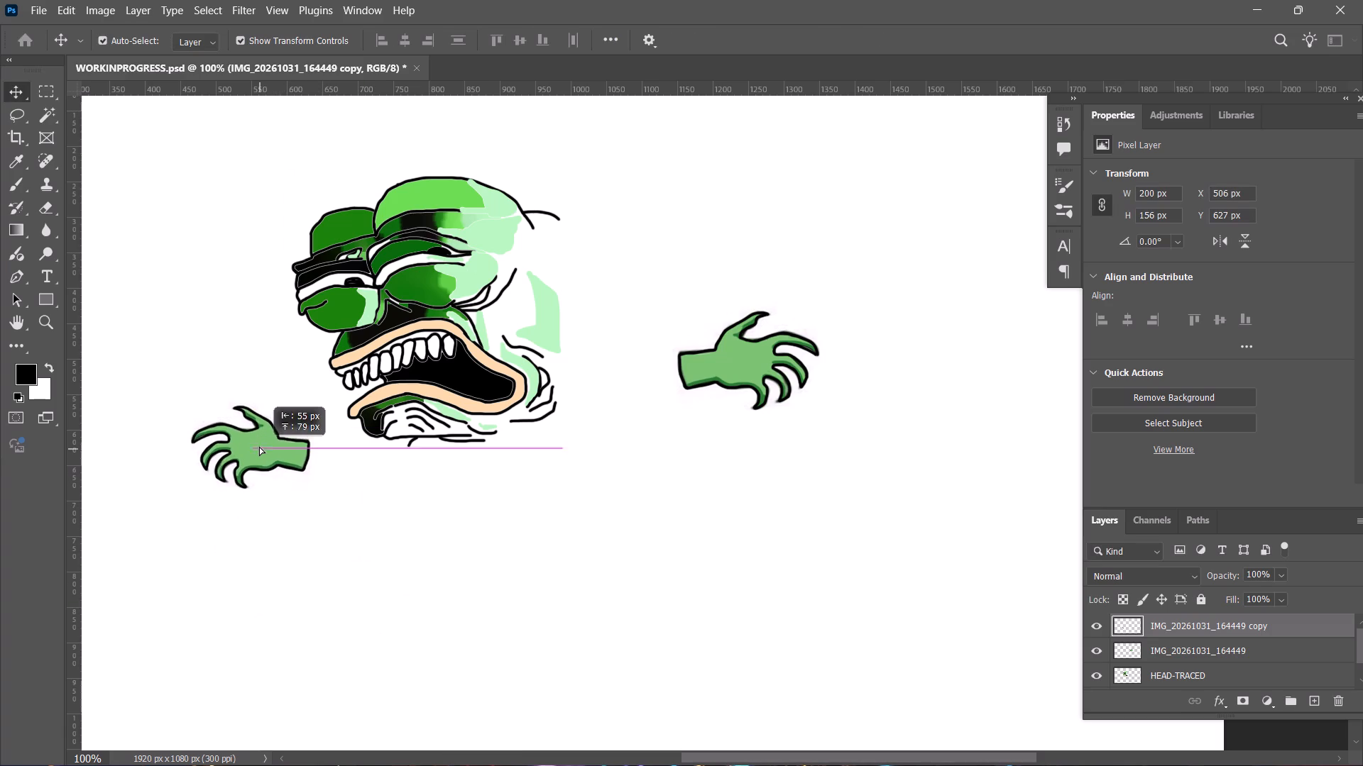
drag(259, 446, 219, 416)
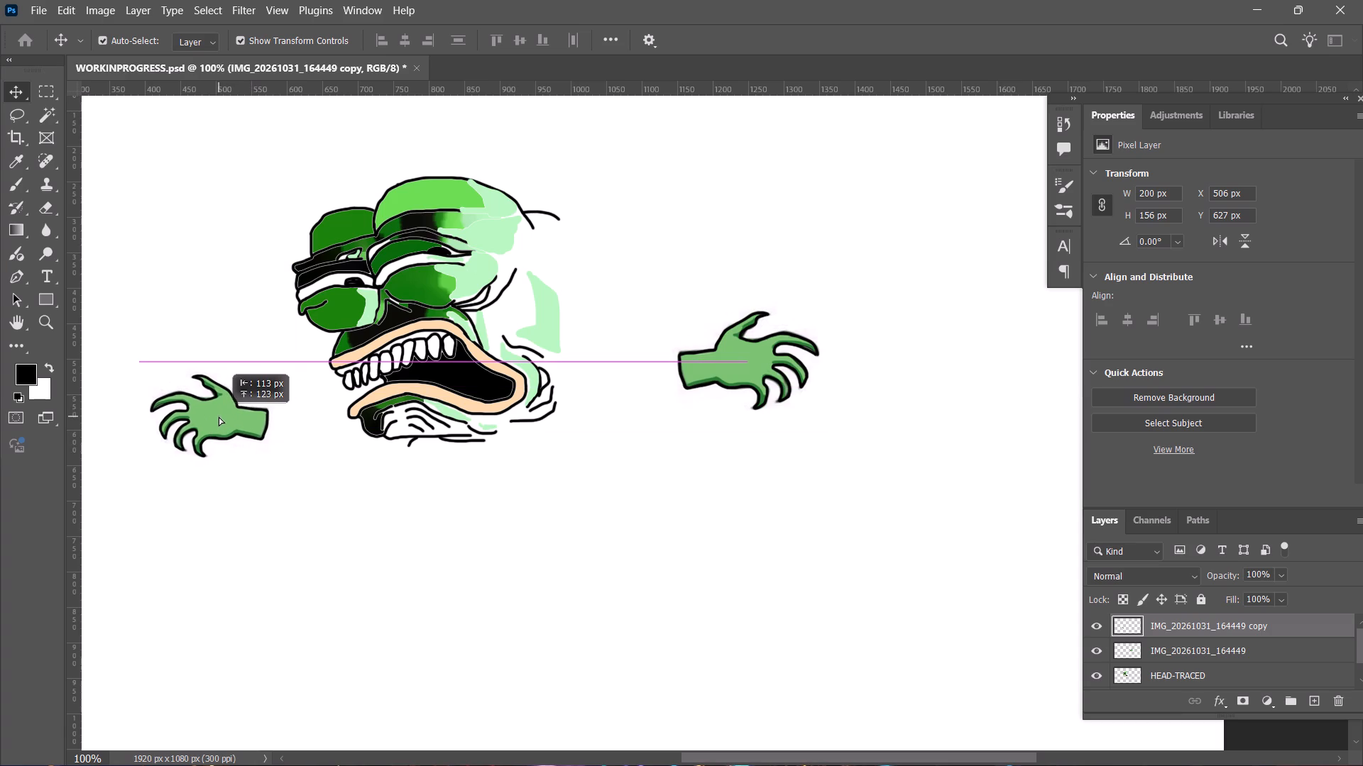
drag(219, 416, 190, 401)
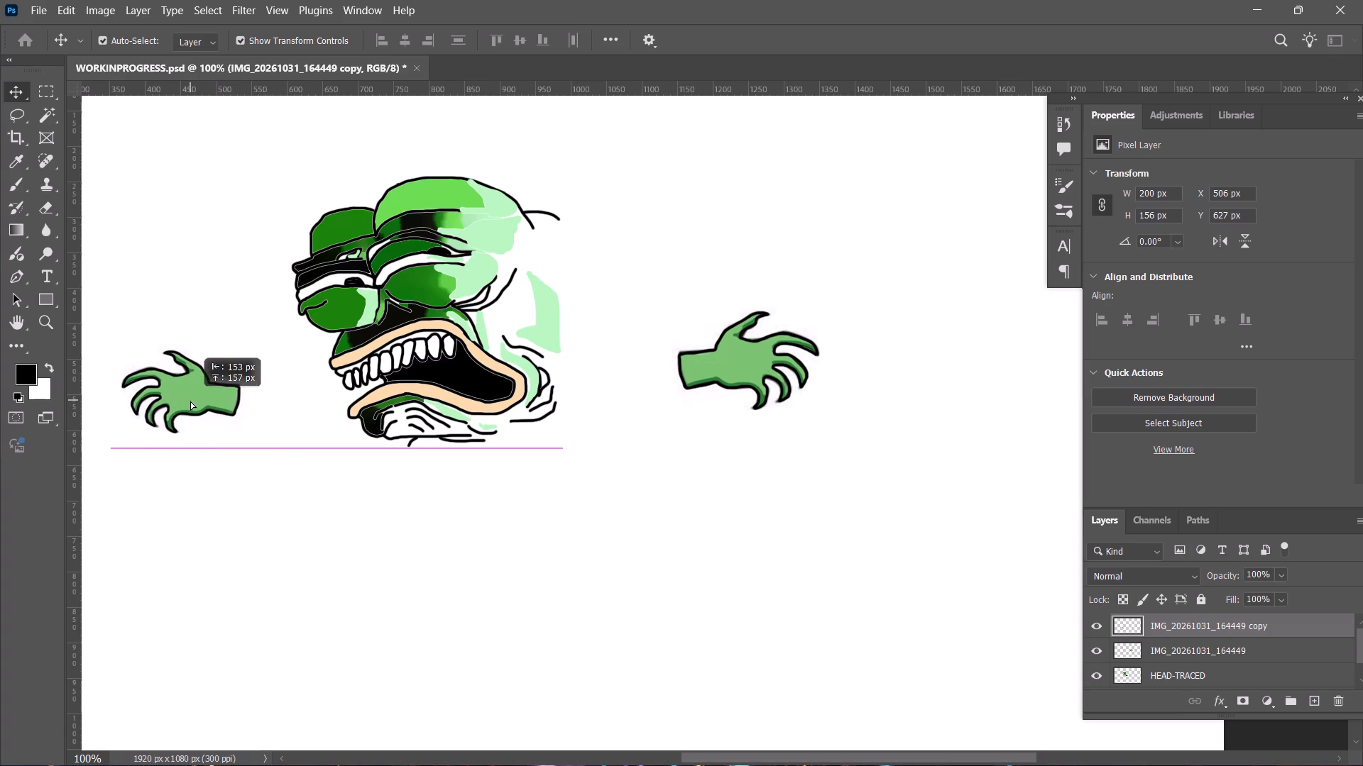
drag(190, 401, 237, 407)
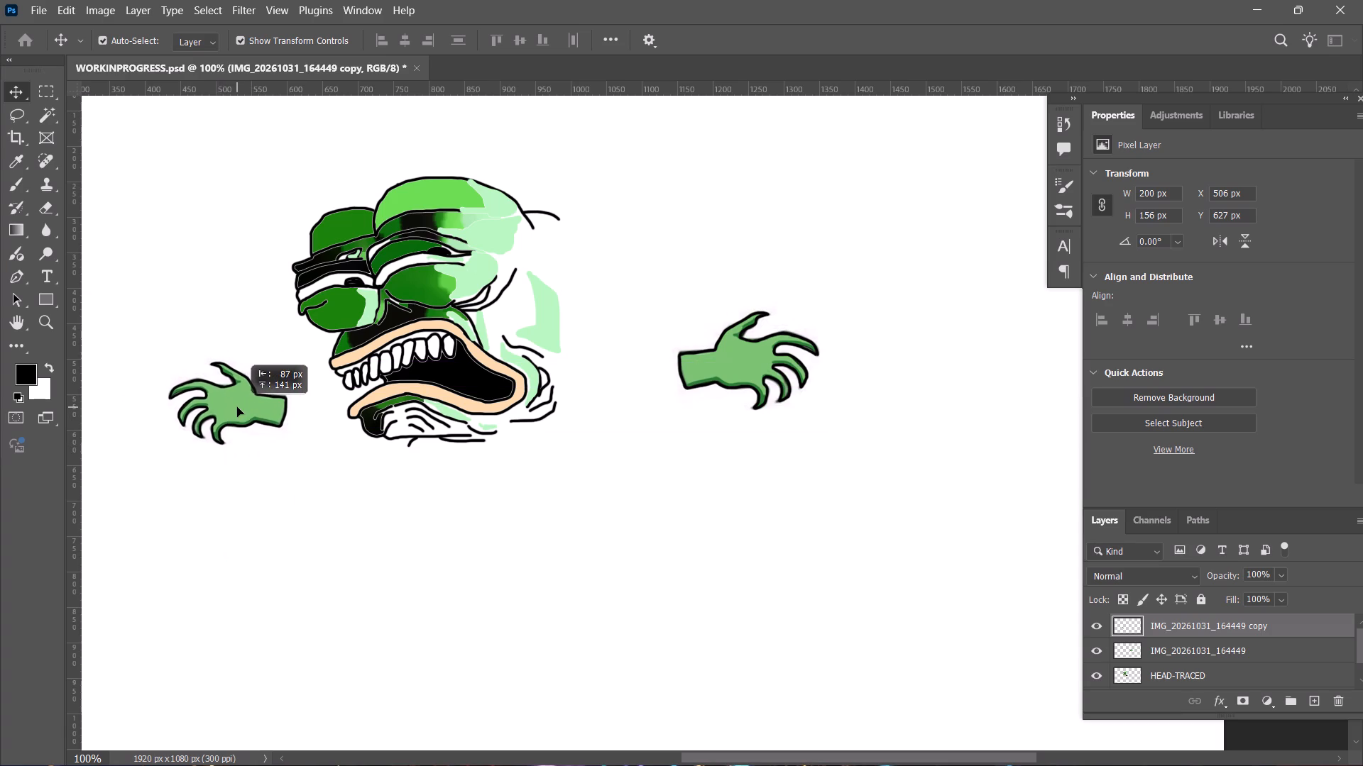
drag(237, 407, 233, 407)
Enlarge the mirrored hand copy proportionally to 111.76%, about 224 by 174 px, and position it at X 398 px, Y 486 px.
drag(290, 349, 293, 343)
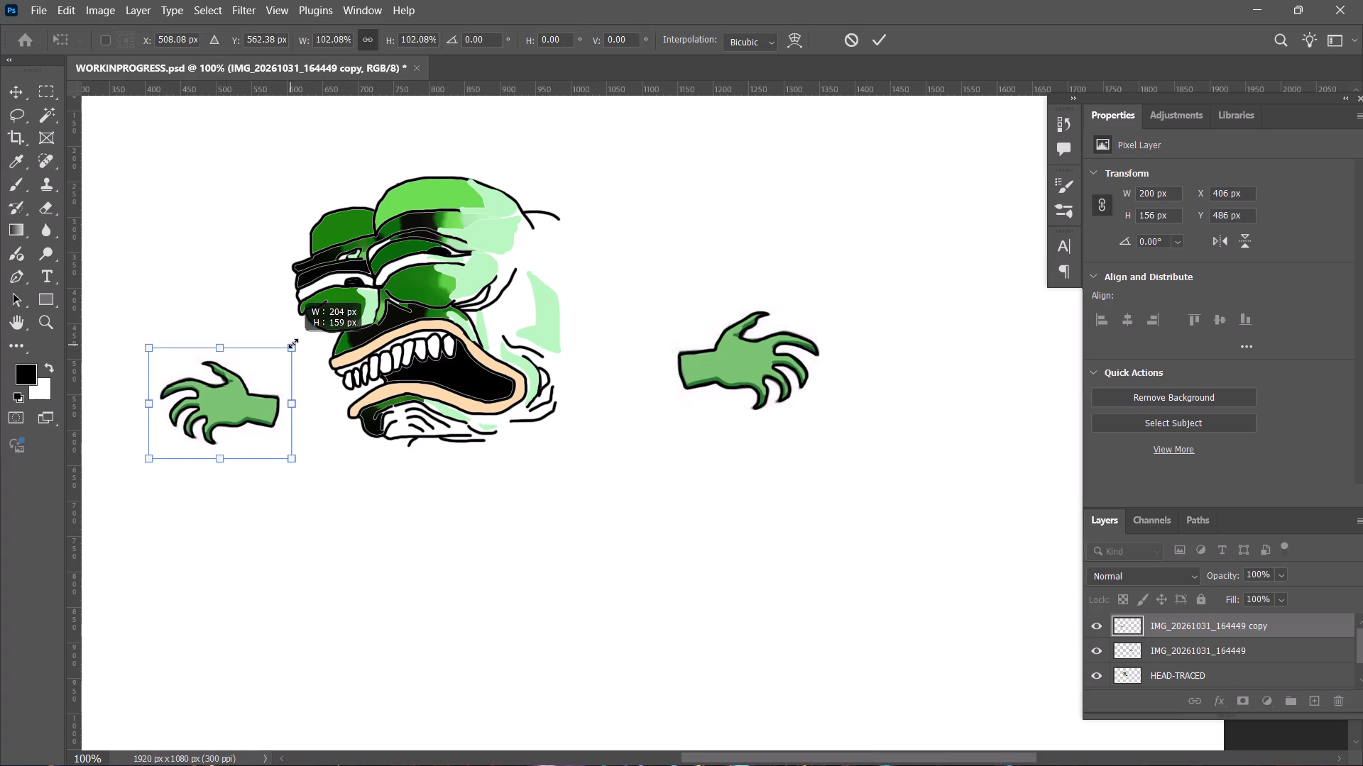
drag(293, 343, 306, 335)
click(306, 335)
drag(256, 392, 252, 405)
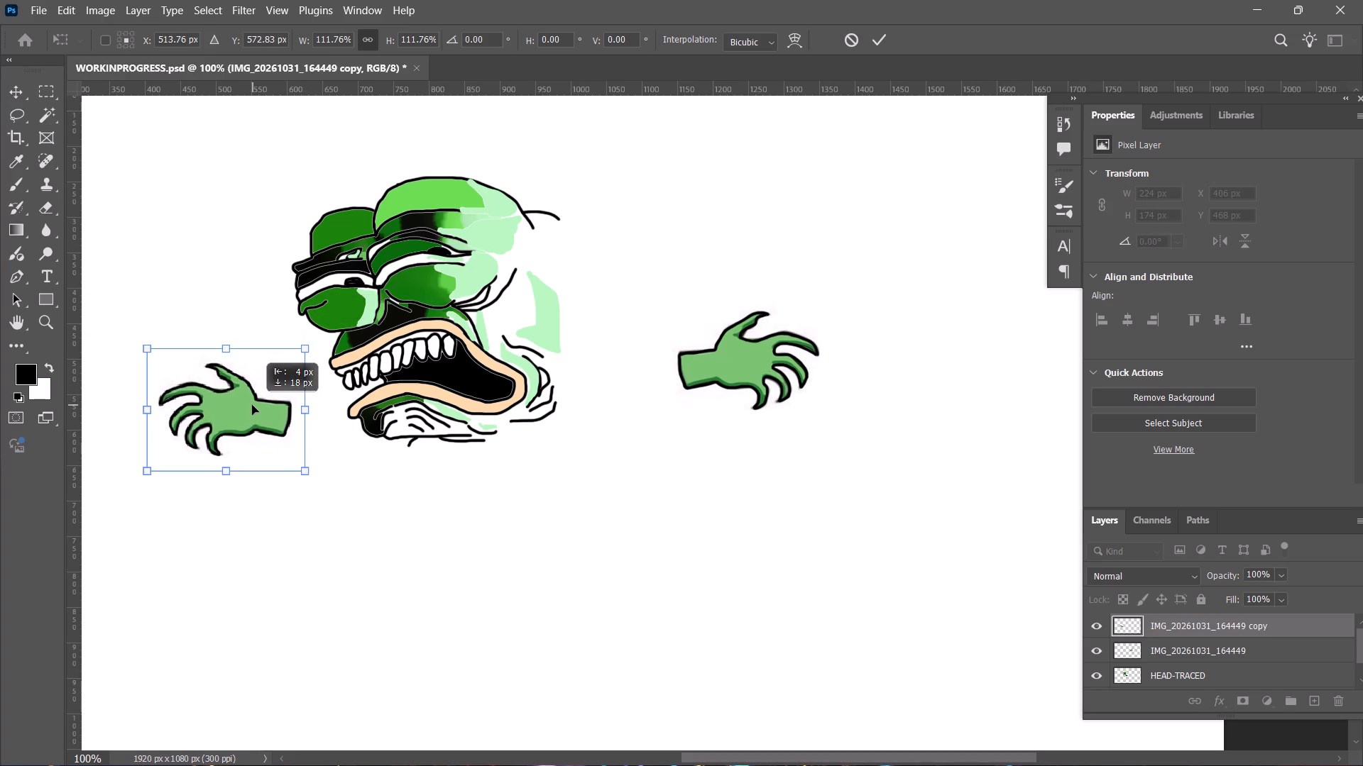
drag(252, 405, 250, 405)
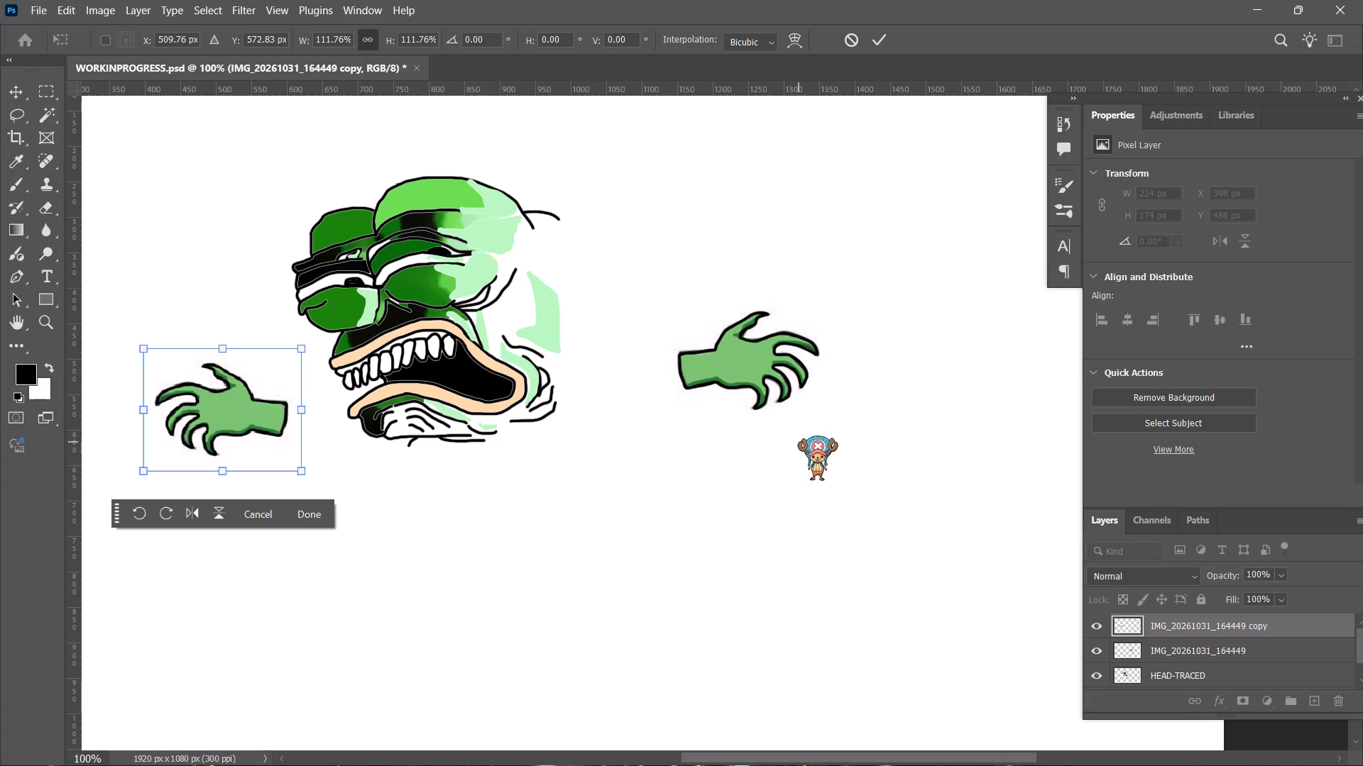
Rename the mirrored hand copy's layer as "Left hand".
double_click(1244, 623)
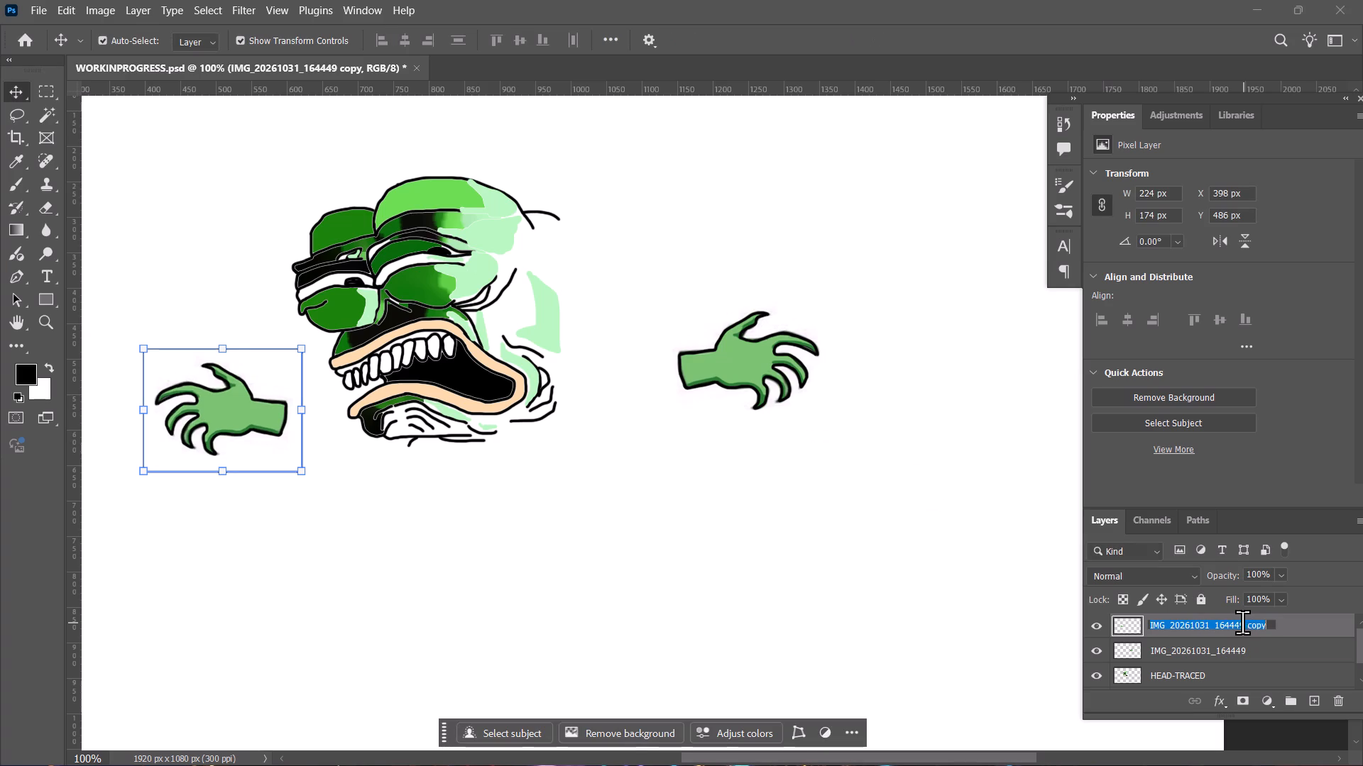
text(Left)
key(space)
text(hand)
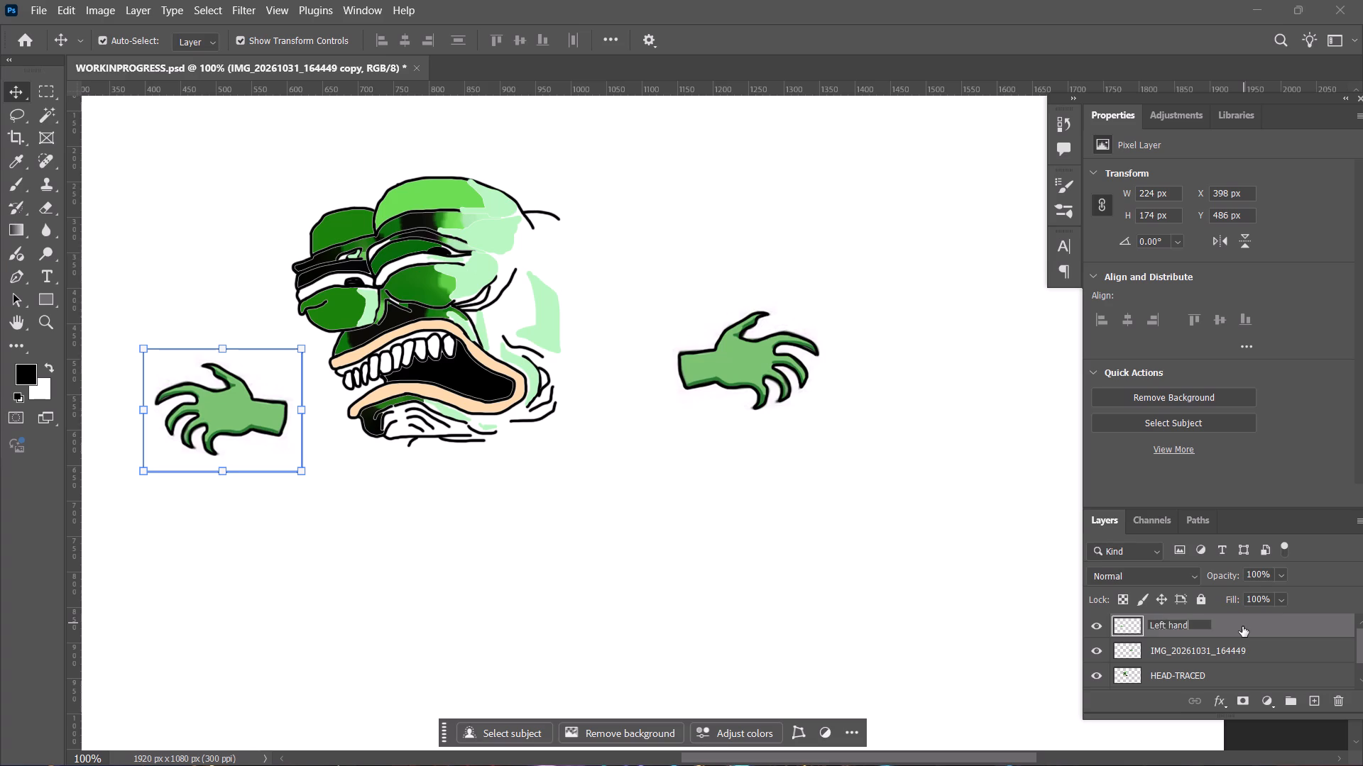
key(Return)
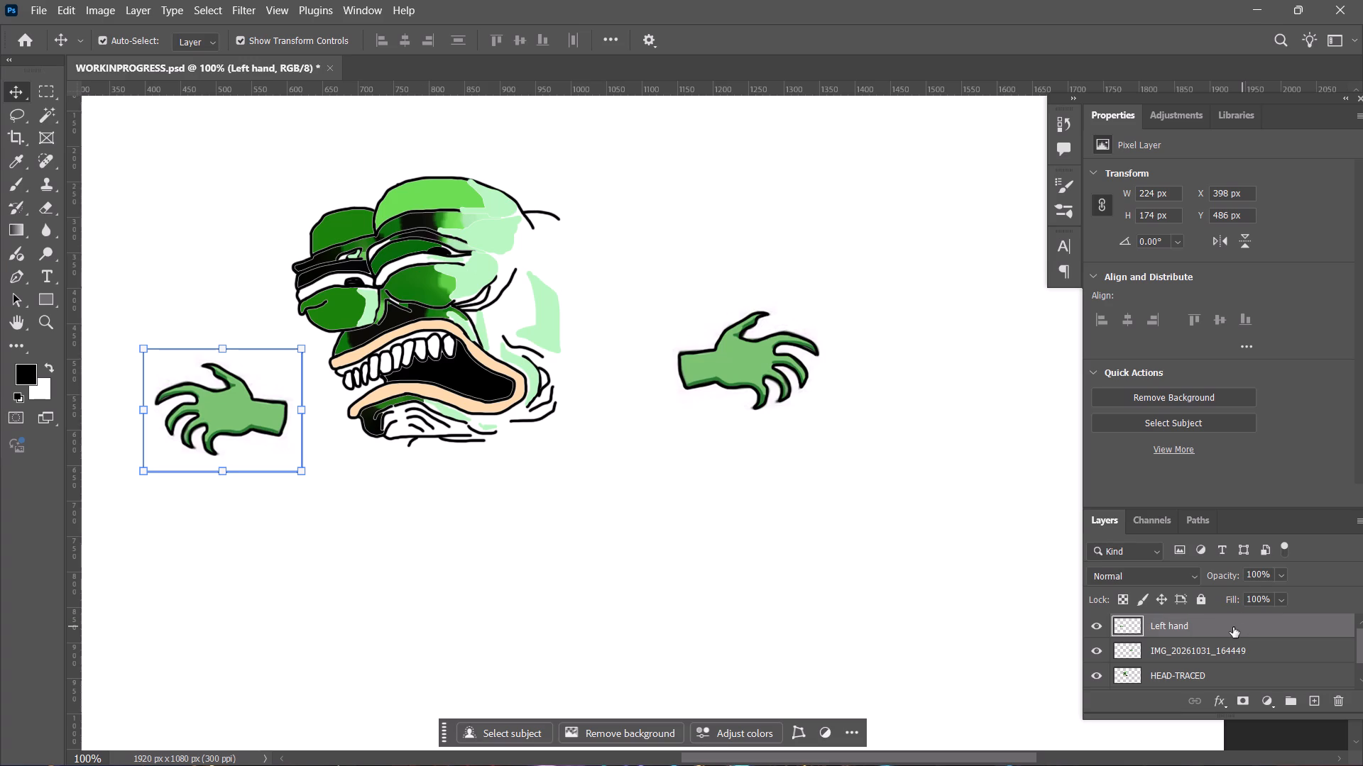
Rename the original hand's layer, IMG_20261031_164449, as "Right hand".
double_click(1178, 653)
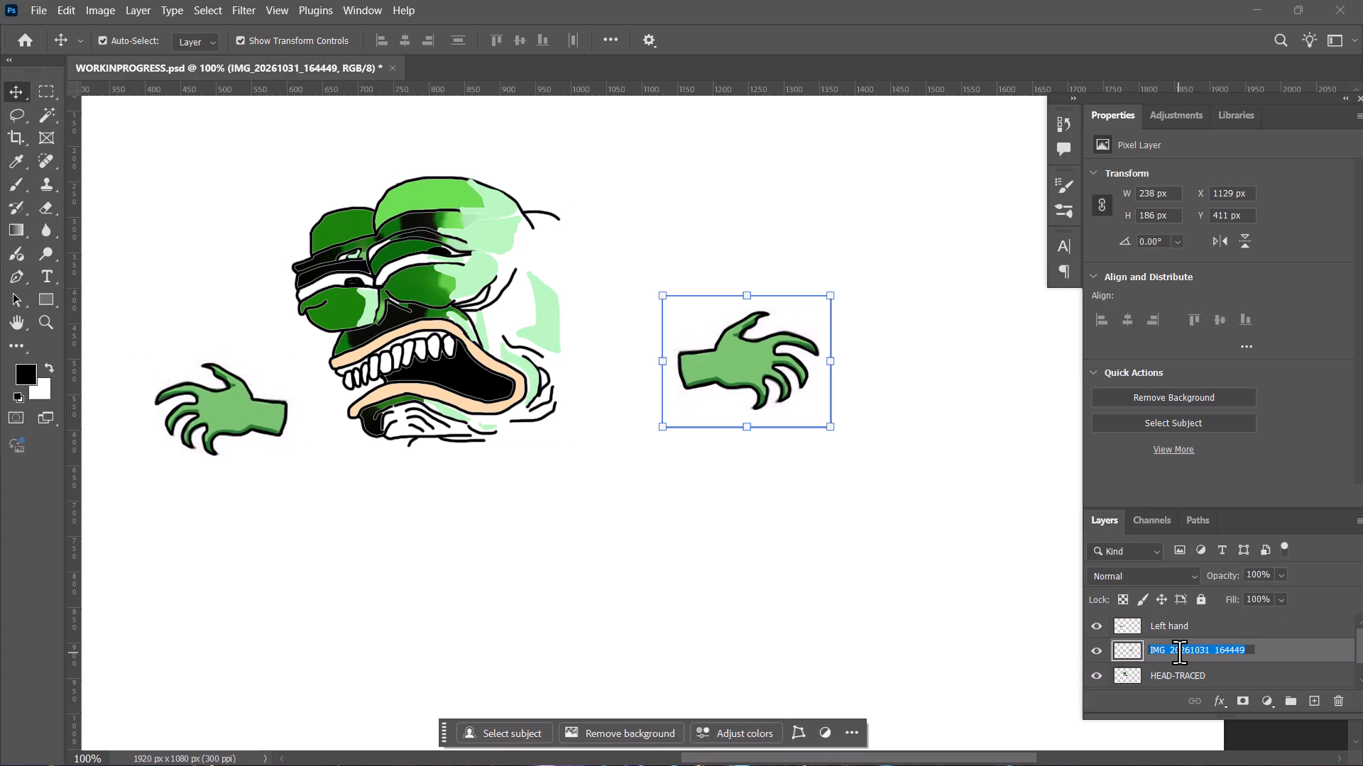
text(Right)
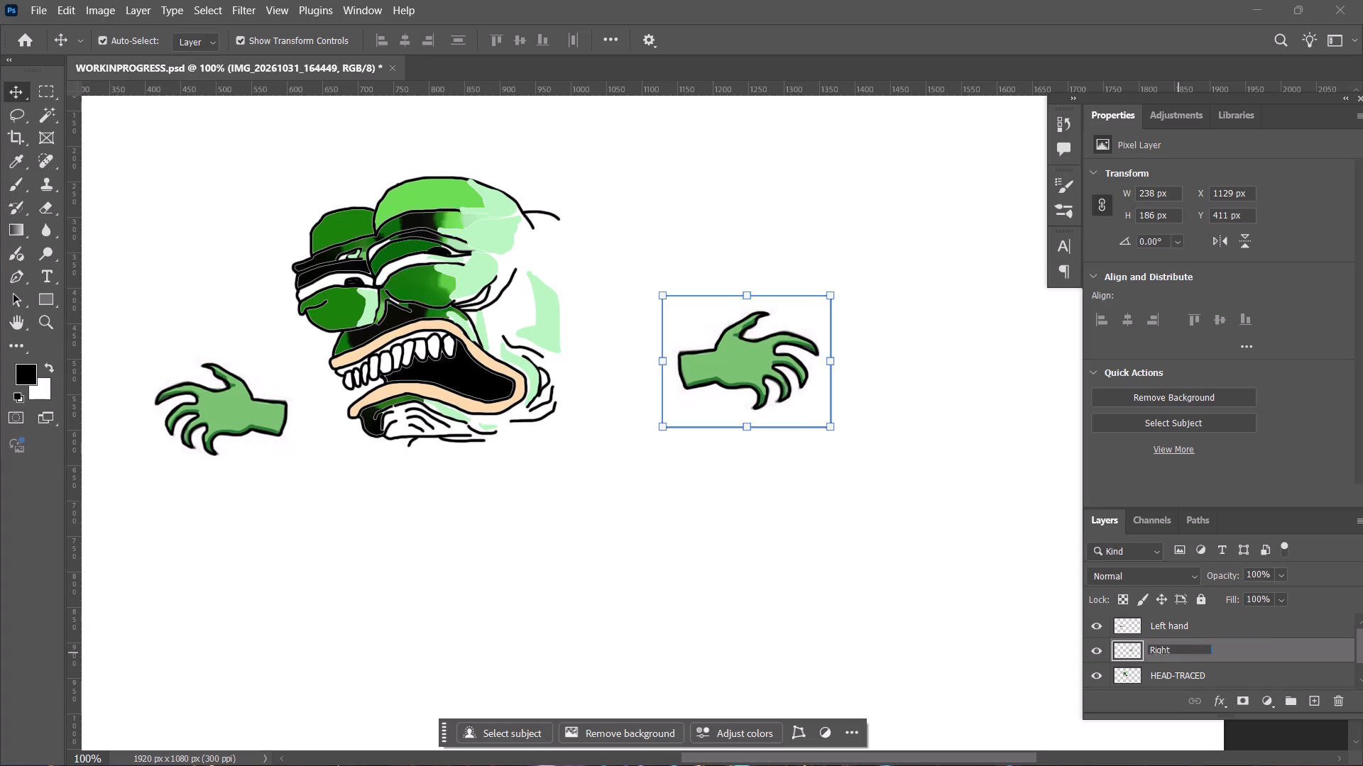
key(space)
text(hanf')
key(BackSpace)
key(BackSpace)
key(f)
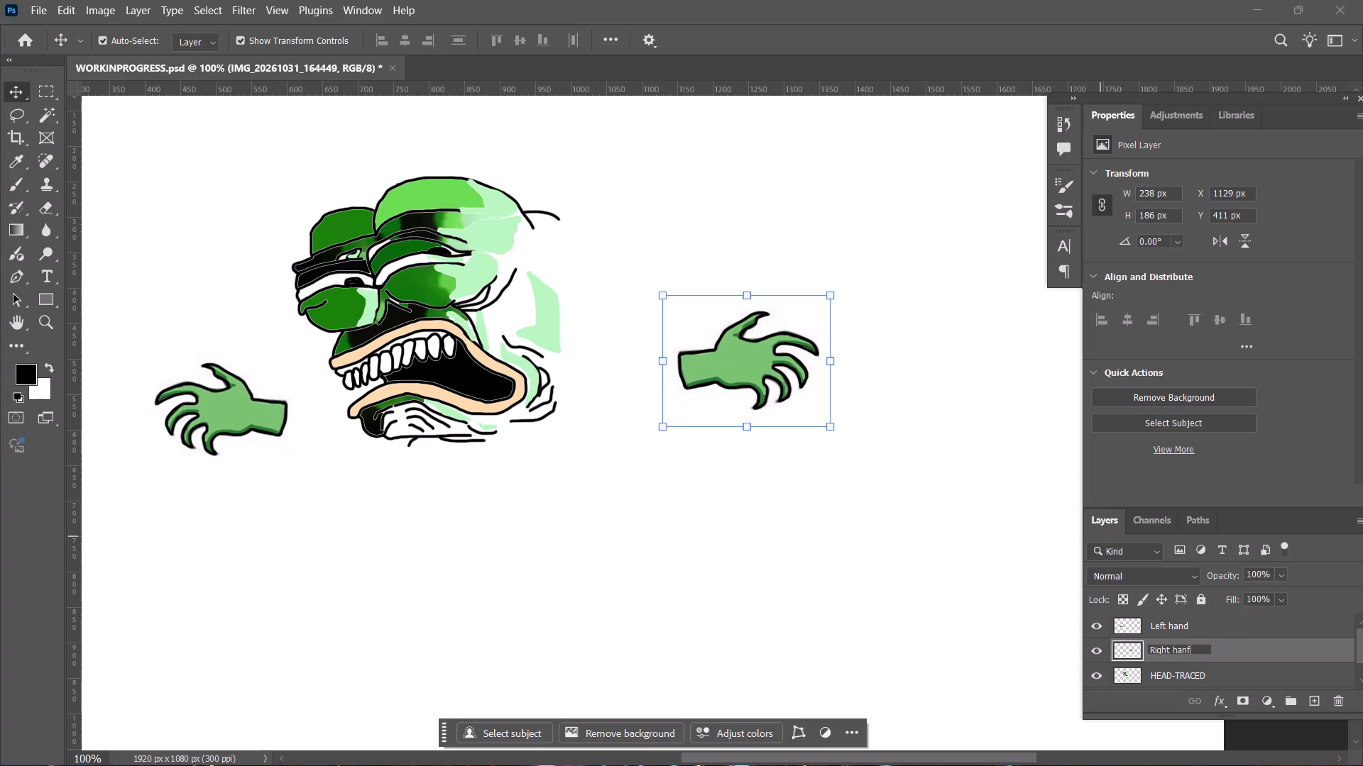
key(BackSpace)
key(d)
key(Return)
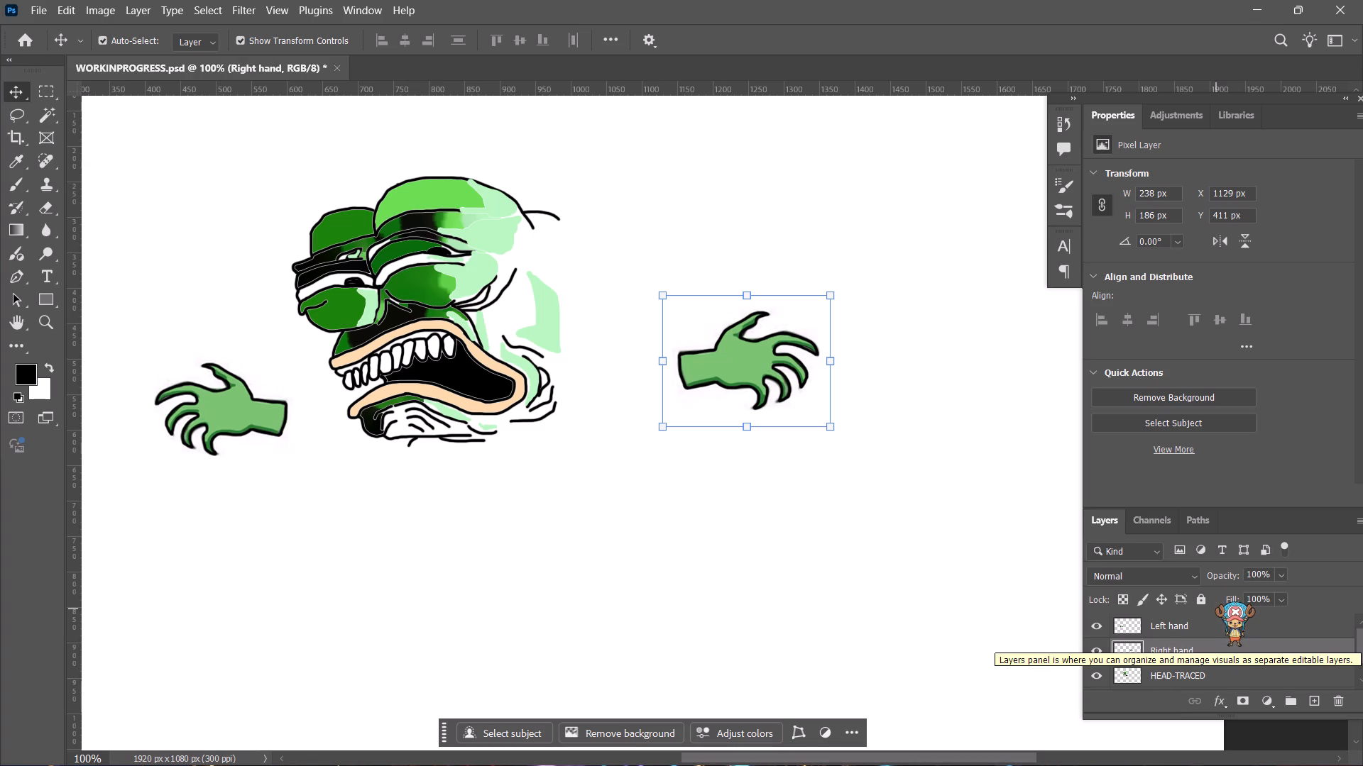
Move the Right hand slightly up and farther from the head, to about X 1154 px, Y 387 px.
drag(735, 348, 696, 336)
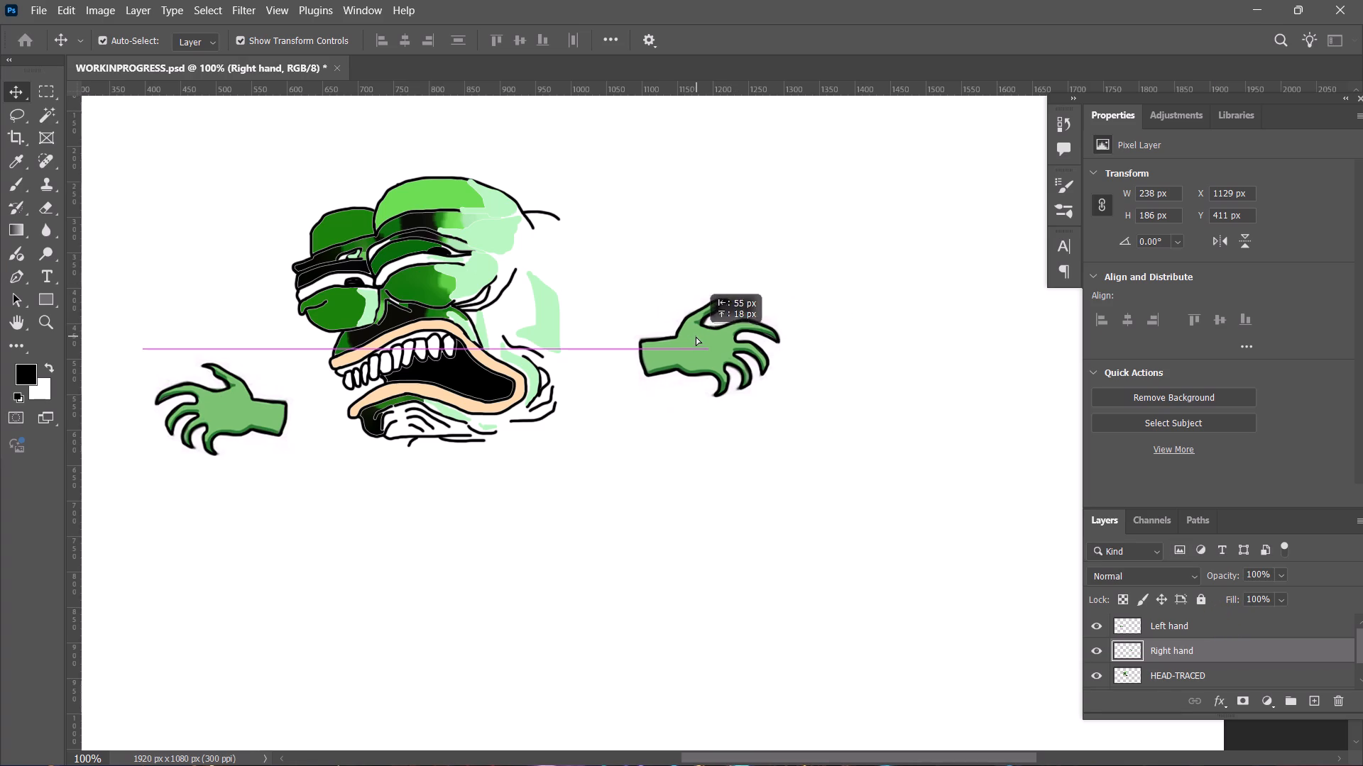
drag(696, 336, 753, 328)
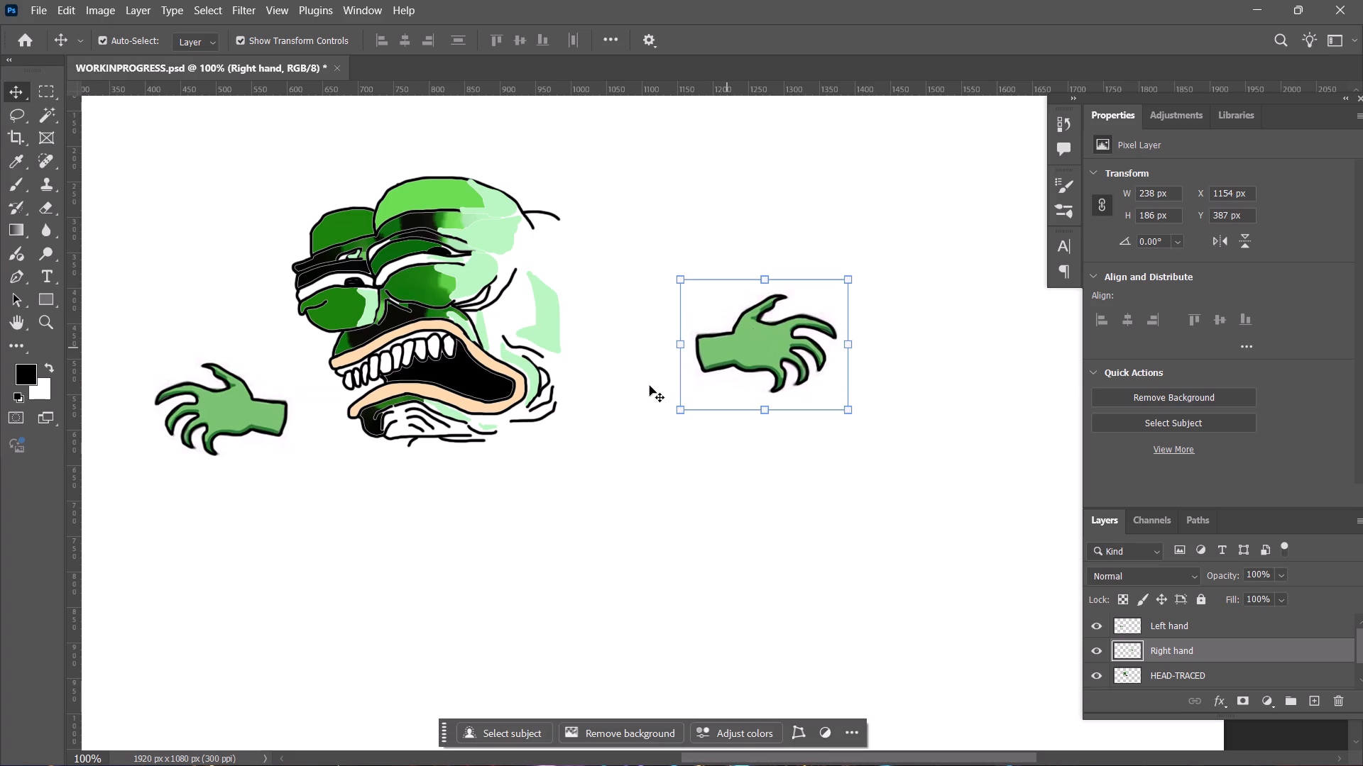
Move the Left hand farther out from the head and slightly down, to about X 352 px, Y 500 px.
drag(197, 411, 155, 426)
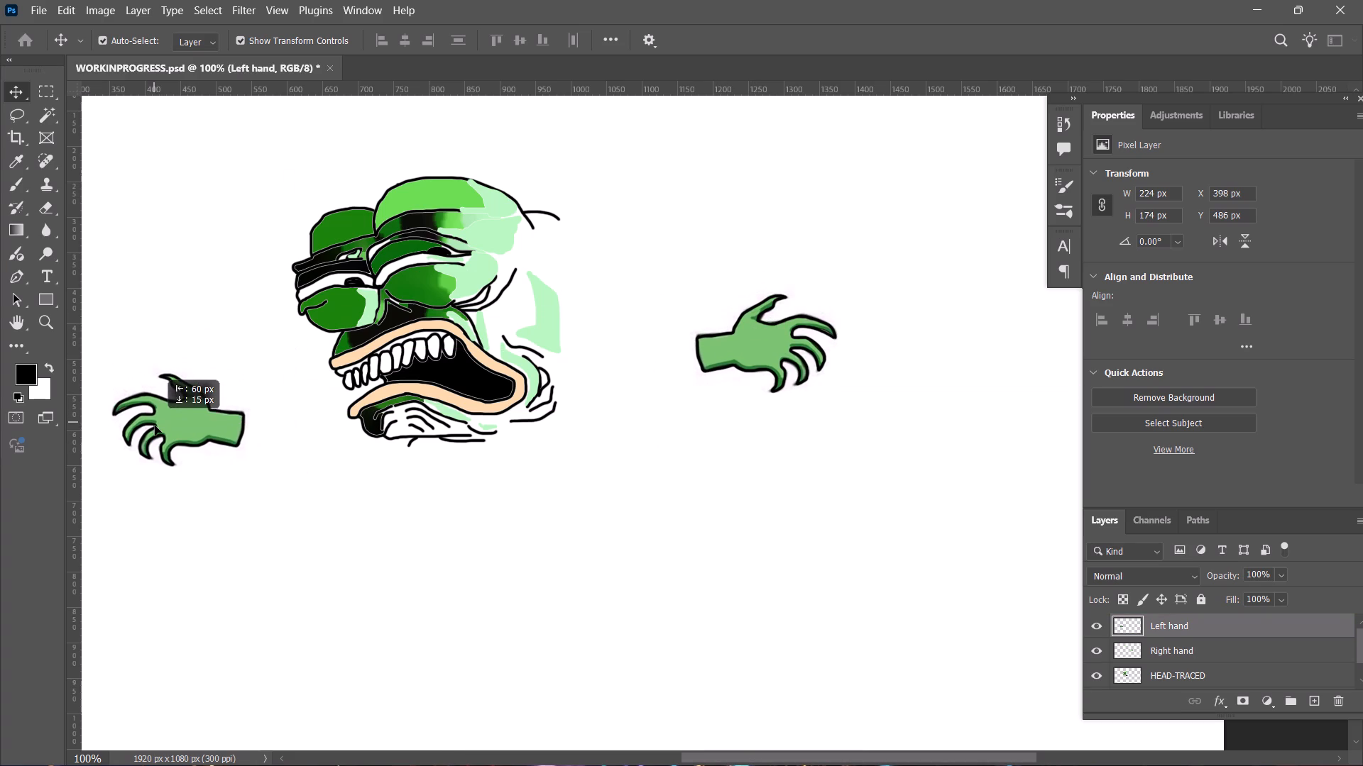
drag(155, 426, 155, 435)
drag(185, 432, 194, 417)
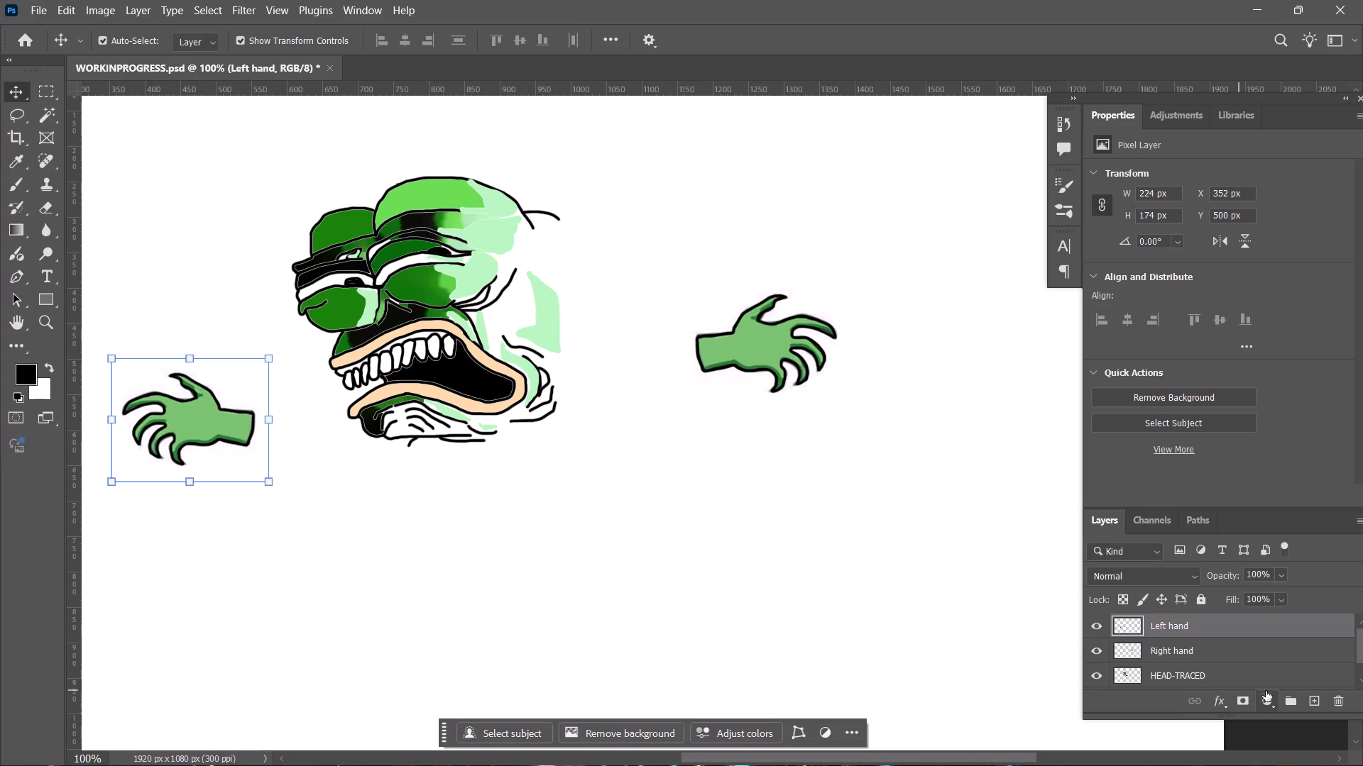
Rename the HEAD-TRACED layer as "head".
scroll(1237, 665, down, 4)
scroll(1235, 664, up, 2)
scroll(1235, 664, down, 4)
scroll(1208, 671, up, 1)
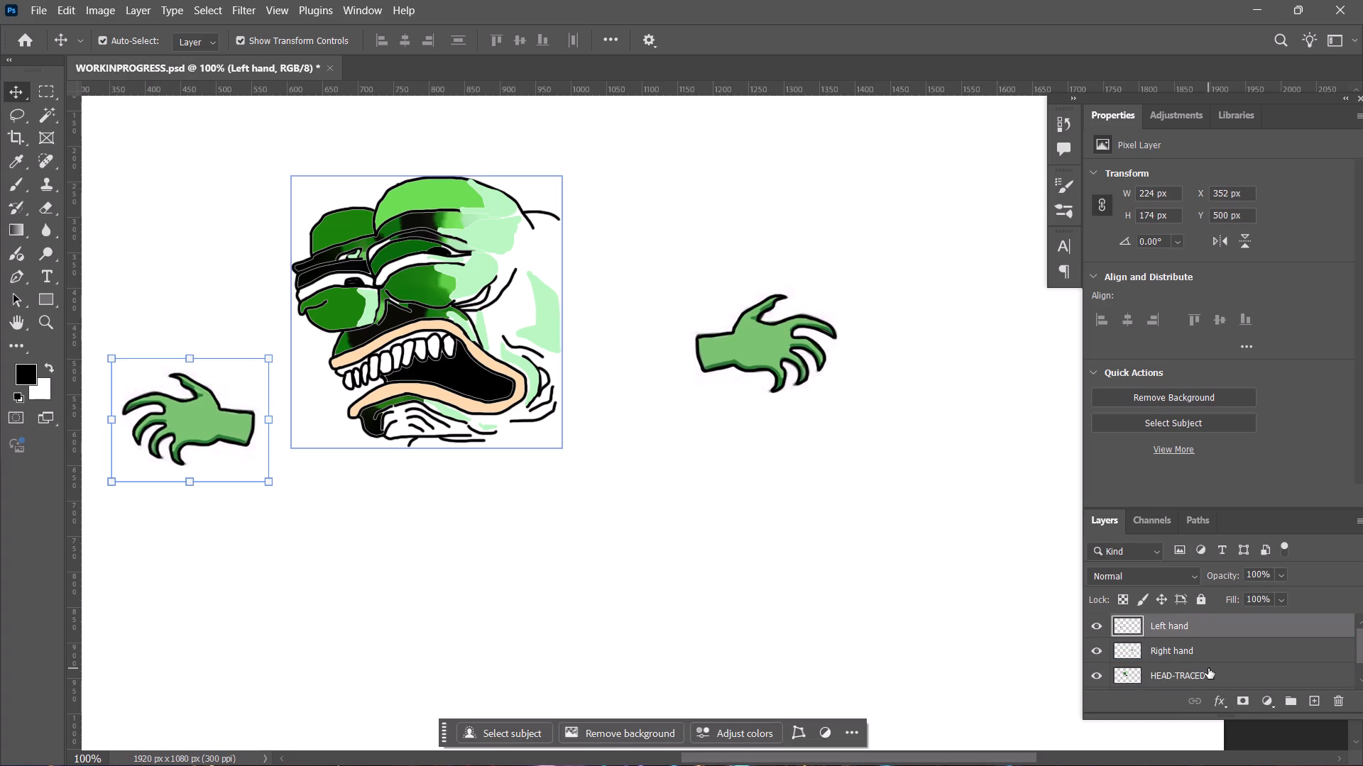
scroll(1195, 668, down, 1)
click(1173, 654)
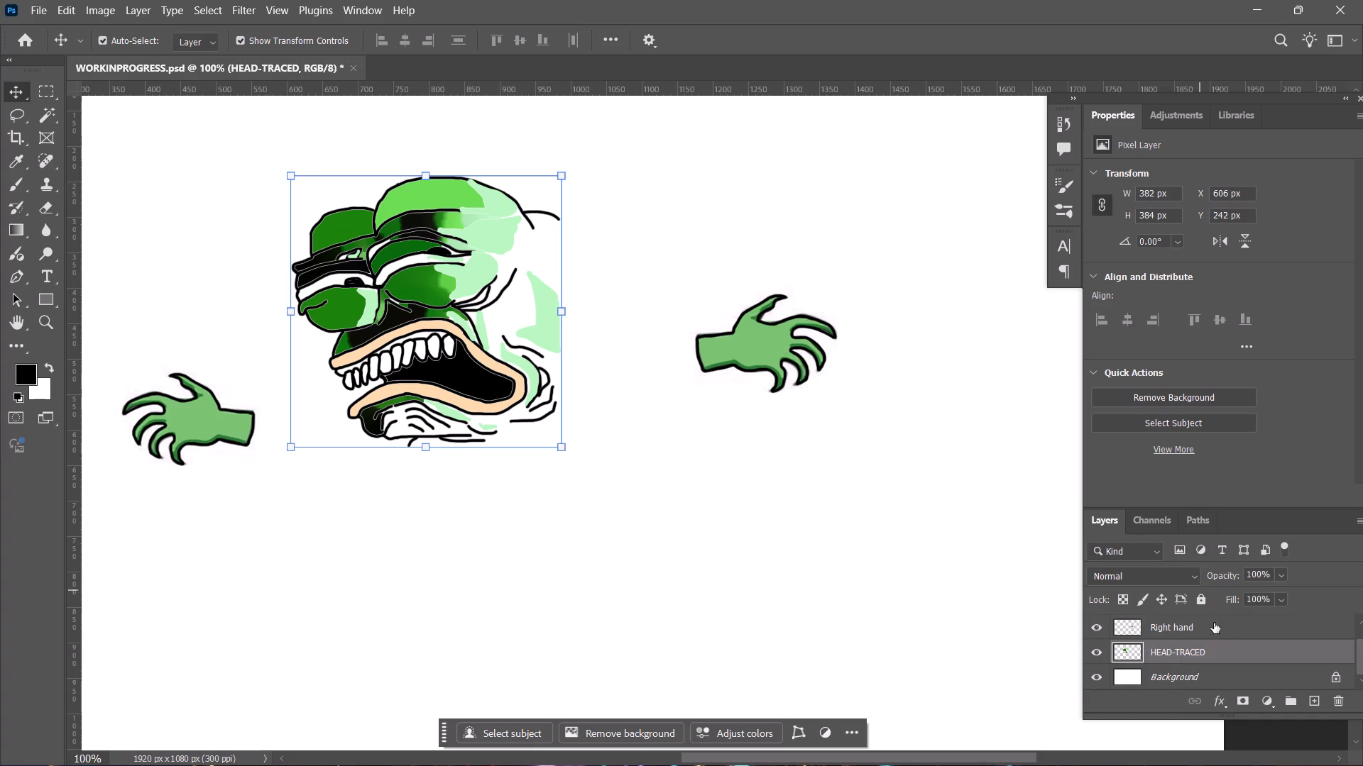
double_click(1185, 655)
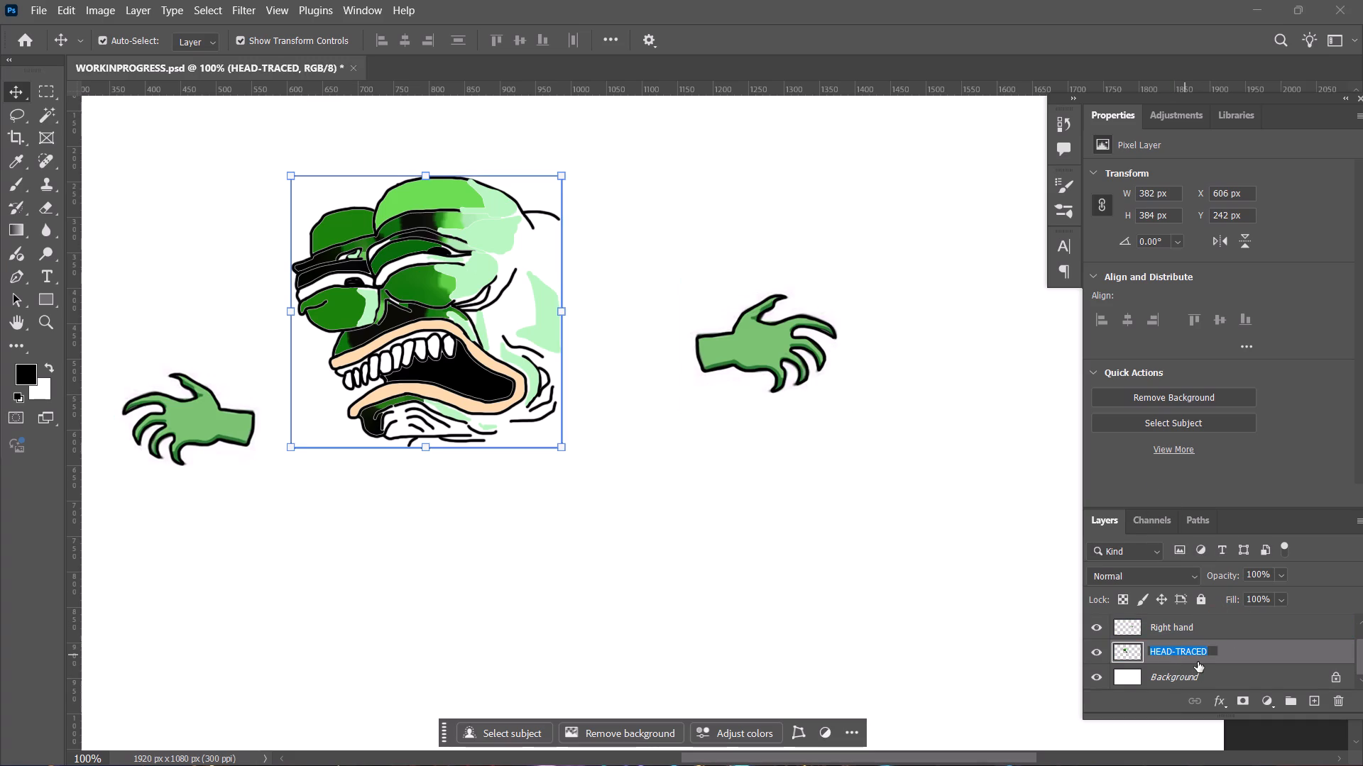
text(head)
key(Return)
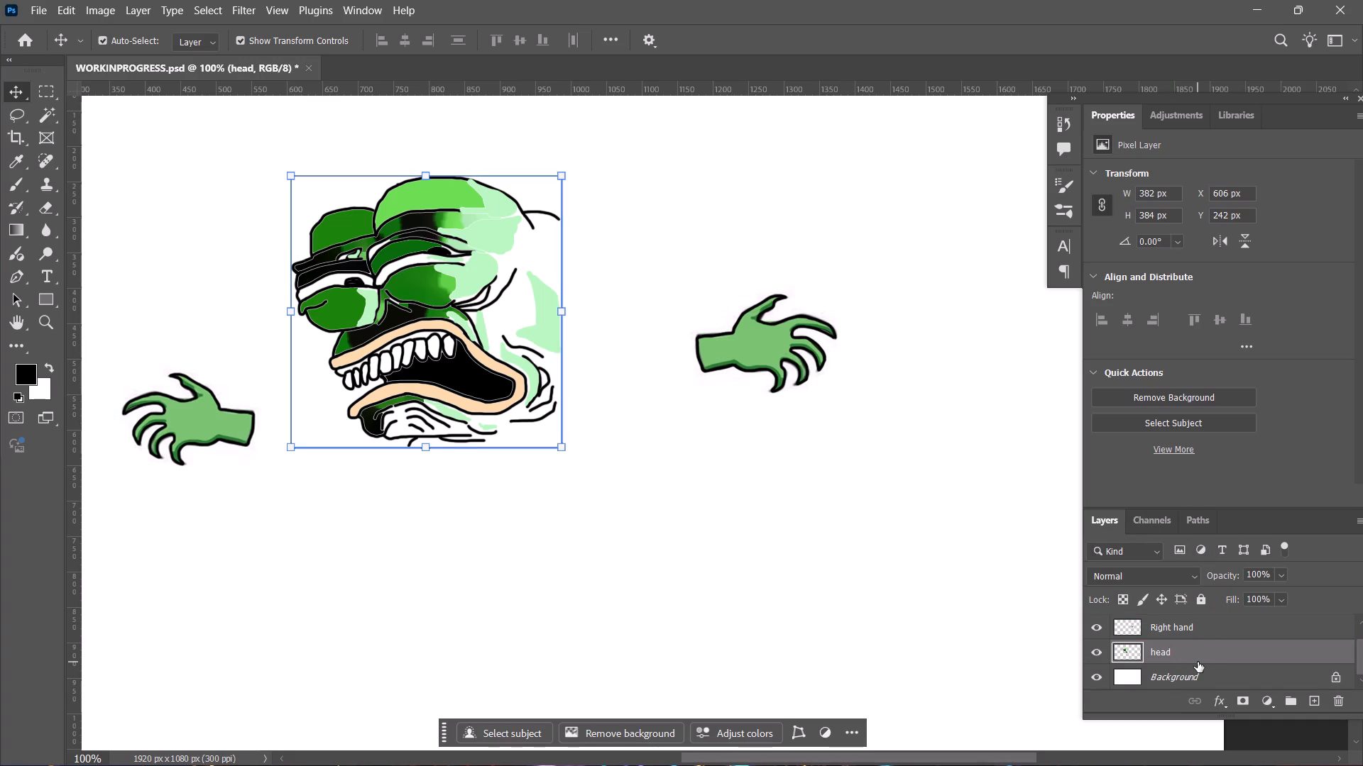